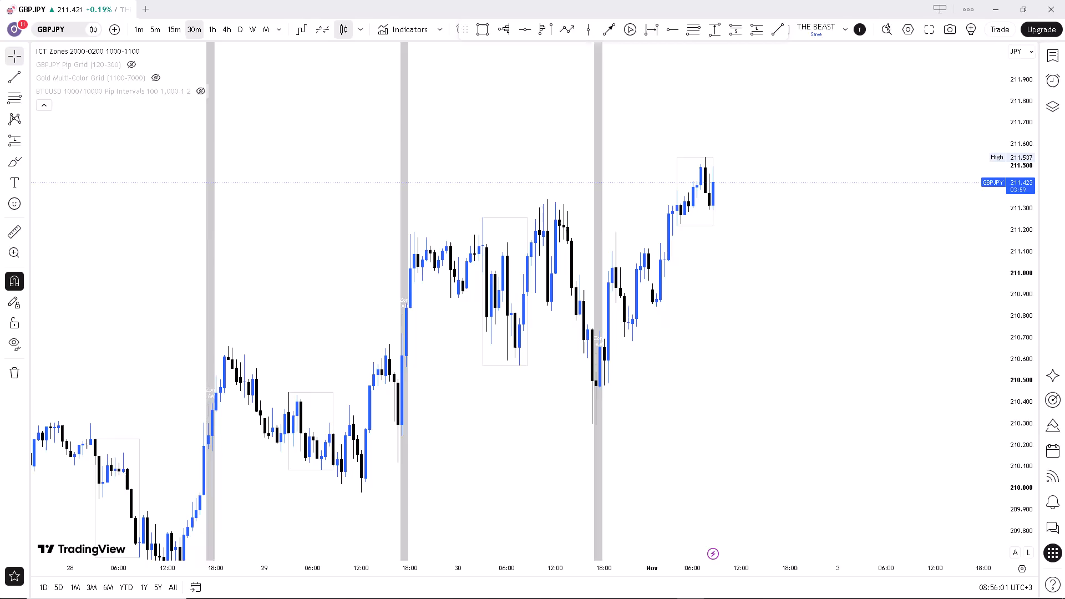
# Hide the ICT Zones indicator on the GBPJPY 30-minute chart.
pyautogui.scroll(-7, 1014, 229)
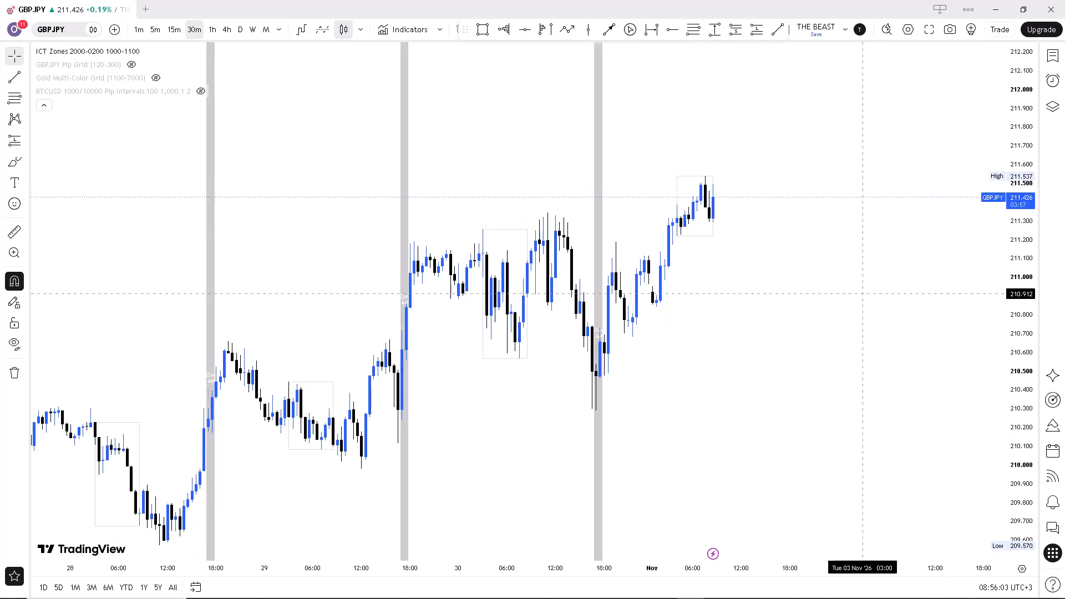
pyautogui.scroll(-7, 737, 346)
pyautogui.scroll(-4, 632, 338)
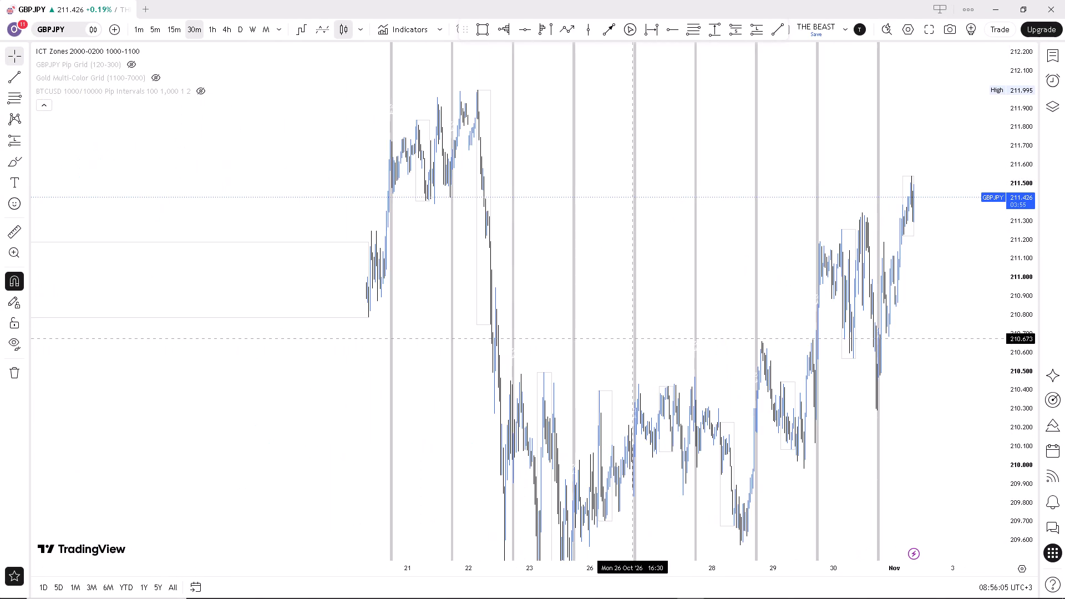
pyautogui.scroll(5, 621, 336)
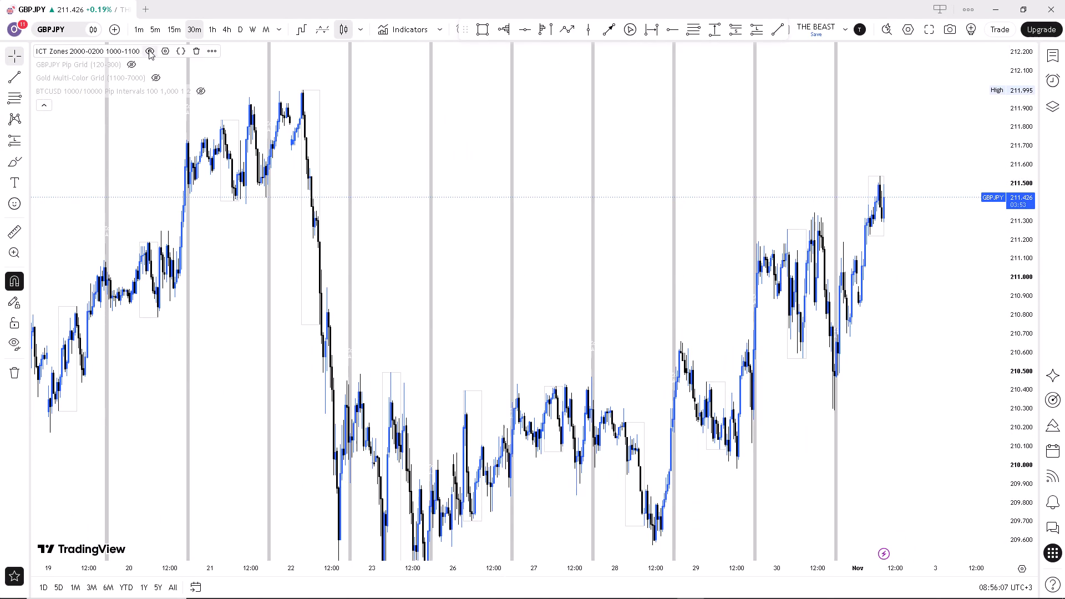
pyautogui.click(149, 50)
# Examine the GBPJPY price swings from about 22 October to the current candle.
pyautogui.scroll(4, 596, 275)
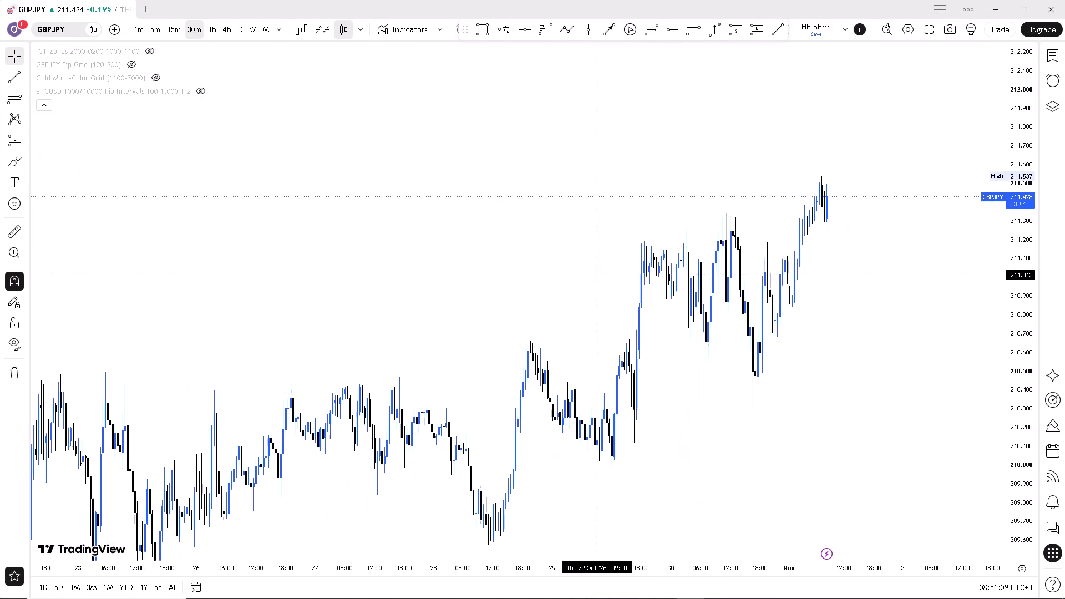
pyautogui.scroll(-2, 494, 256)
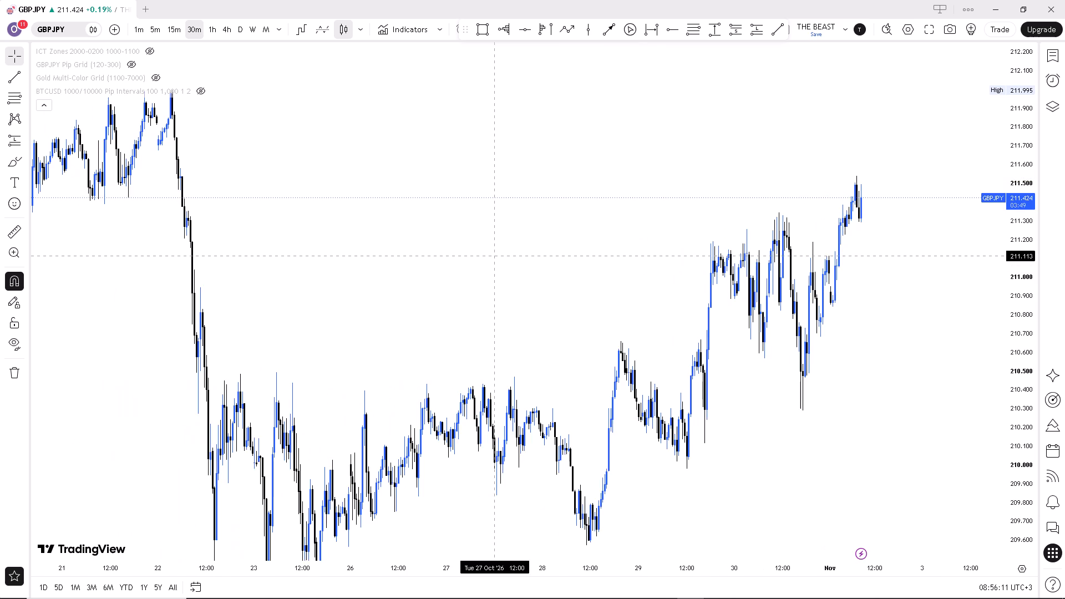
pyautogui.scroll(1, 491, 244)
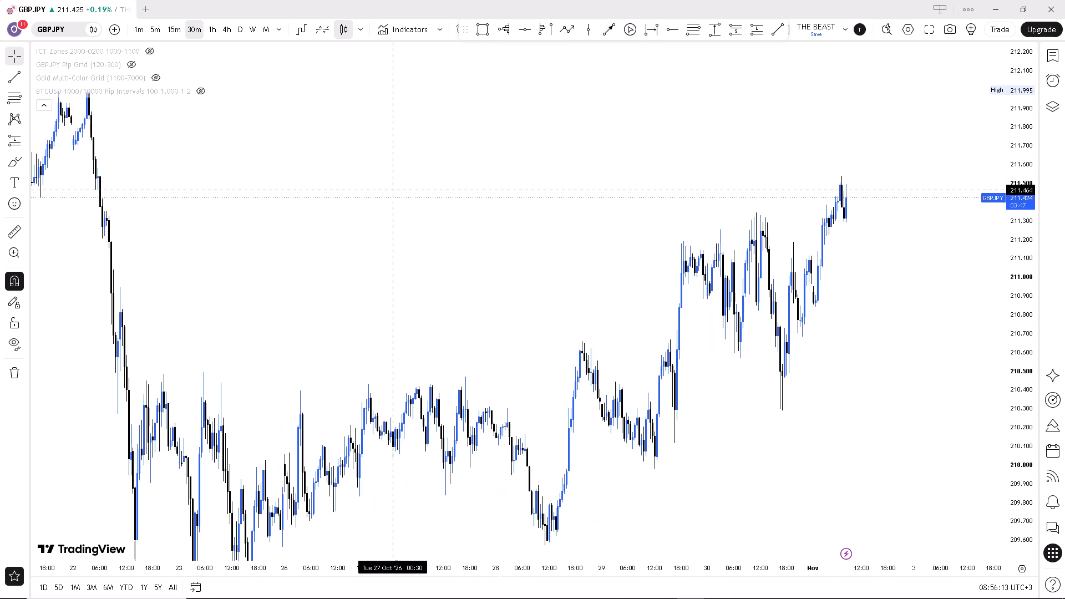
pyautogui.scroll(-3, 1023, 170)
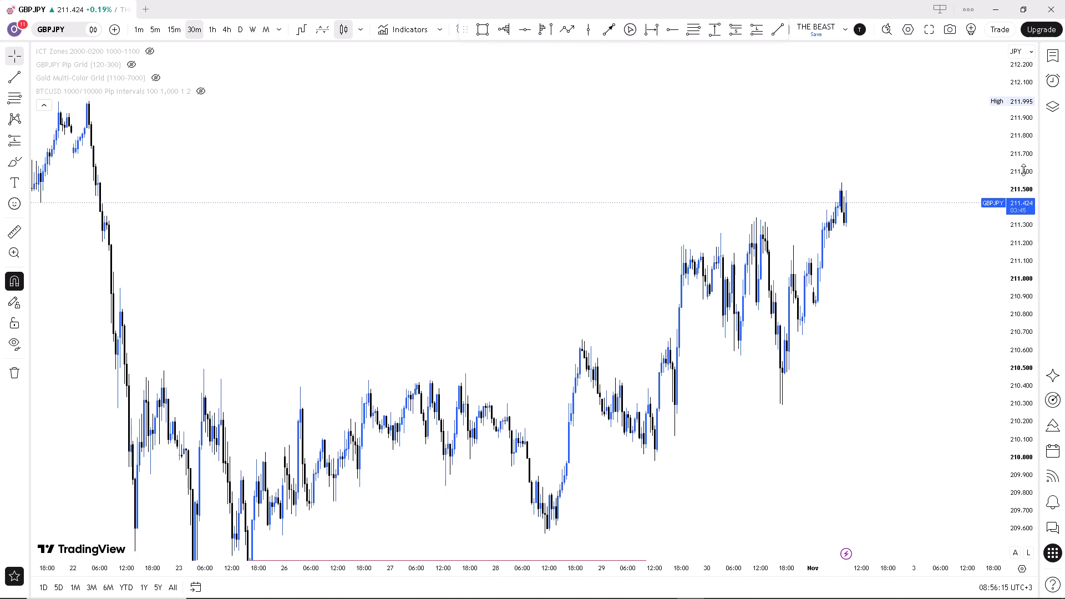
pyautogui.scroll(-6, 1023, 170)
pyautogui.scroll(-1, 907, 189)
pyautogui.scroll(1, 754, 261)
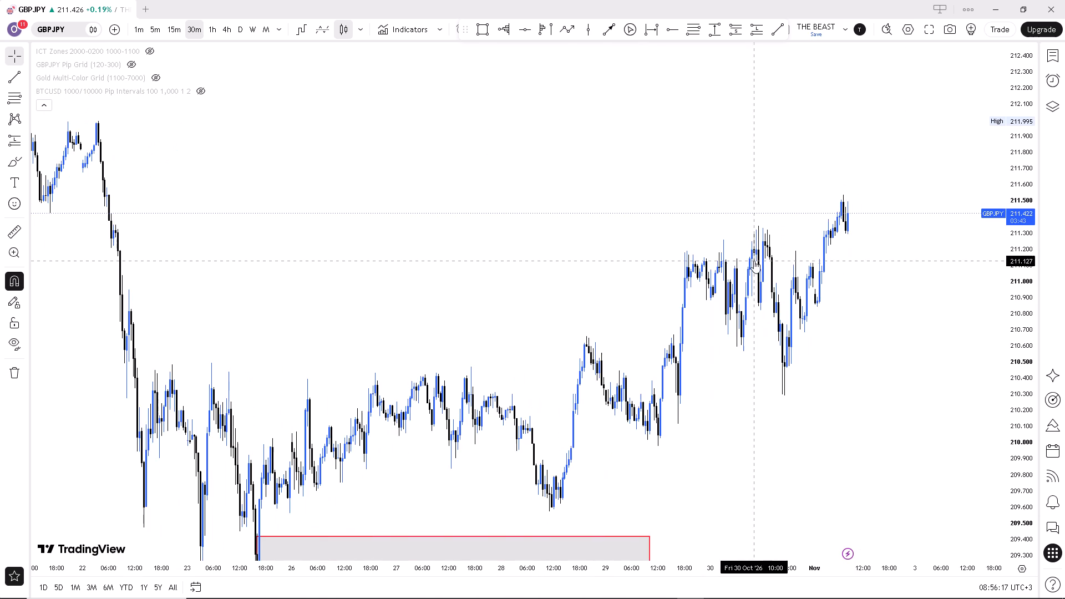
pyautogui.moveTo(736, 463); pyautogui.dragTo(699, 470)
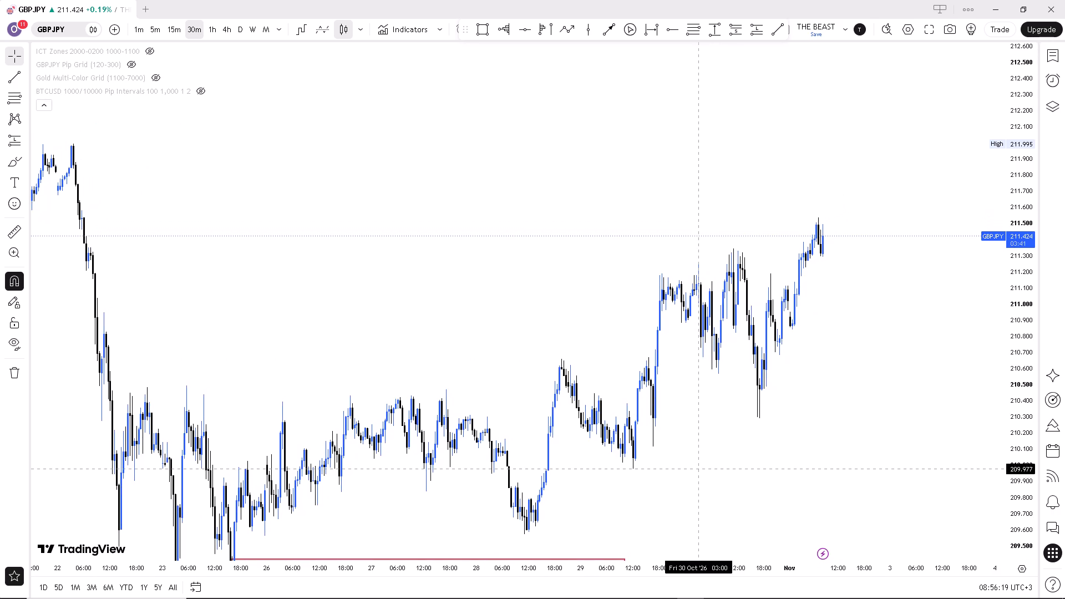
pyautogui.scroll(2, 781, 262)
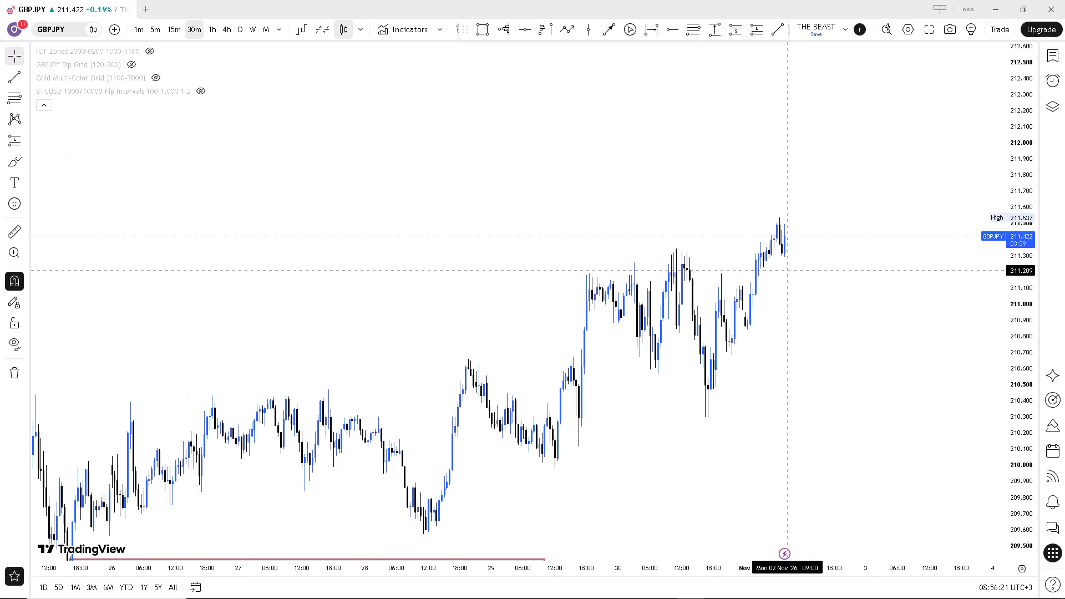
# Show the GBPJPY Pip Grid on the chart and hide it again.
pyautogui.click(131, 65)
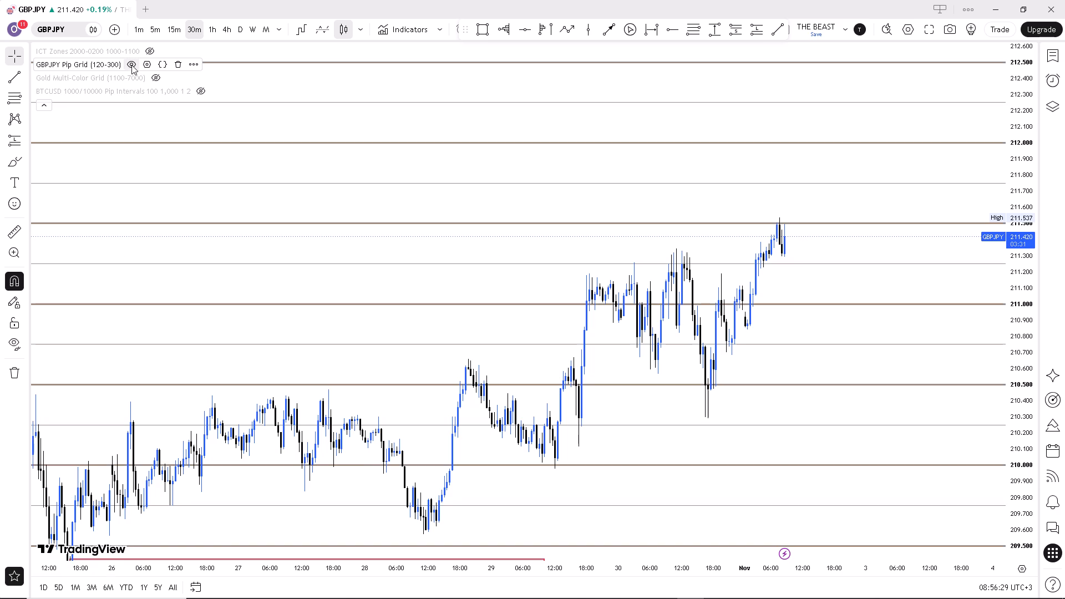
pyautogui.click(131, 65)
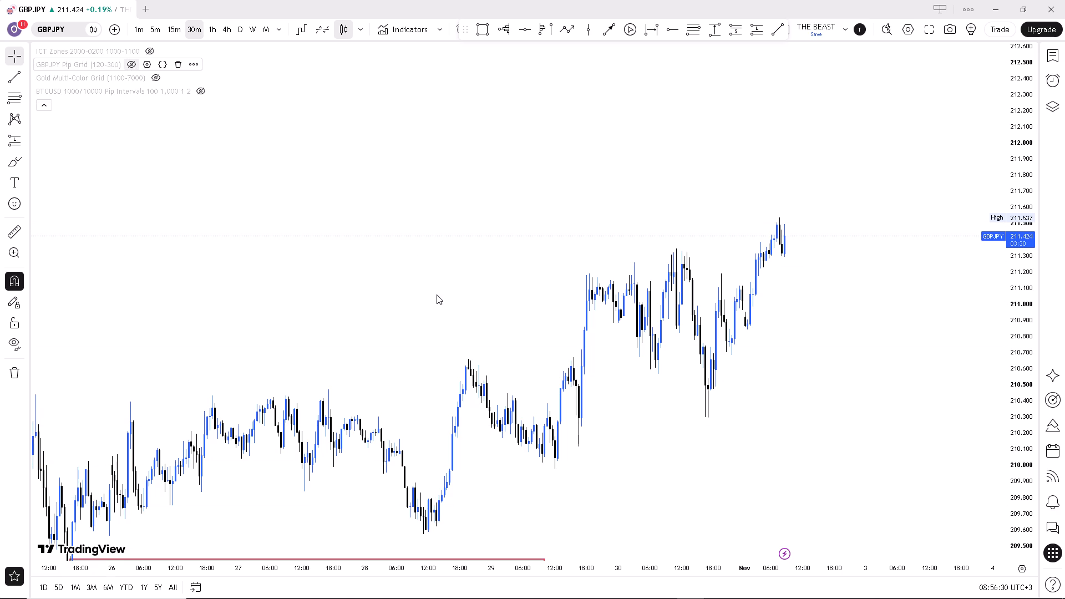
# Examine the GBPJPY swings since the late-October sell-off and the red-bordered zones beneath the lows, dismissing the referral advert.
pyautogui.scroll(2, 547, 281)
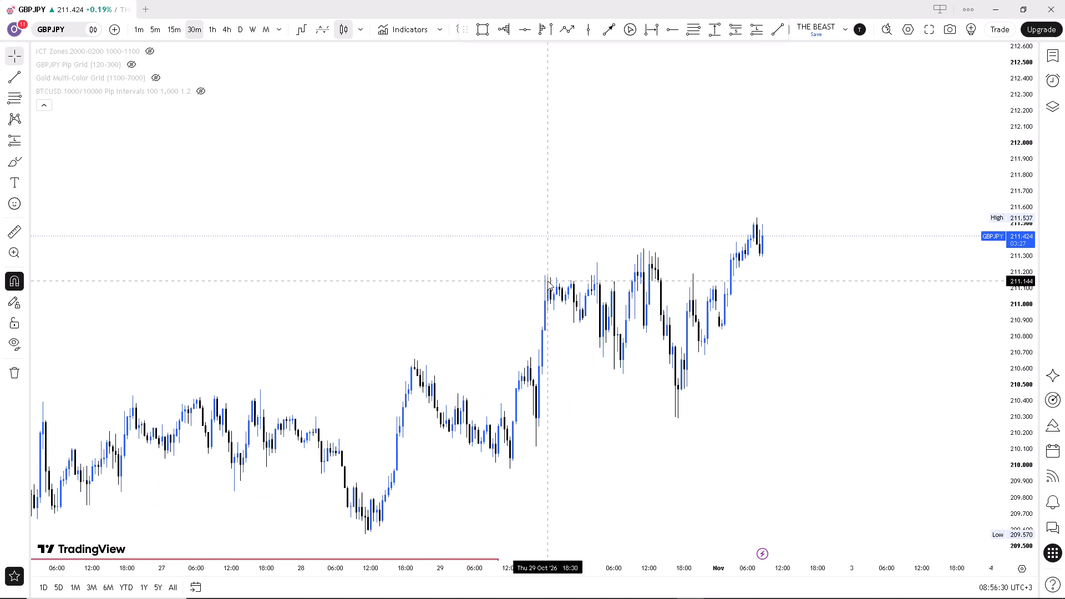
pyautogui.scroll(-4, 547, 281)
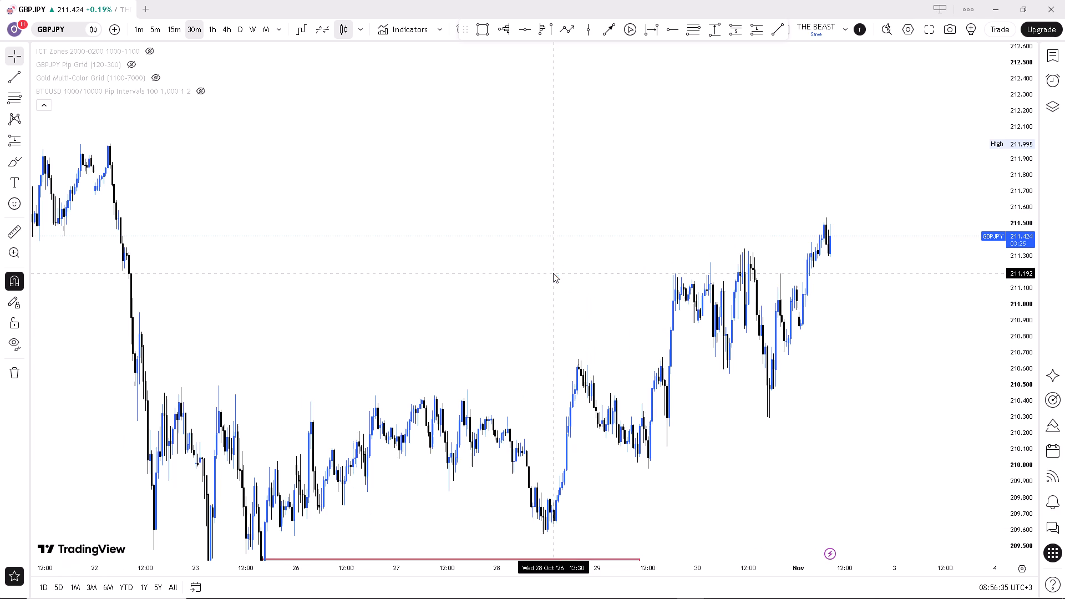
pyautogui.scroll(-1, 553, 273)
pyautogui.moveTo(526, 332); pyautogui.dragTo(570, 217)
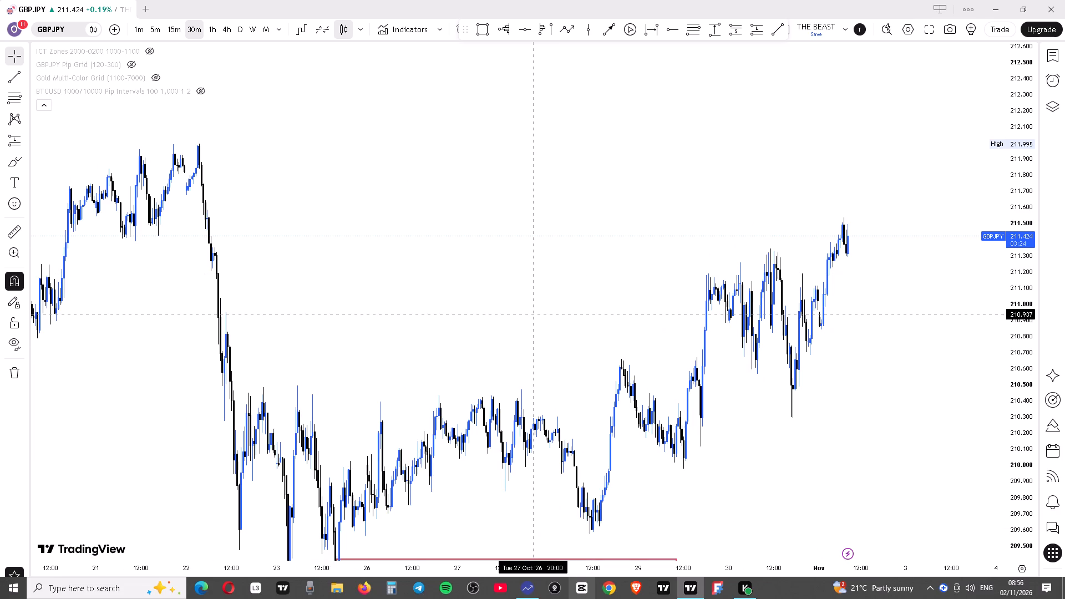
pyautogui.moveTo(580, 359); pyautogui.dragTo(584, 300)
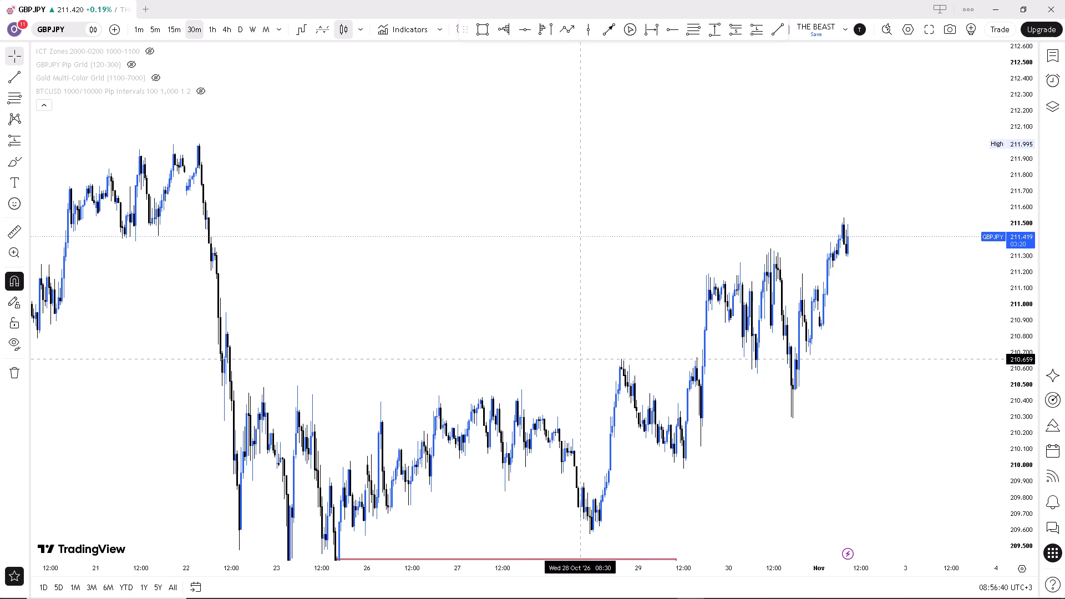
pyautogui.moveTo(584, 300); pyautogui.dragTo(617, 213)
pyautogui.scroll(1, 605, 217)
pyautogui.moveTo(515, 281); pyautogui.dragTo(557, 257)
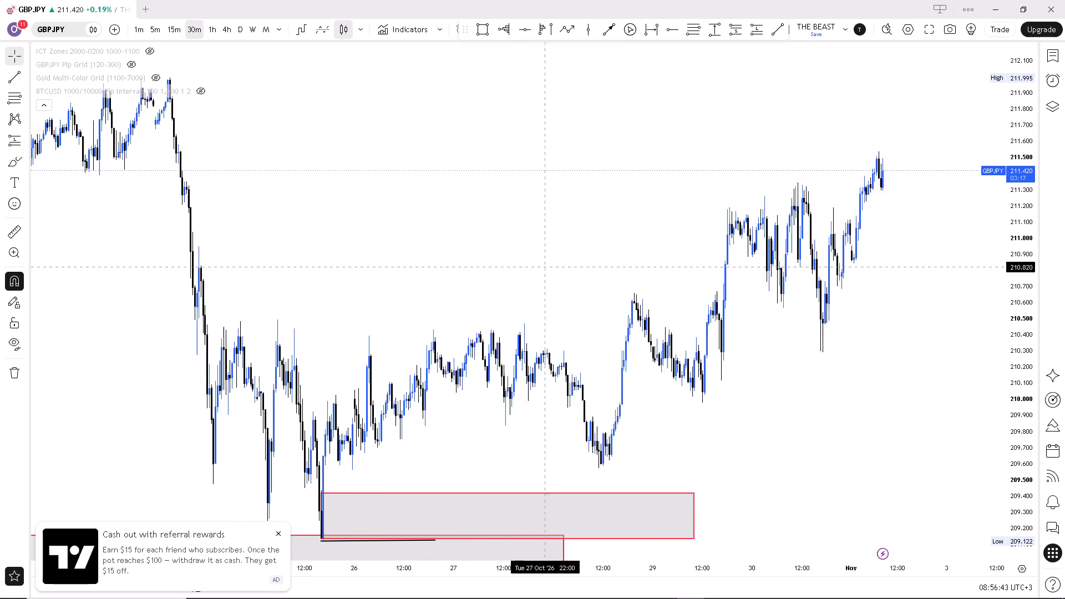
pyautogui.moveTo(557, 257); pyautogui.dragTo(616, 196)
pyautogui.click(280, 531)
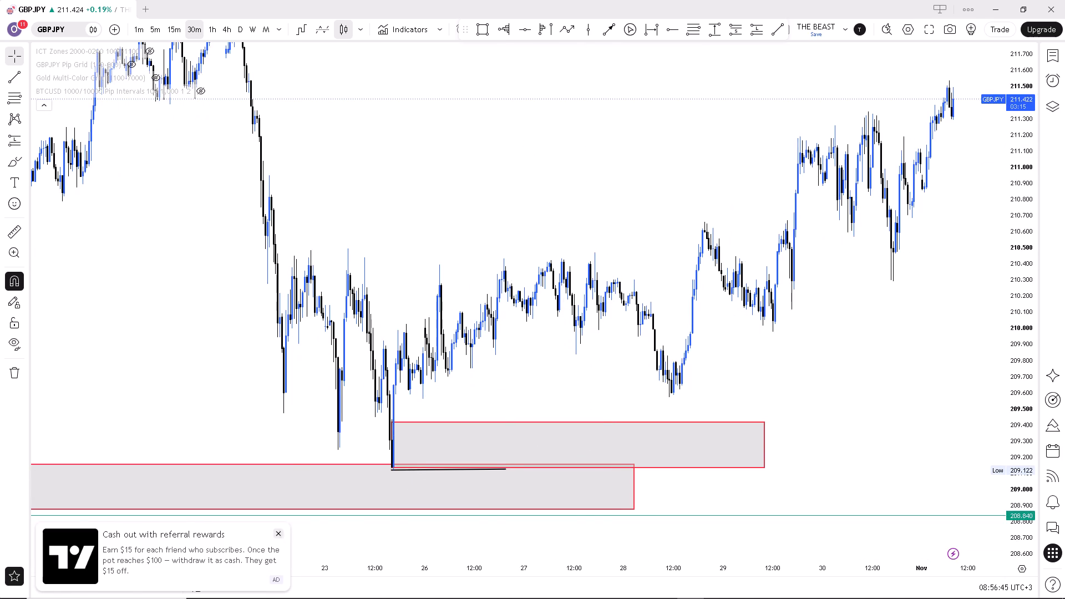
pyautogui.scroll(-1, 368, 237)
pyautogui.scroll(1, 368, 237)
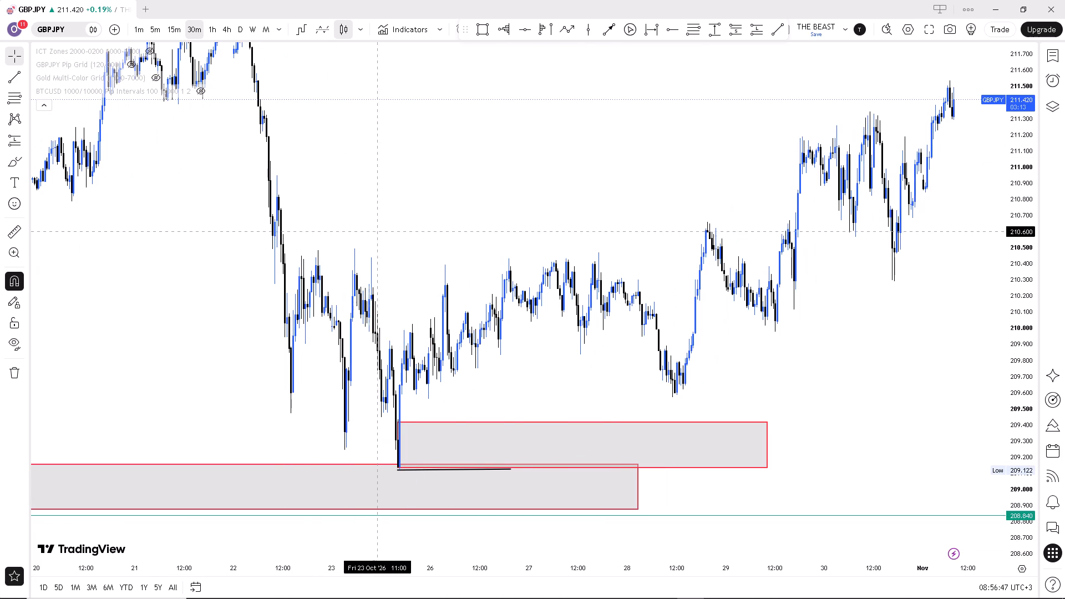
pyautogui.moveTo(383, 222); pyautogui.dragTo(372, 253)
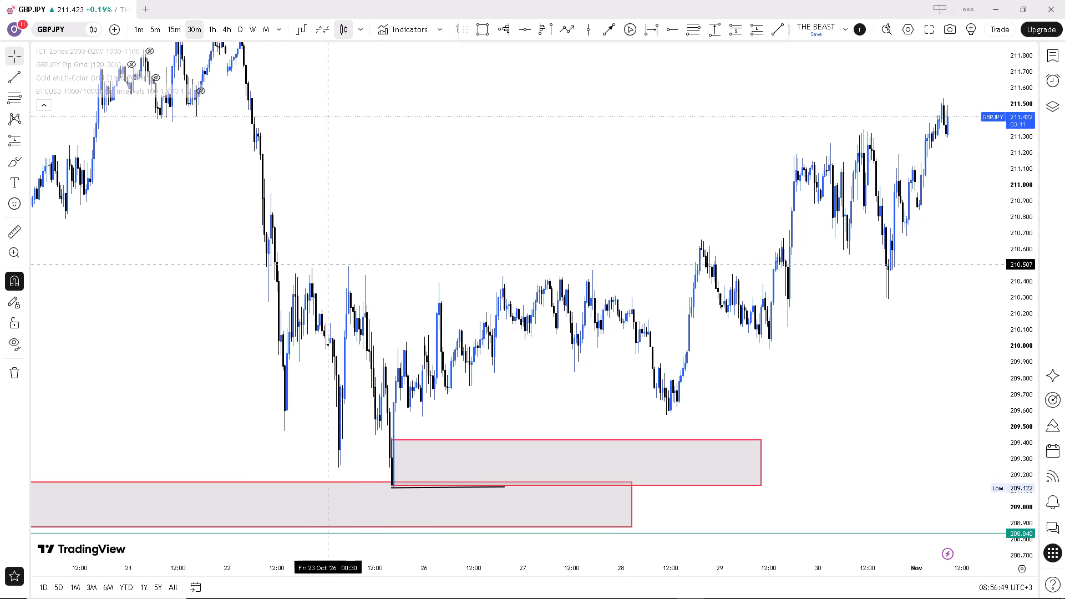
# Draw a path along the swings from the 23 October low near 209.2, ending with a projected dip to about 211.0 and rise to 211.6.
pyautogui.scroll(1, 296, 268)
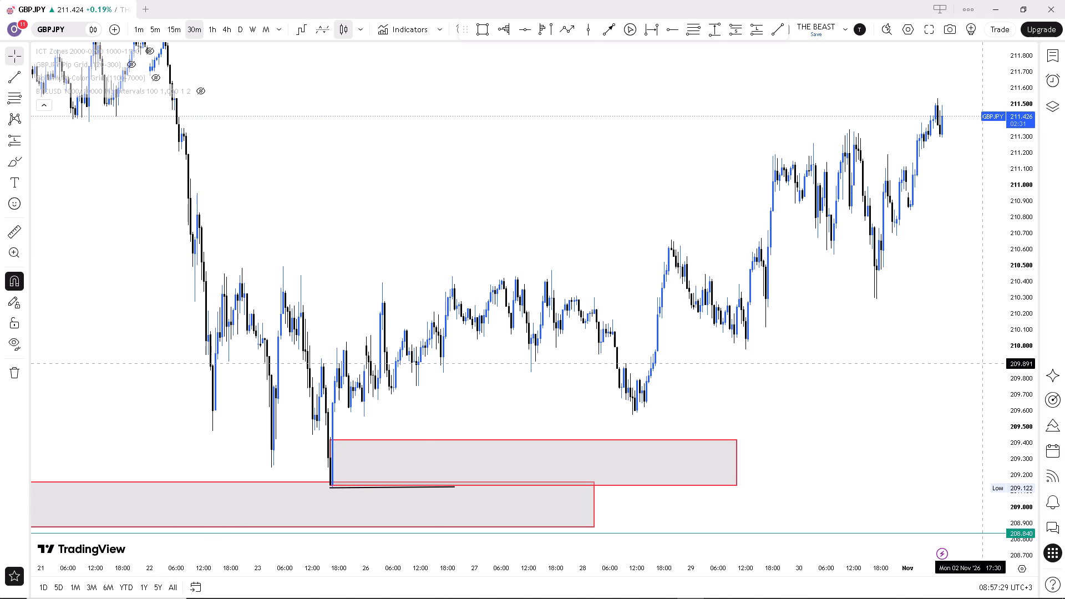
pyautogui.scroll(1, 902, 341)
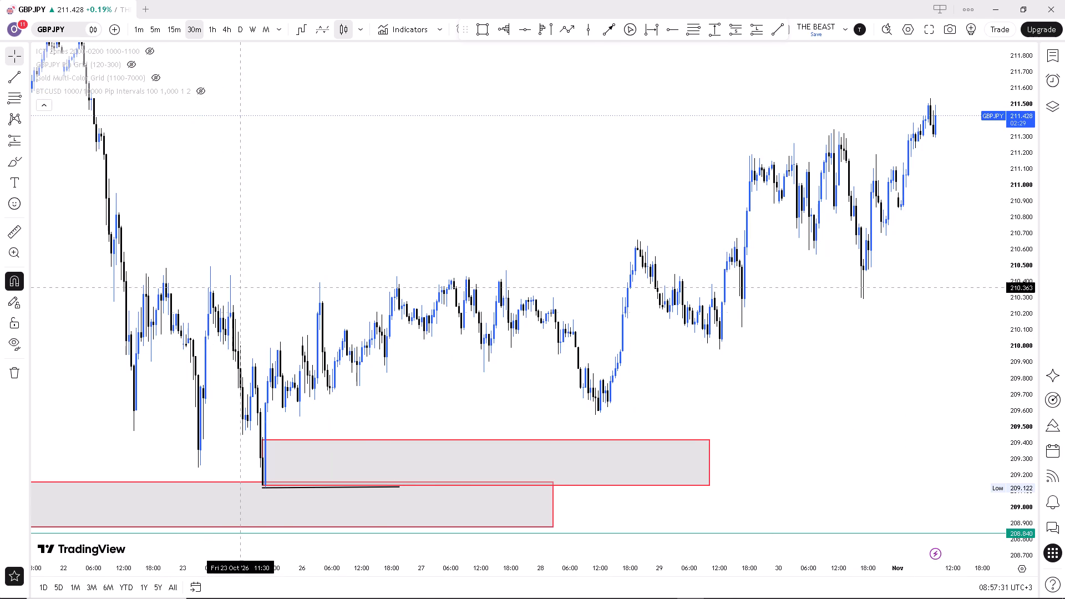
pyautogui.click(567, 32)
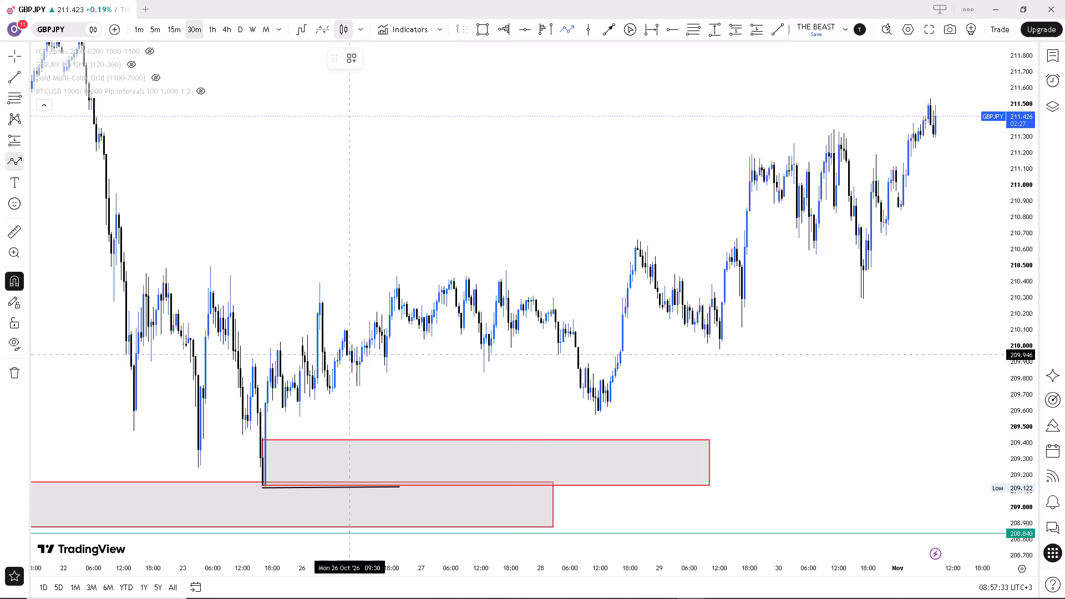
pyautogui.click(267, 476)
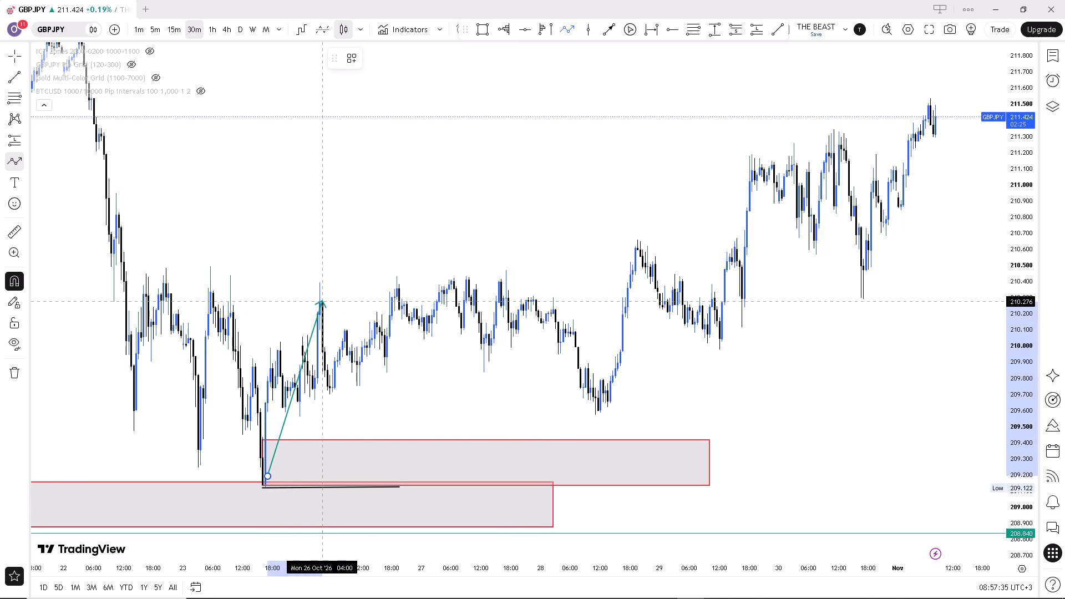
pyautogui.click(315, 282)
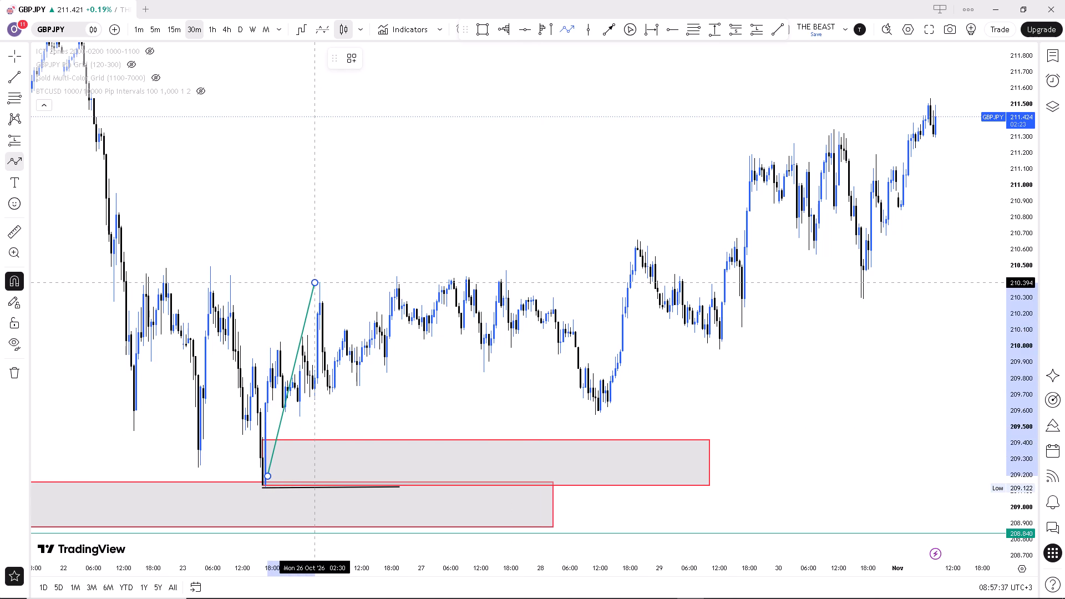
pyautogui.click(328, 392)
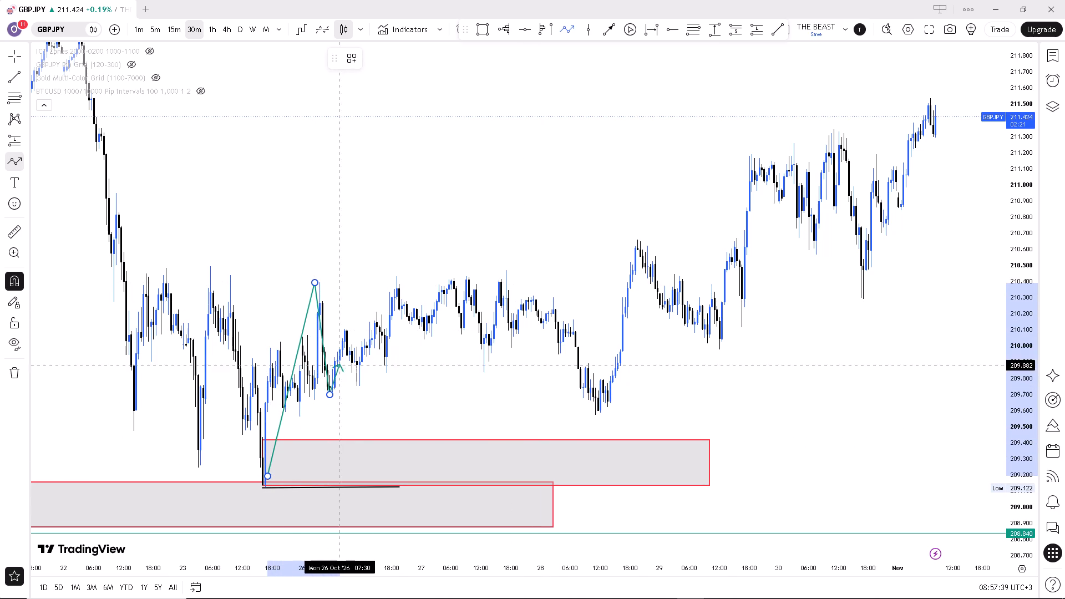
pyautogui.click(392, 258)
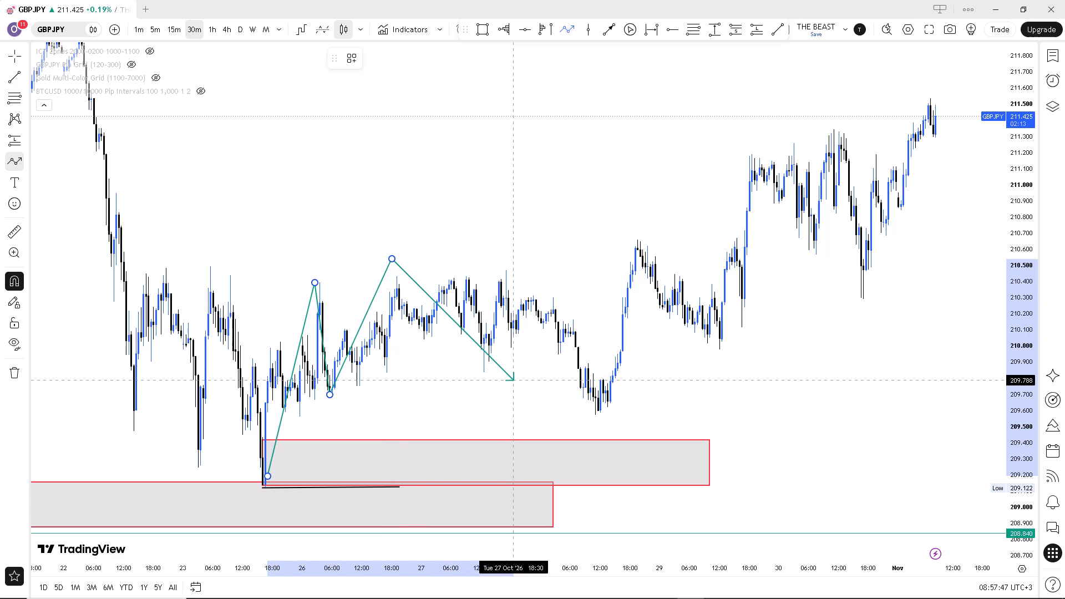
pyautogui.click(598, 414)
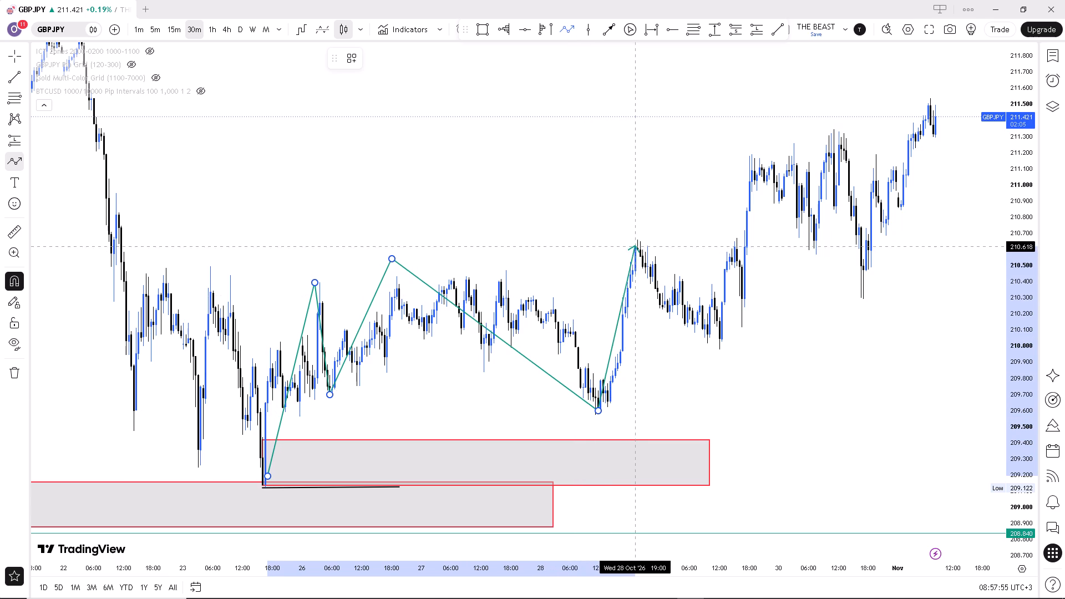
pyautogui.click(638, 221)
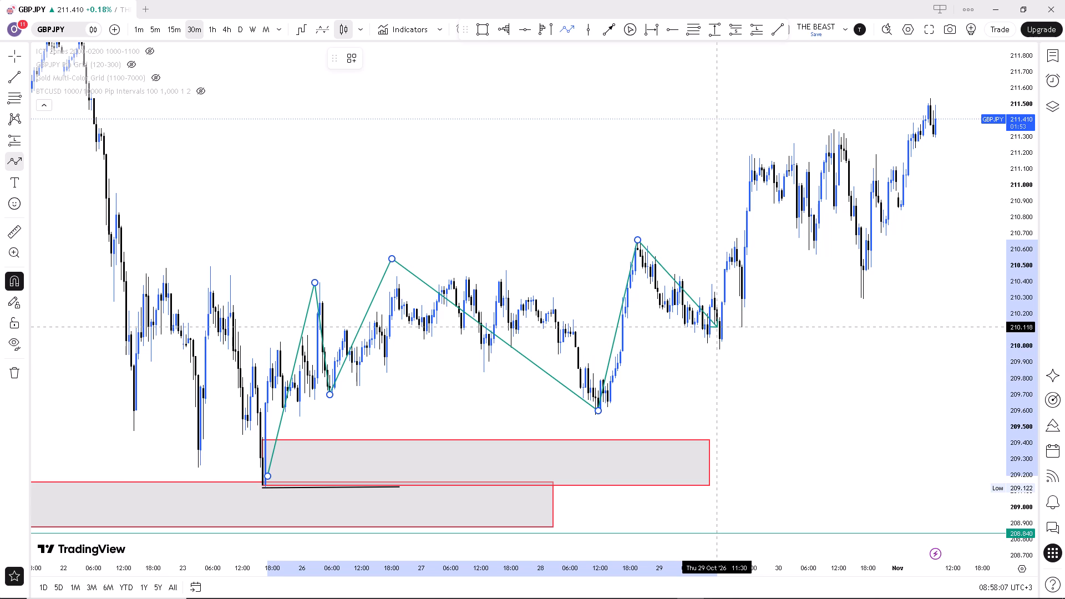
pyautogui.click(718, 353)
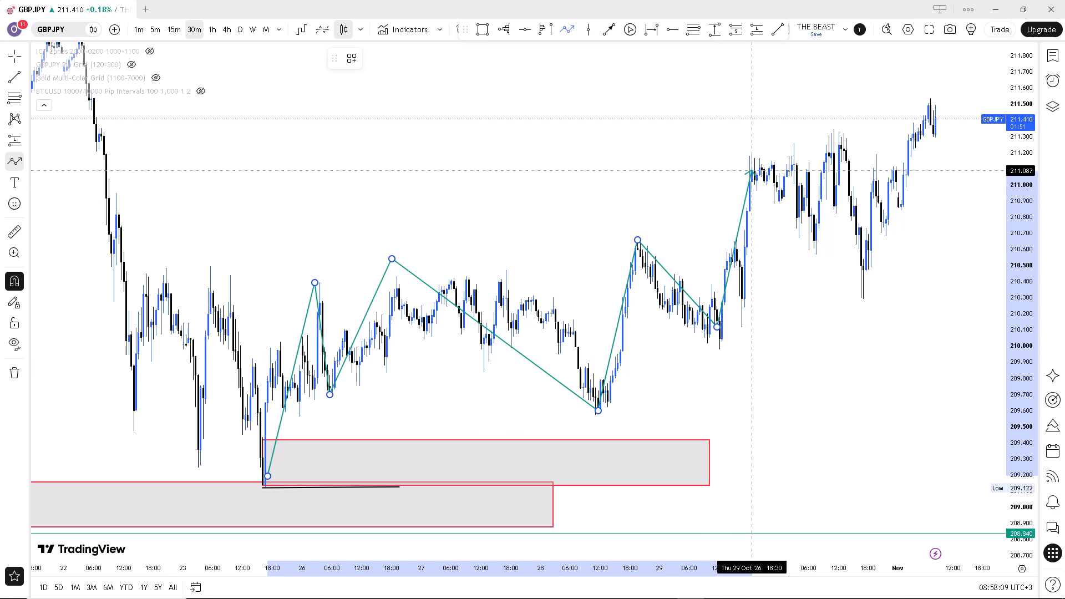
pyautogui.click(750, 156)
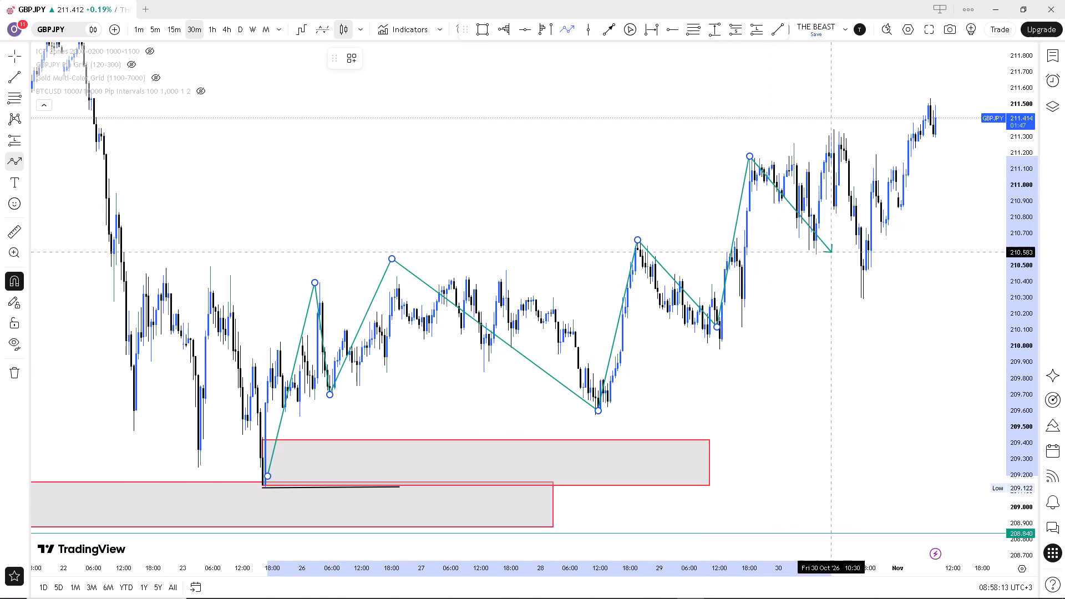
pyautogui.click(862, 272)
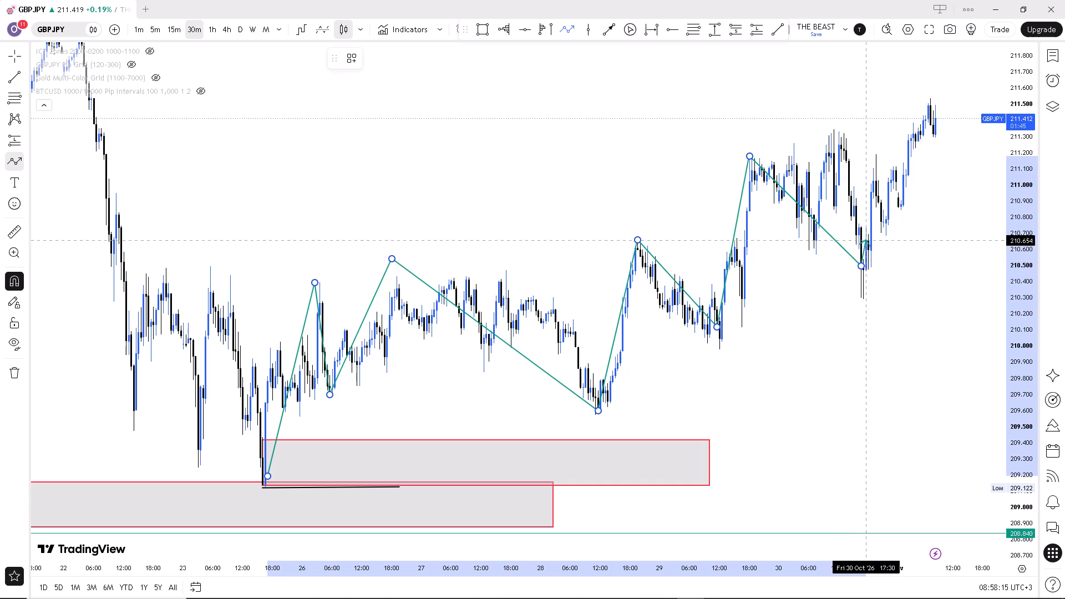
pyautogui.click(929, 78)
pyautogui.click(954, 179)
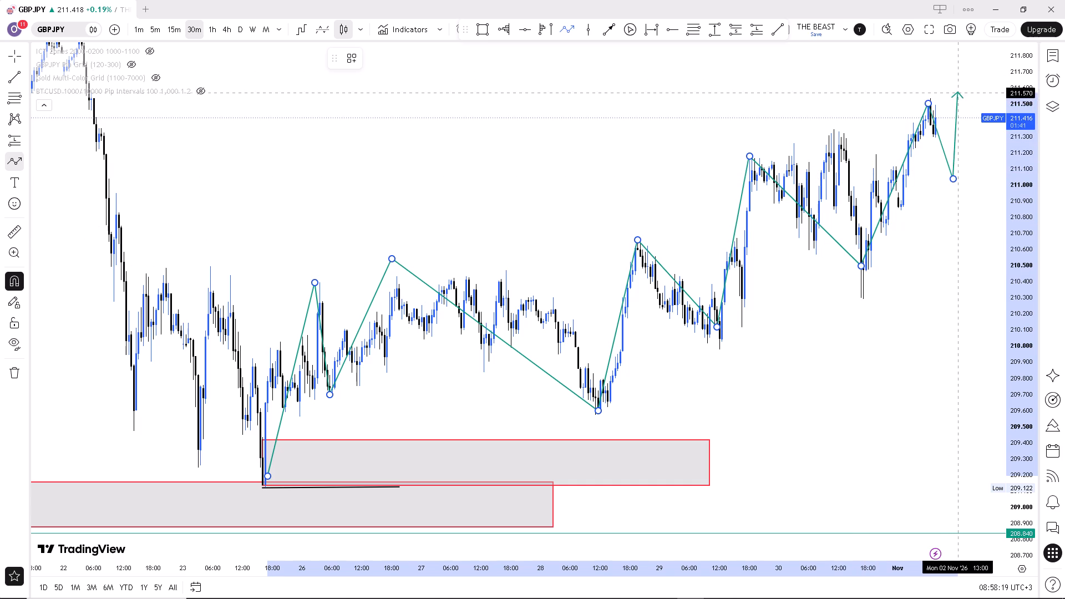
pyautogui.doubleClick(962, 88)
pyautogui.click(962, 70)
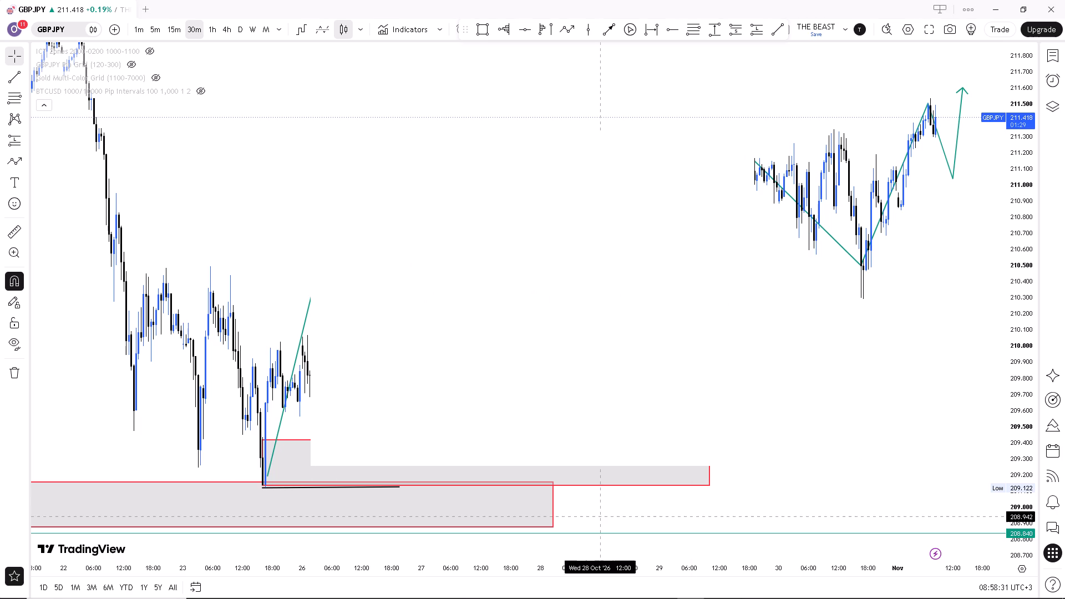
# Switch to the Kuro window.
pyautogui.click(752, 598)
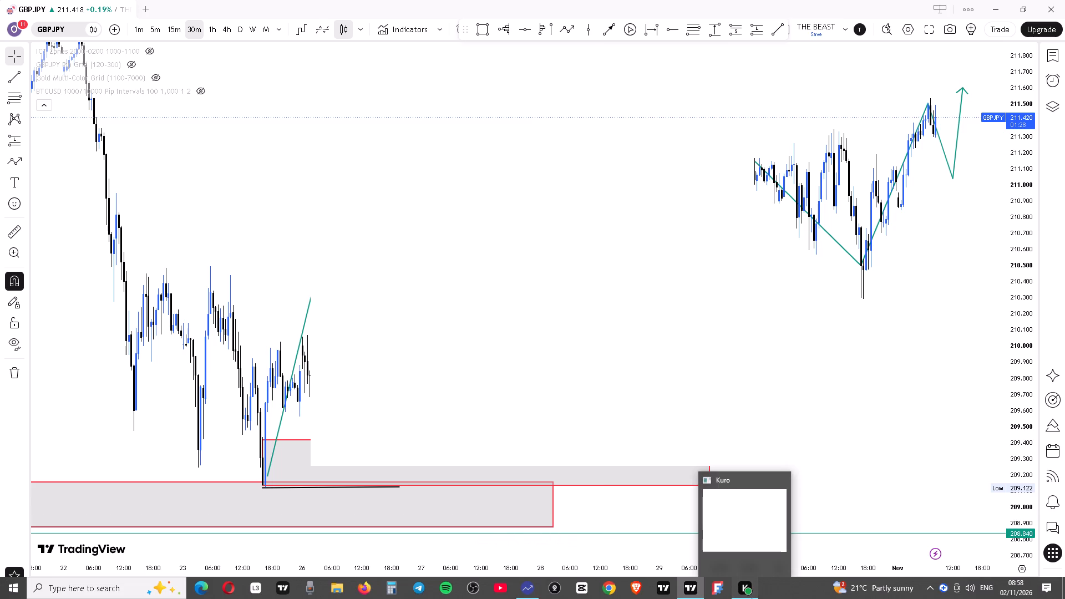
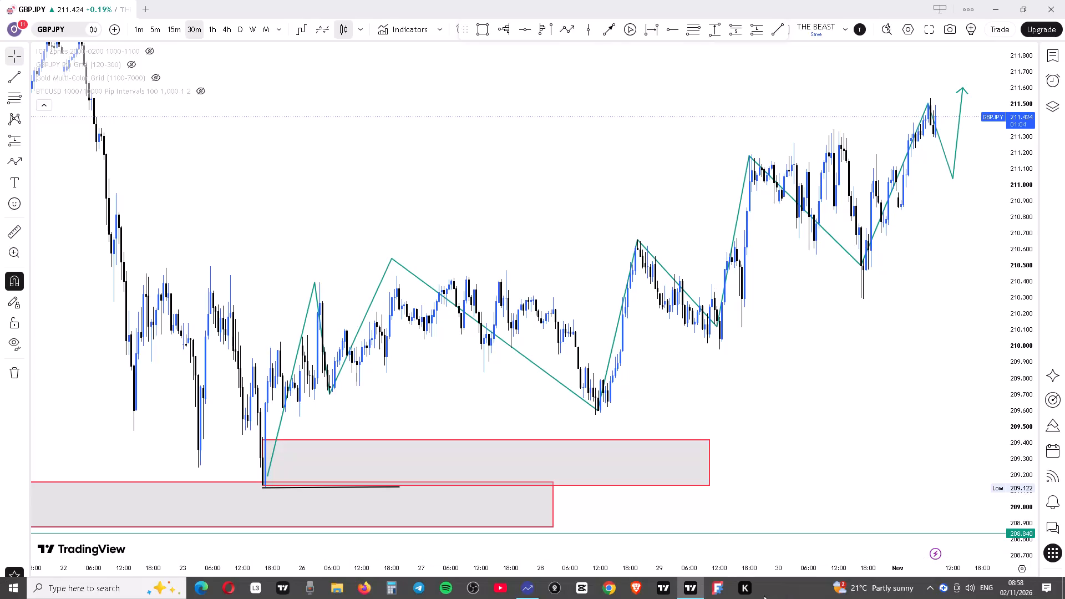
# Try to bring the Kuro window to the front over the GBPJPY chart.
pyautogui.click(749, 594)
pyautogui.doubleClick(745, 594)
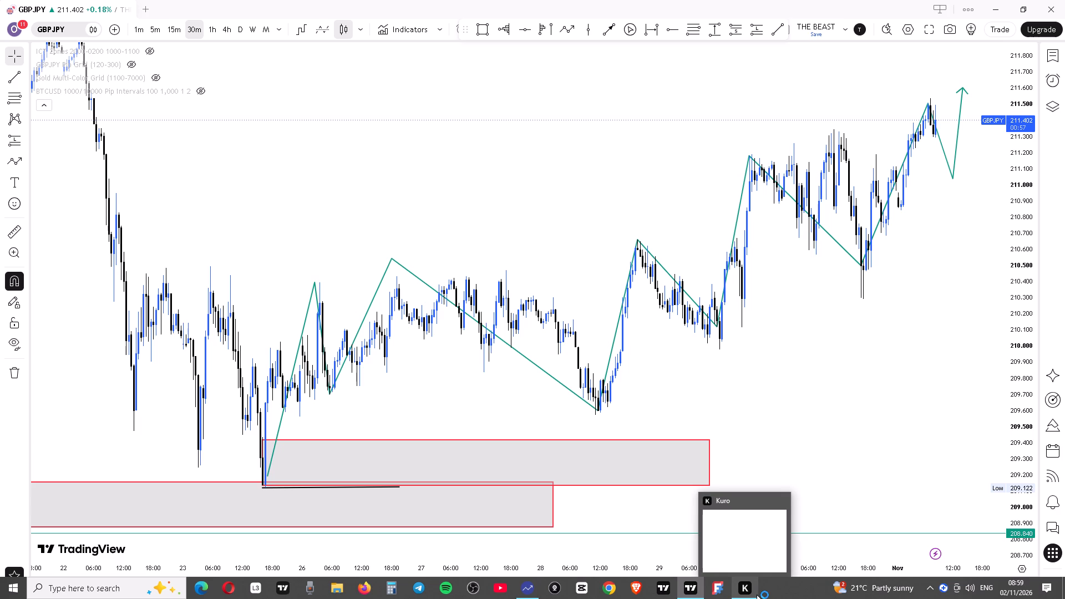
pyautogui.click(729, 526)
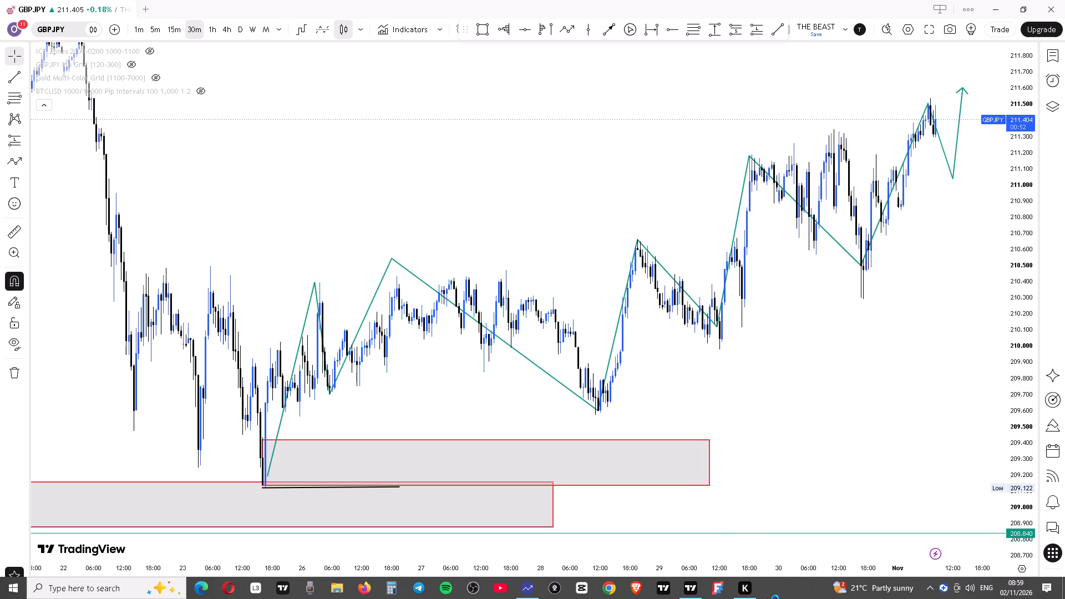
pyautogui.click(745, 586)
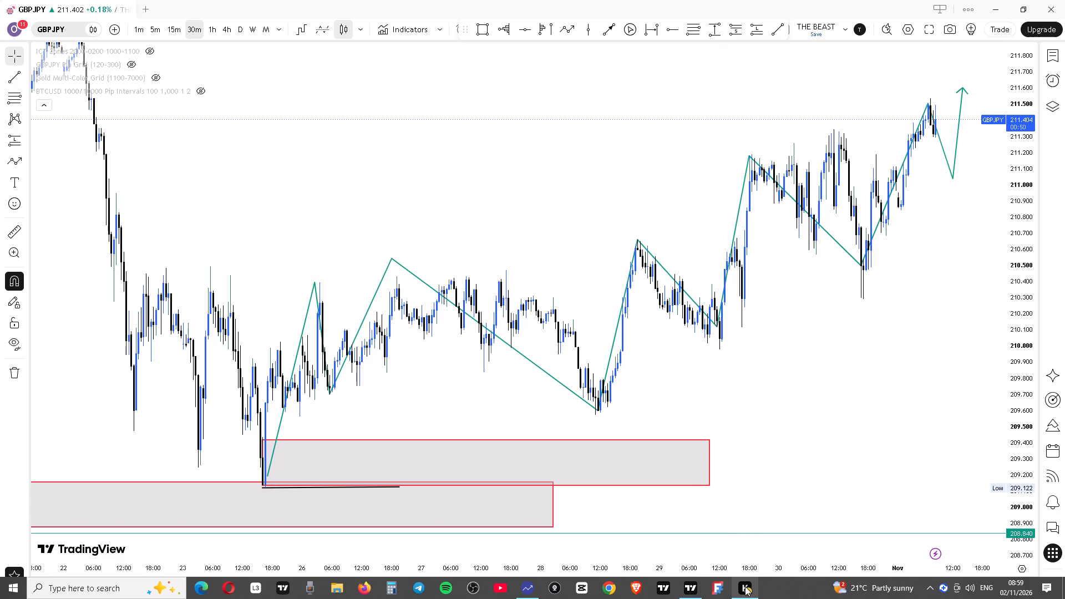
pyautogui.click(737, 590)
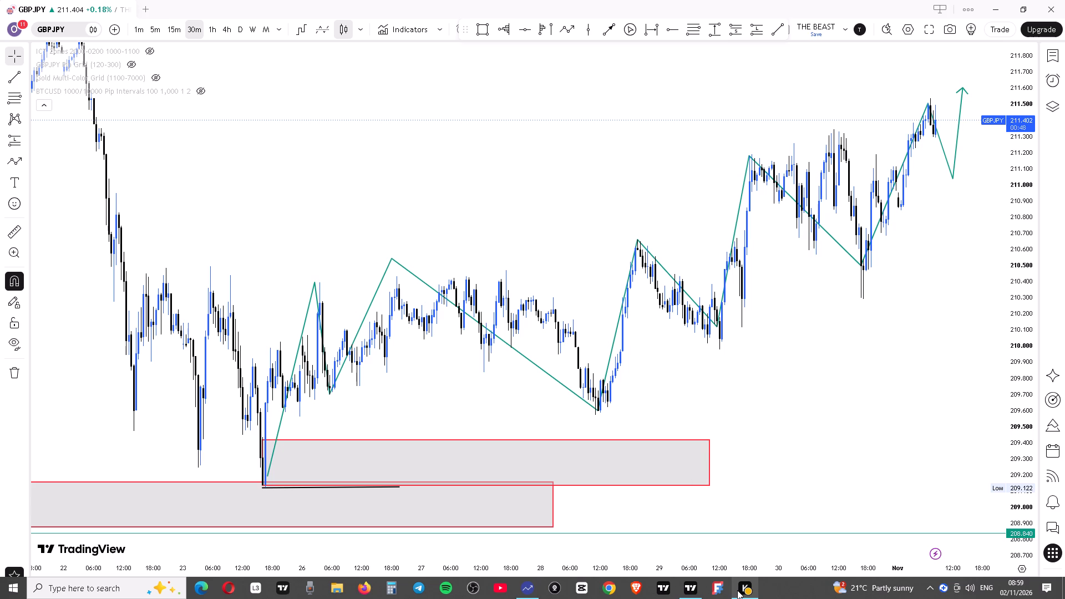
pyautogui.click(743, 588)
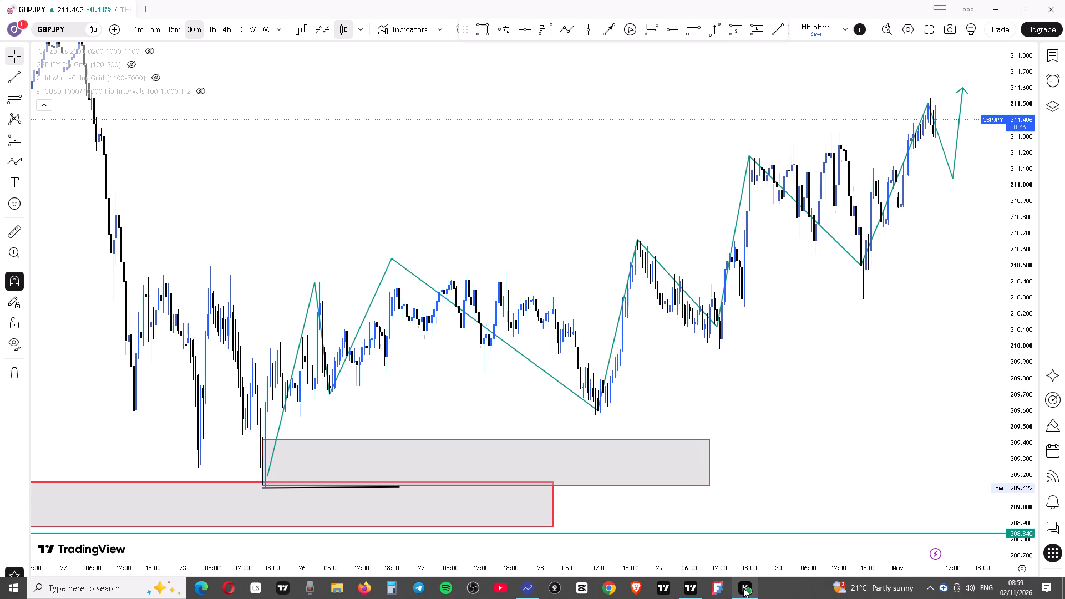
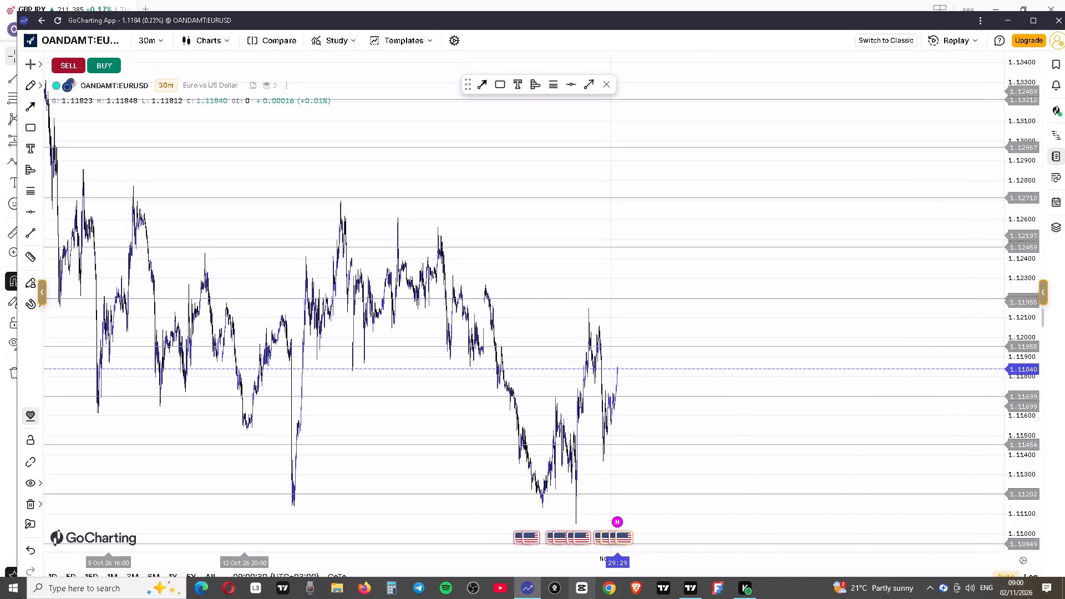
# Switch back to TradingView and examine the GBPJPY 30-minute swing structure, the red-bordered zones beneath it and the projected move.
pyautogui.click(688, 592)
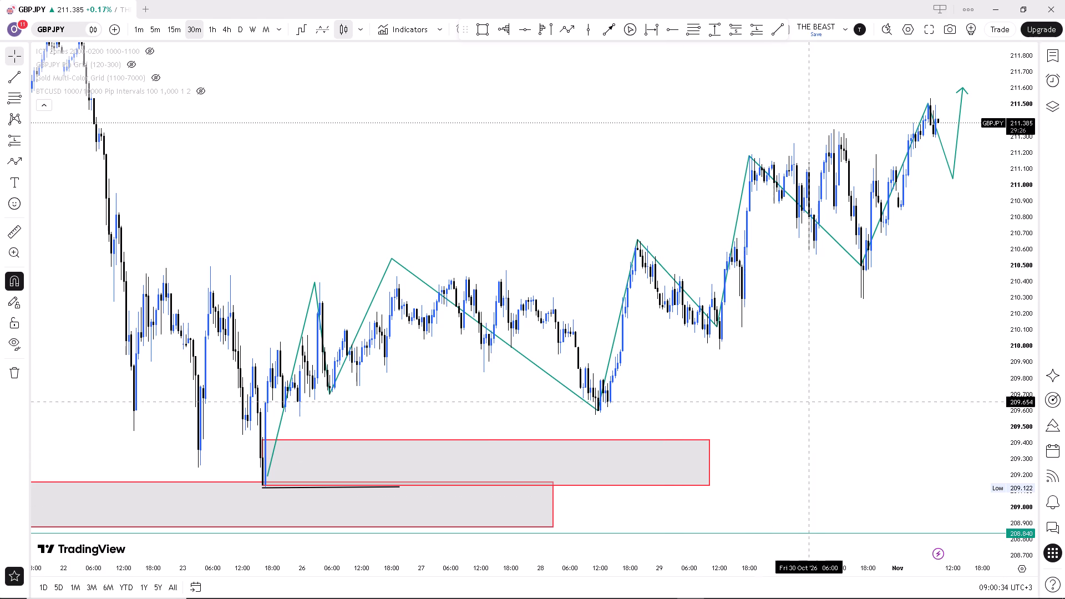
pyautogui.scroll(-2, 806, 326)
pyautogui.scroll(2, 806, 326)
pyautogui.moveTo(821, 386); pyautogui.dragTo(691, 413)
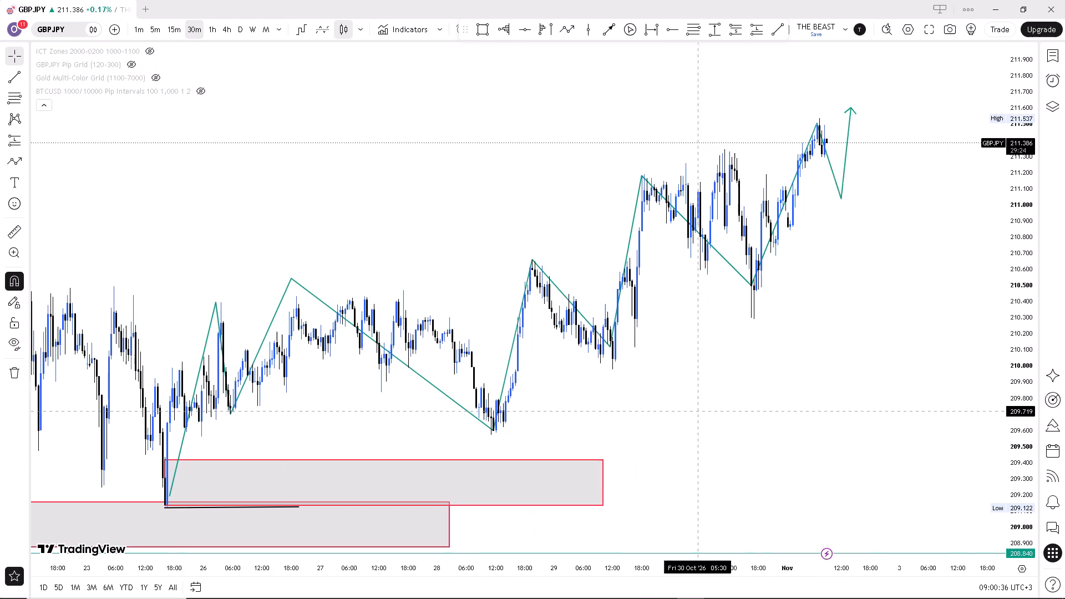
pyautogui.moveTo(691, 413); pyautogui.dragTo(685, 414)
pyautogui.scroll(2, 1010, 304)
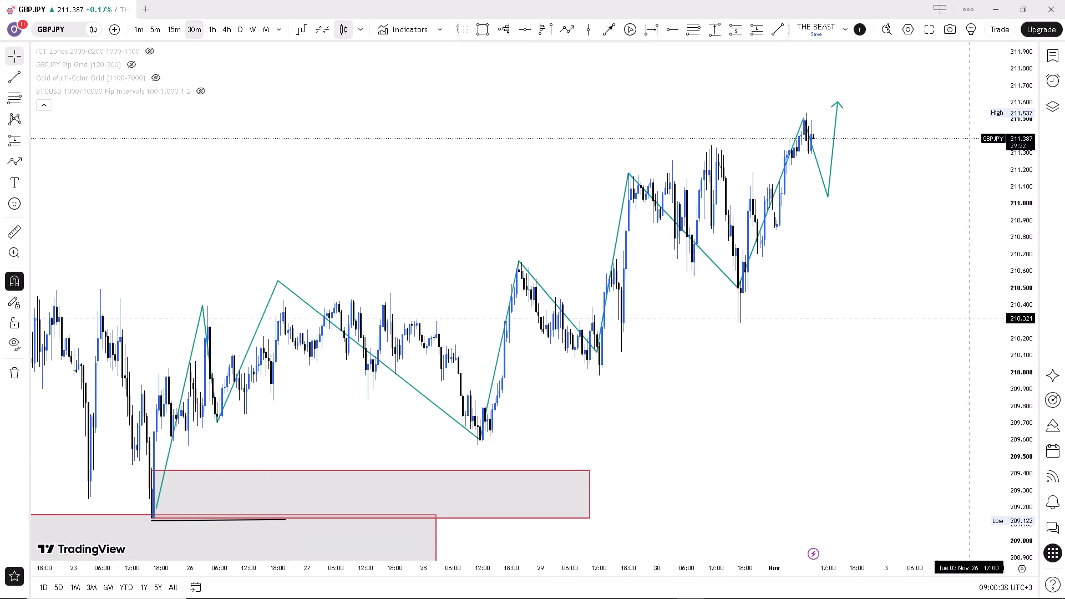
pyautogui.moveTo(657, 394); pyautogui.dragTo(731, 363)
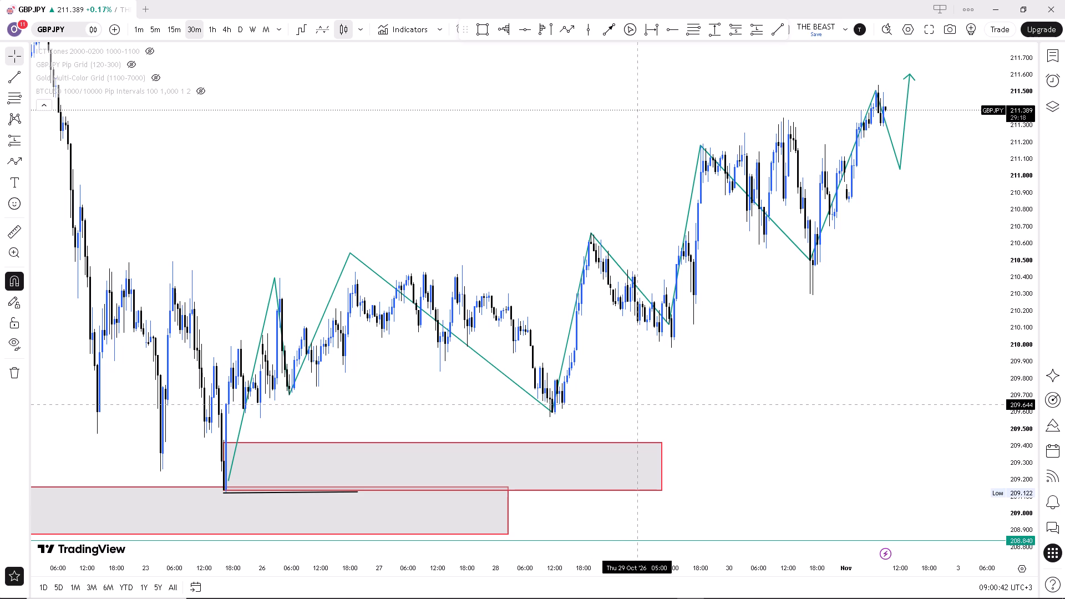
pyautogui.moveTo(641, 404); pyautogui.dragTo(642, 387)
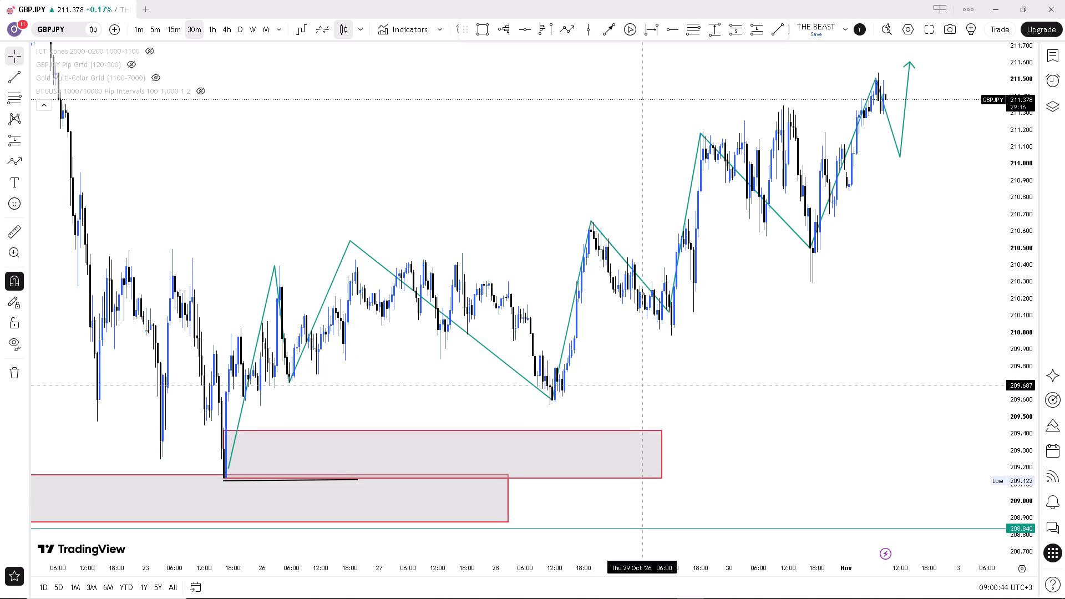
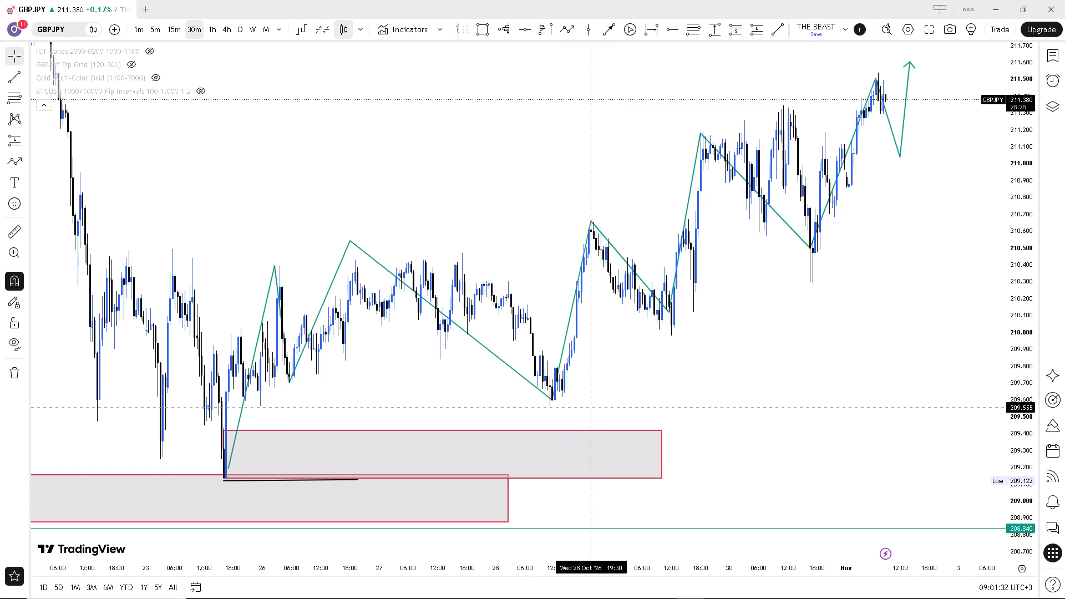
# Delete the green swing-structure path with the projected move from the GBPJPY chart.
pyautogui.scroll(-1, 598, 390)
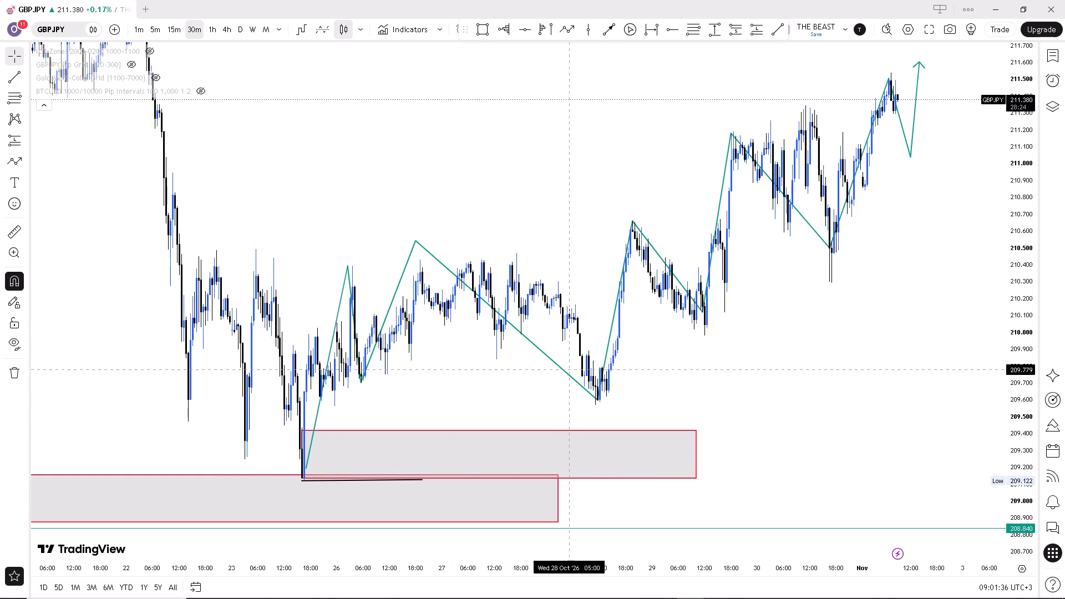
pyautogui.click(661, 258)
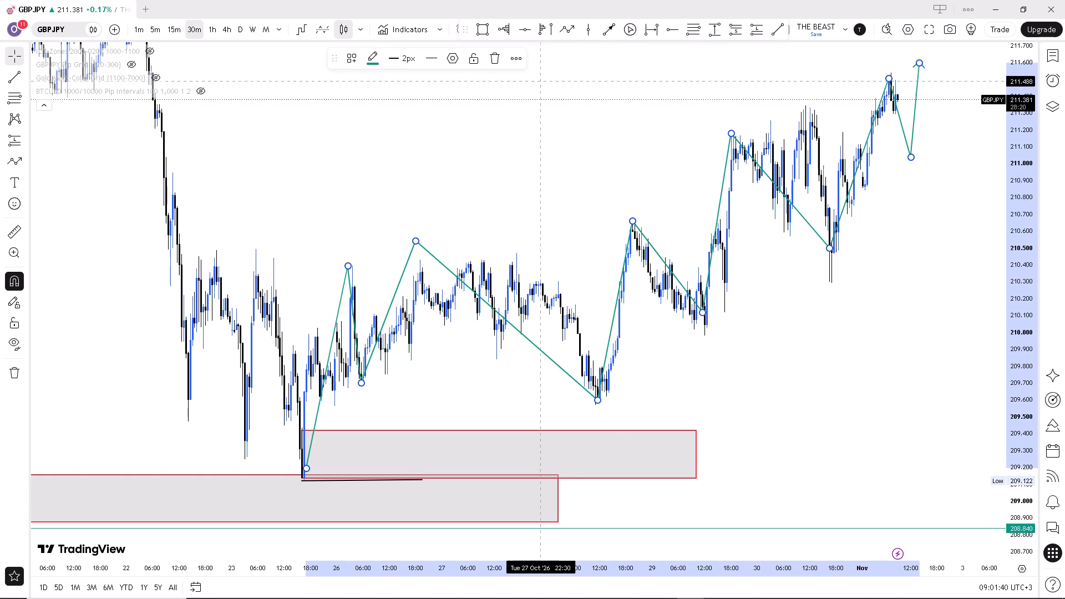
pyautogui.click(494, 64)
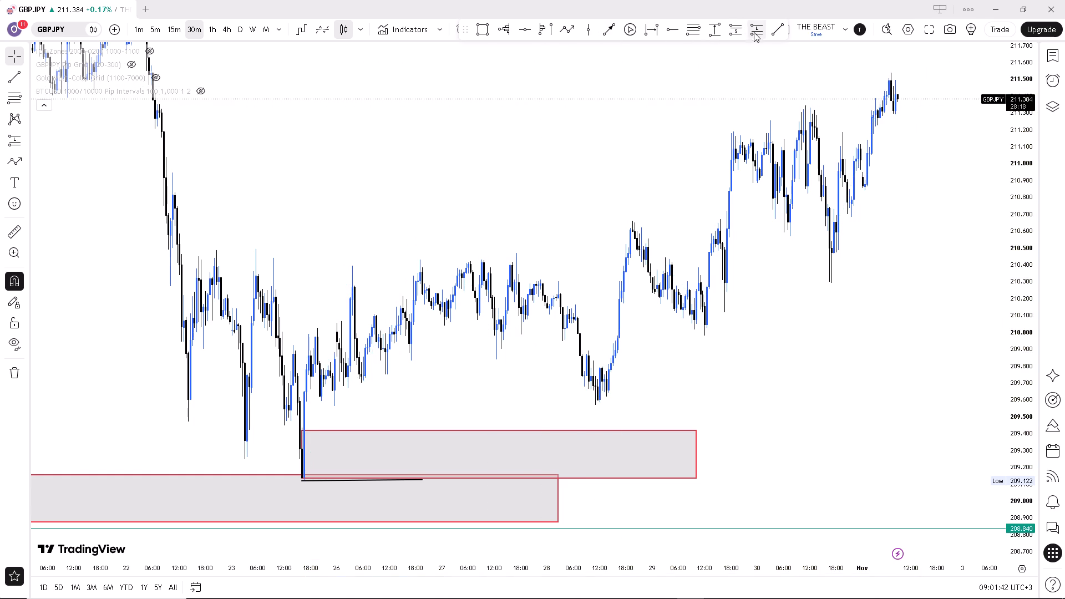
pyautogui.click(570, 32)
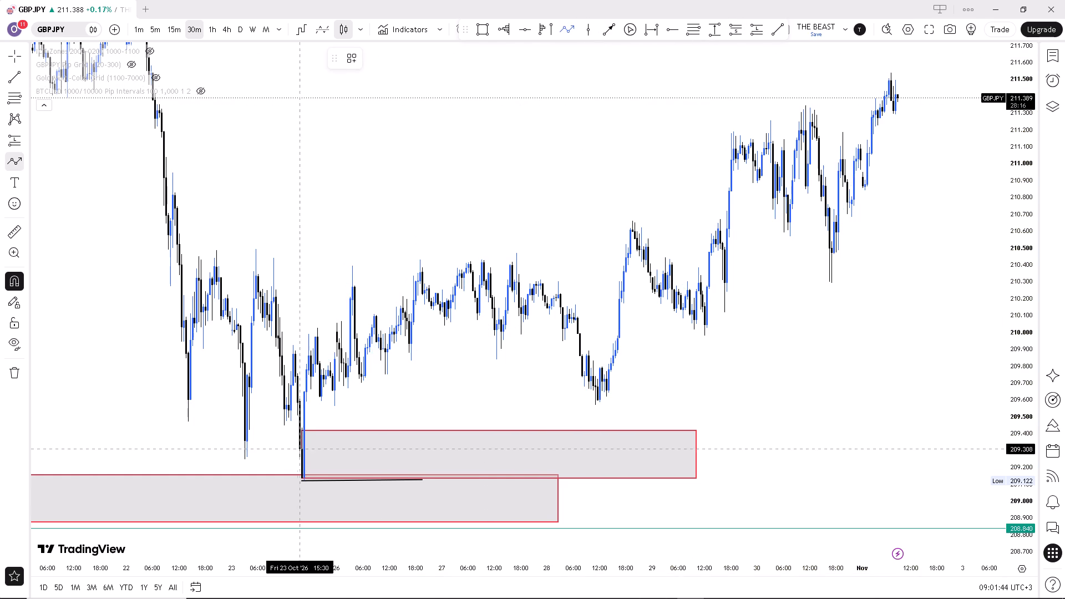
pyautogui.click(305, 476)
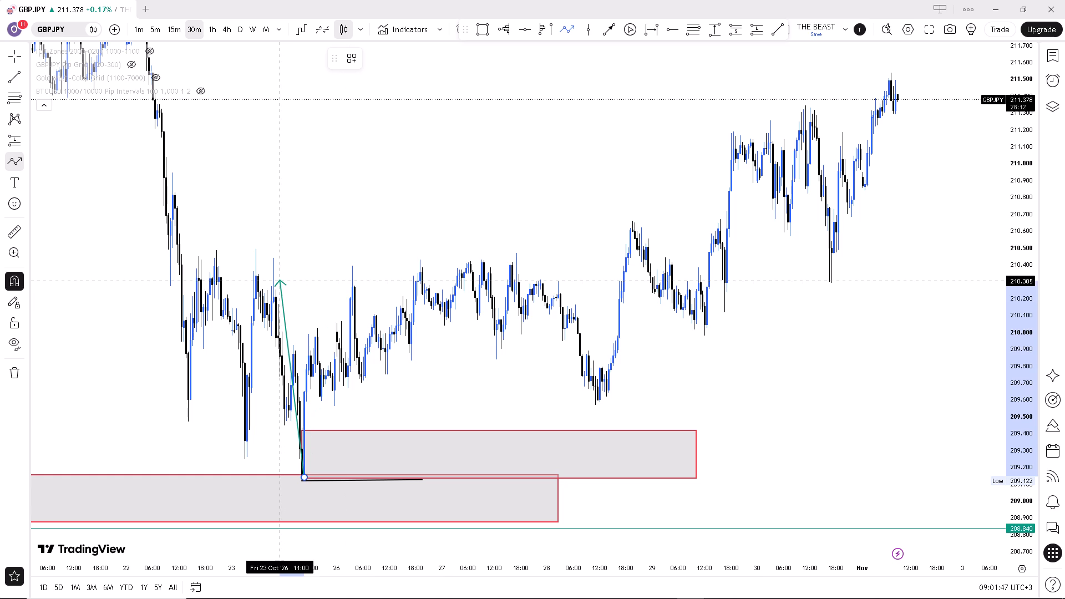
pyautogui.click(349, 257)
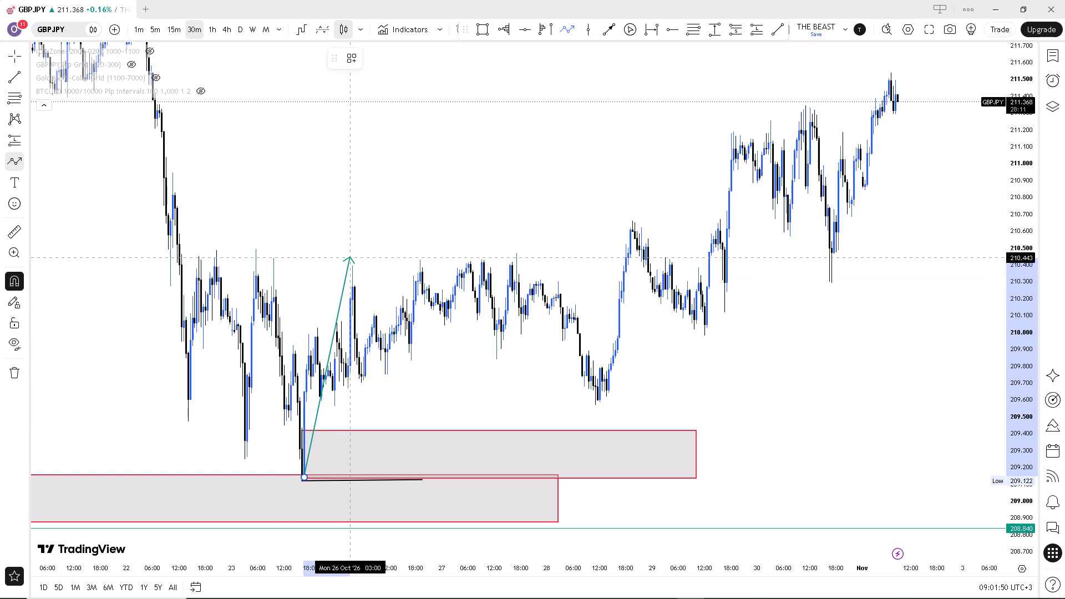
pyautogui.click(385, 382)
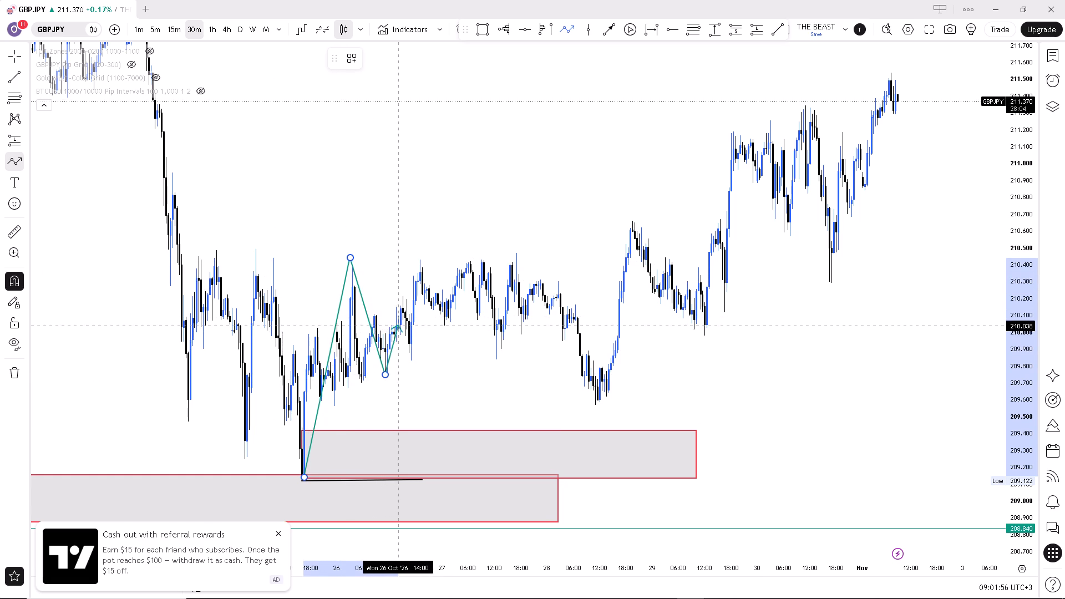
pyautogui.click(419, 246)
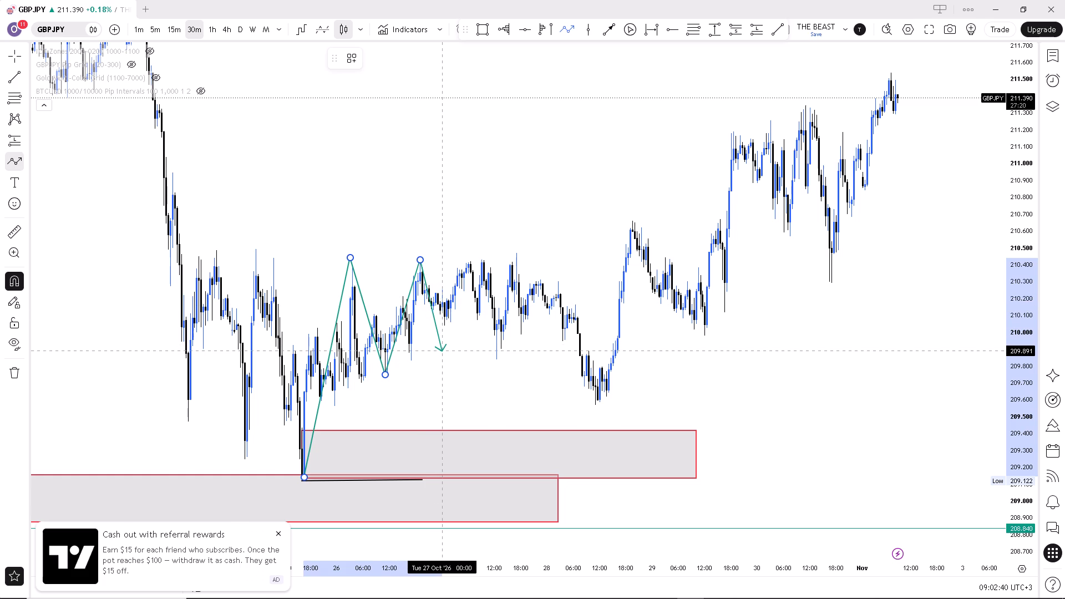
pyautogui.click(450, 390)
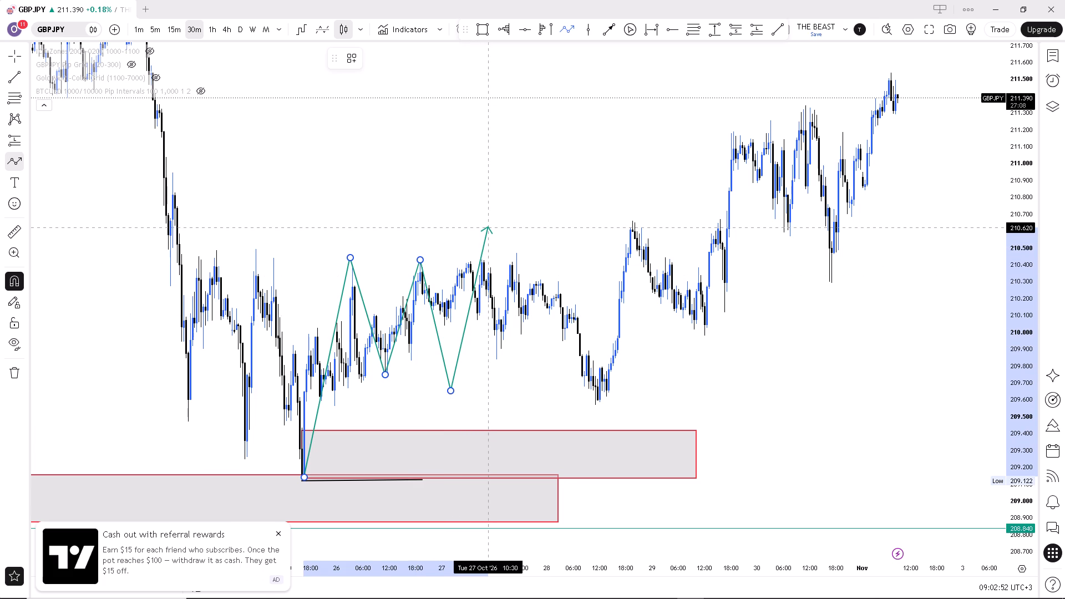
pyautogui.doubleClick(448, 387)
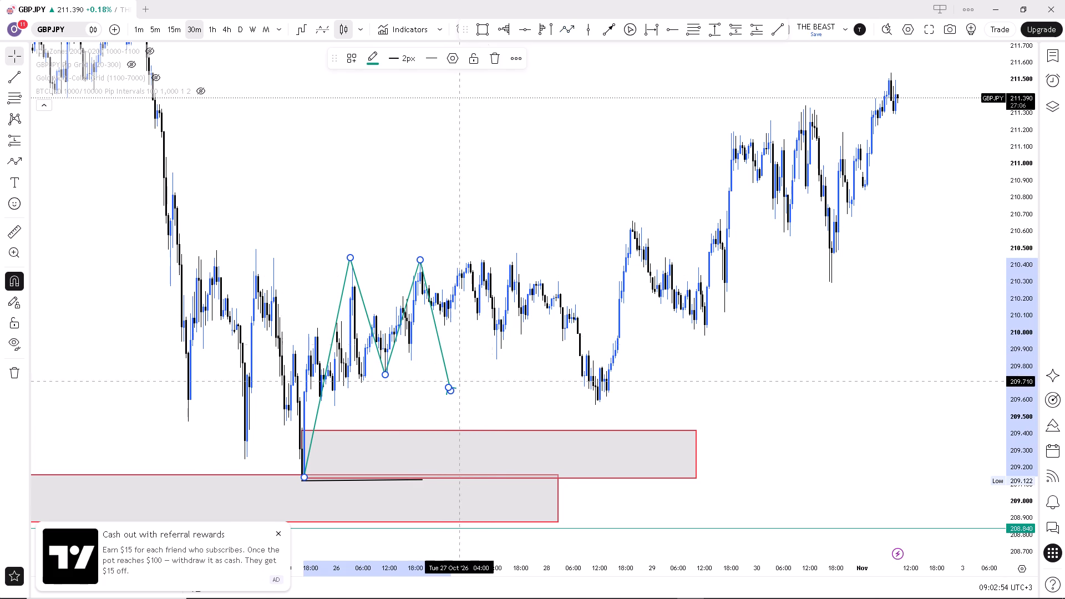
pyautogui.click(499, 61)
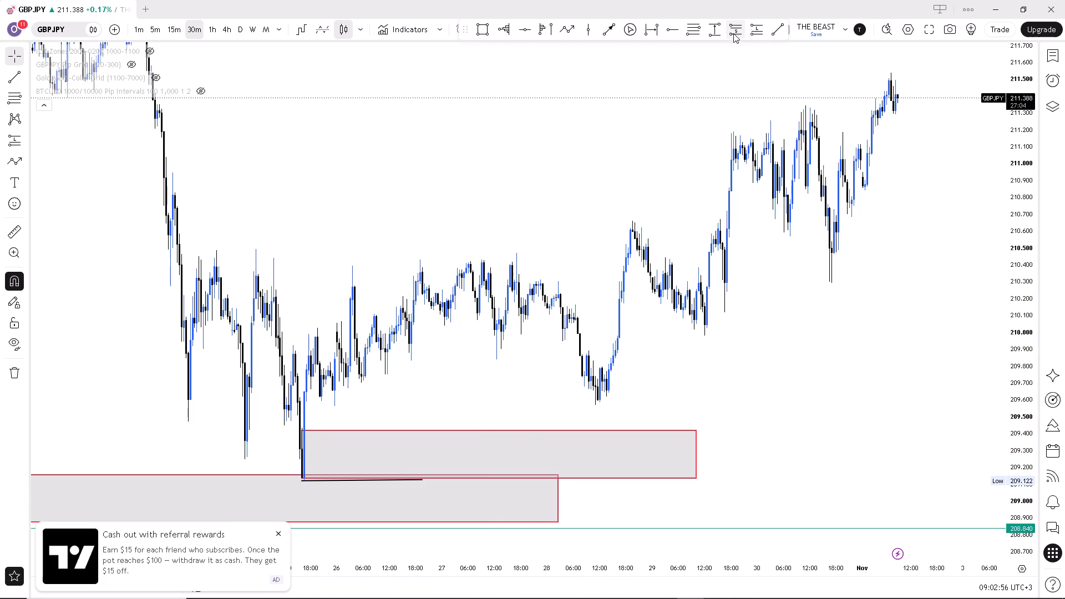
# Draw a zigzag arrow path from about 209.63 on 26 October through 210.39, 209.75, 210.43 and 209.84, ending at about 210.83.
pyautogui.click(572, 27)
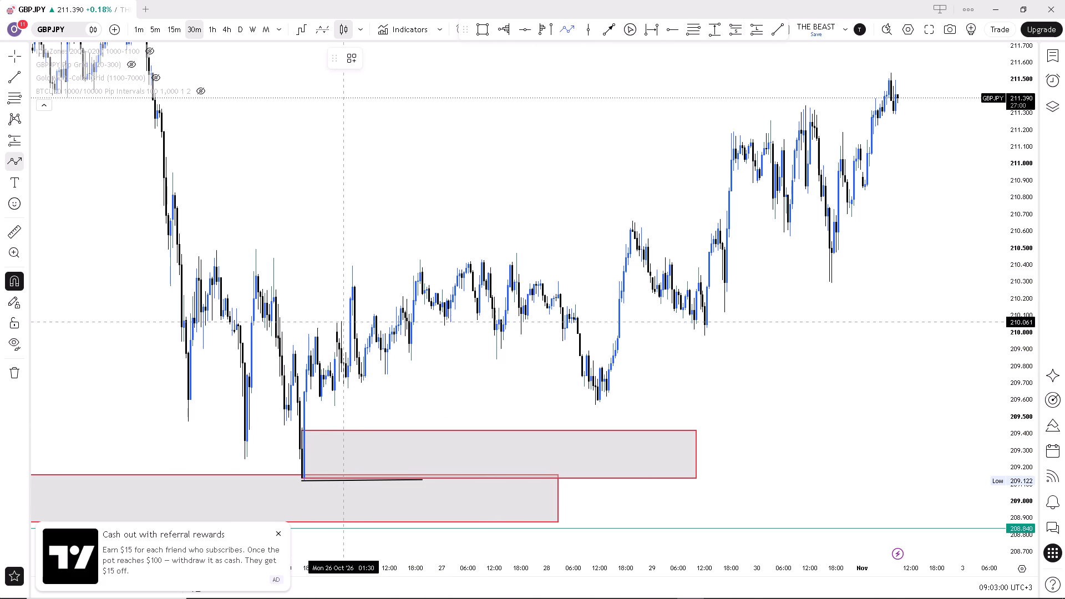
pyautogui.click(337, 395)
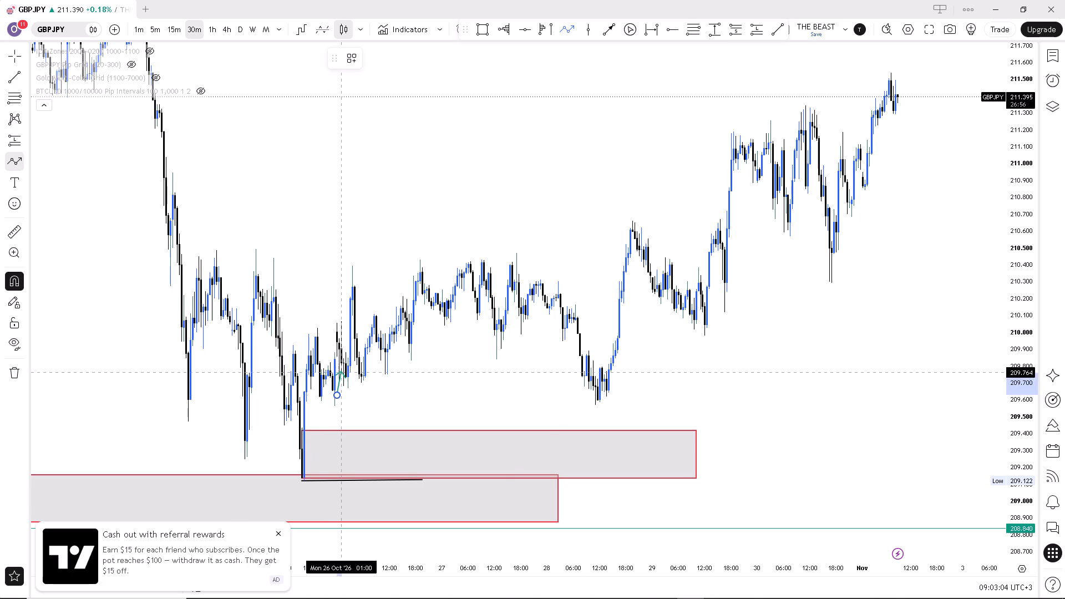
pyautogui.click(352, 273)
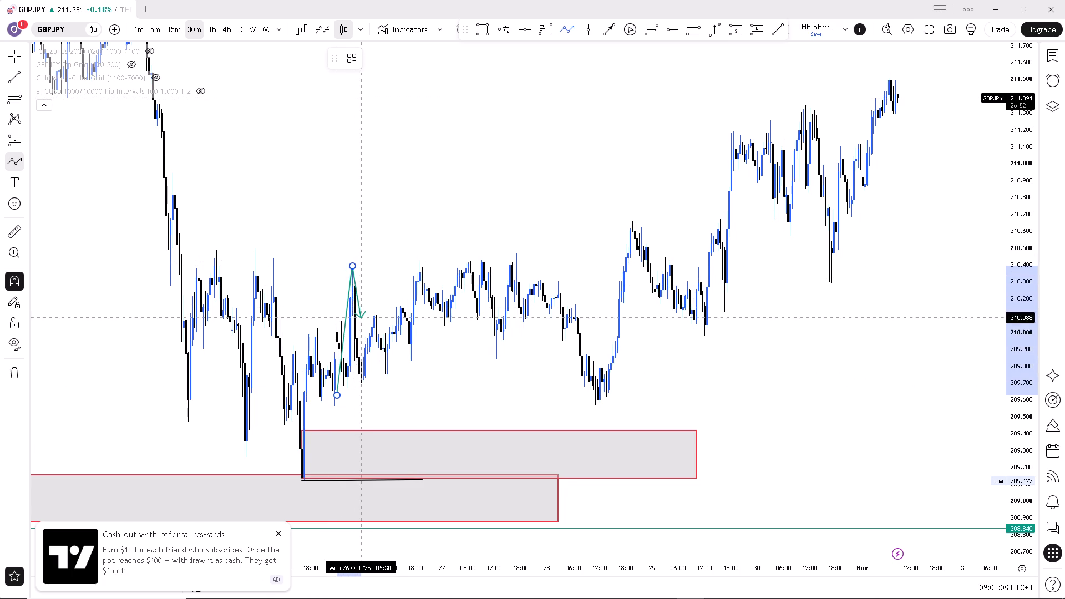
pyautogui.click(387, 375)
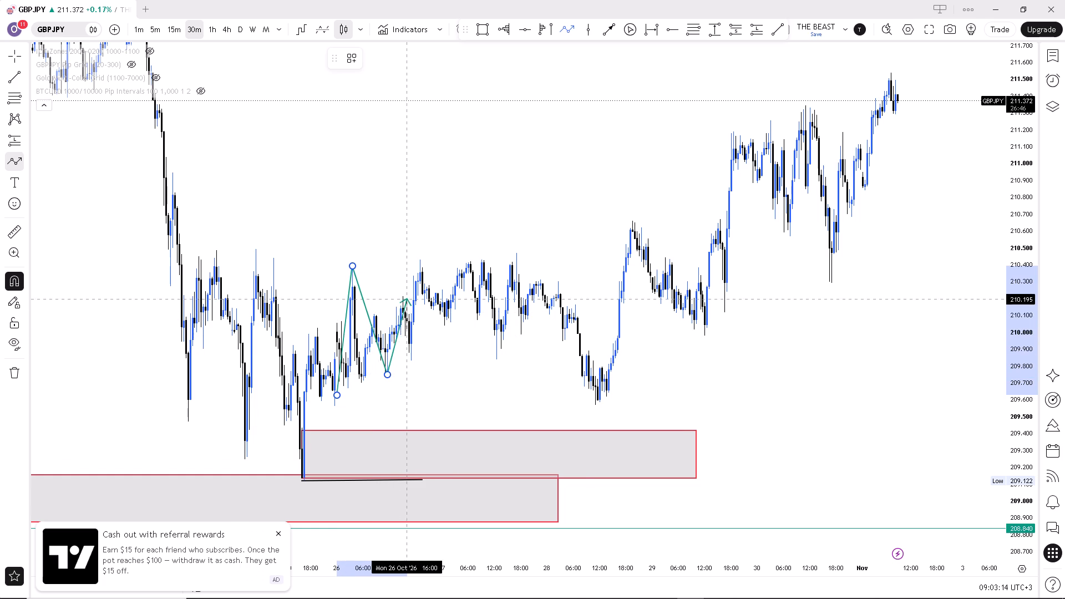
pyautogui.click(420, 249)
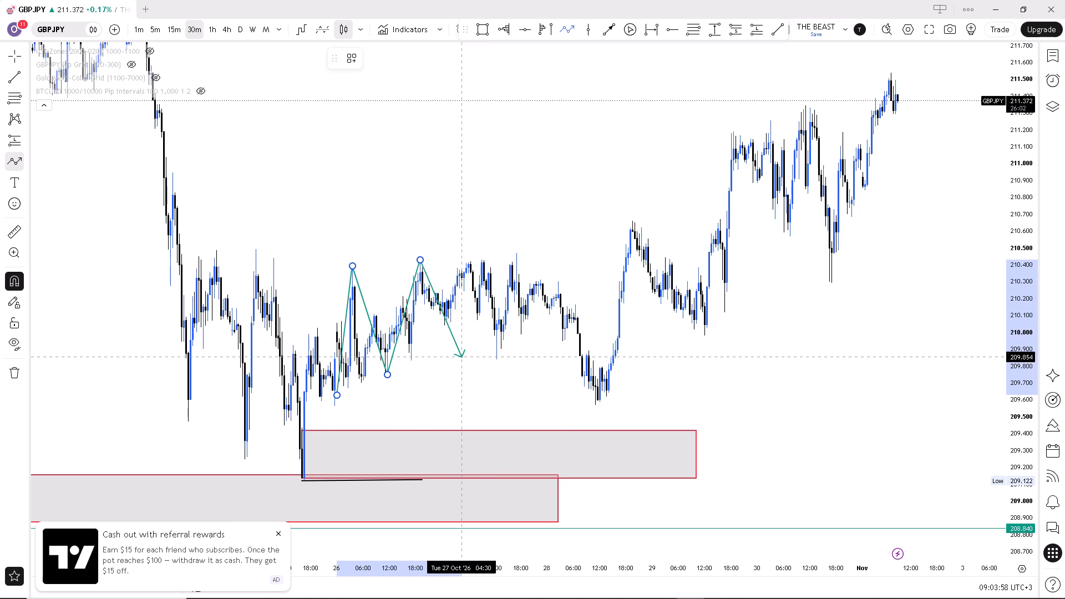
pyautogui.click(452, 360)
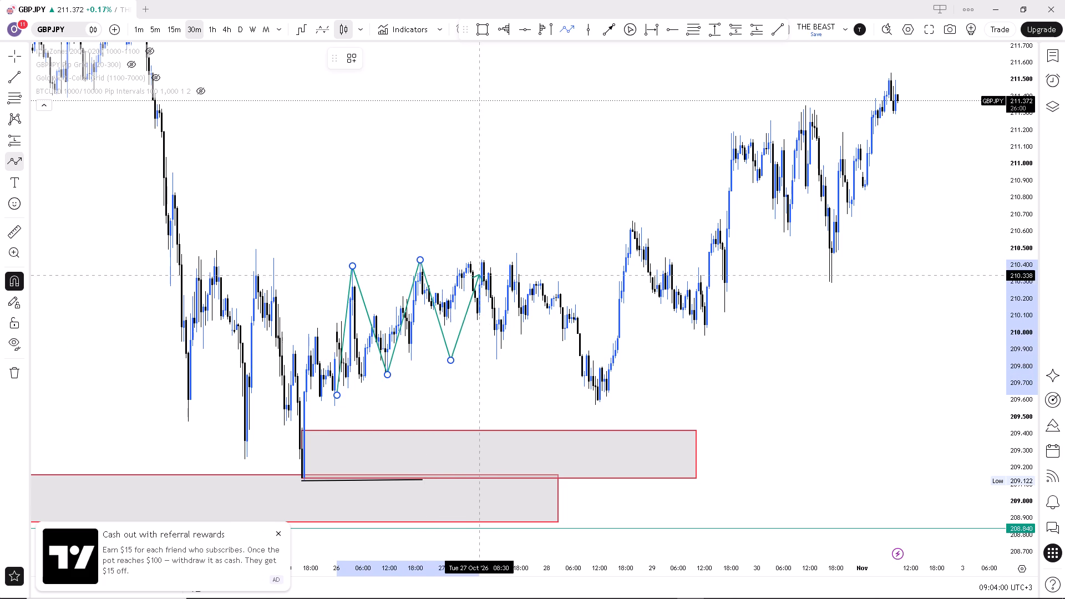
pyautogui.doubleClick(533, 192)
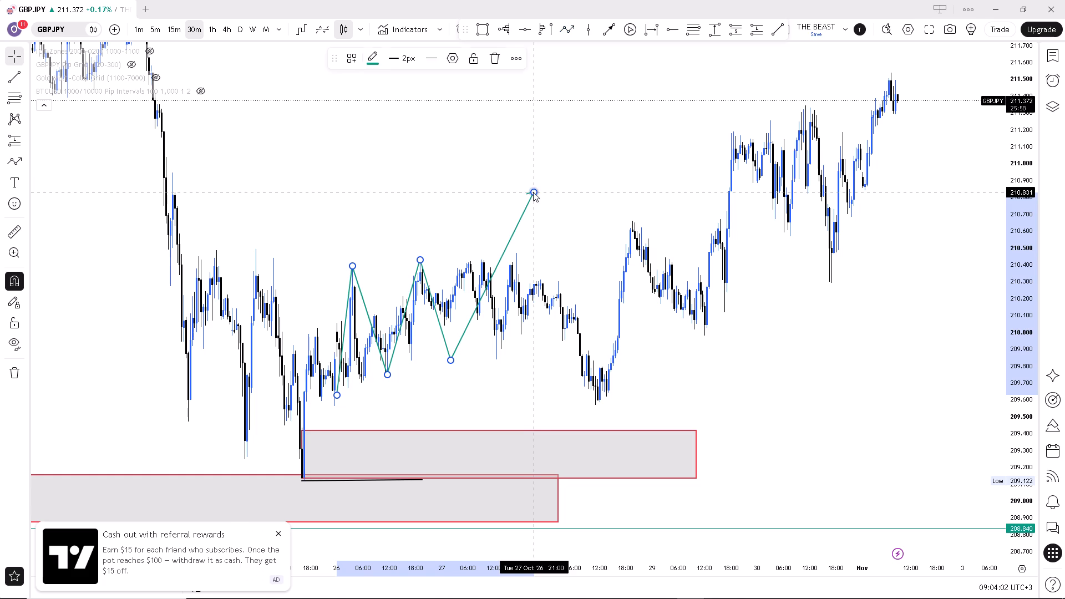
pyautogui.click(472, 180)
# Add the text label "EQL" below the path's lows at about 209.74 and set its font size to 16.
pyautogui.scroll(-1, 511, 159)
pyautogui.moveTo(463, 174); pyautogui.dragTo(547, 139)
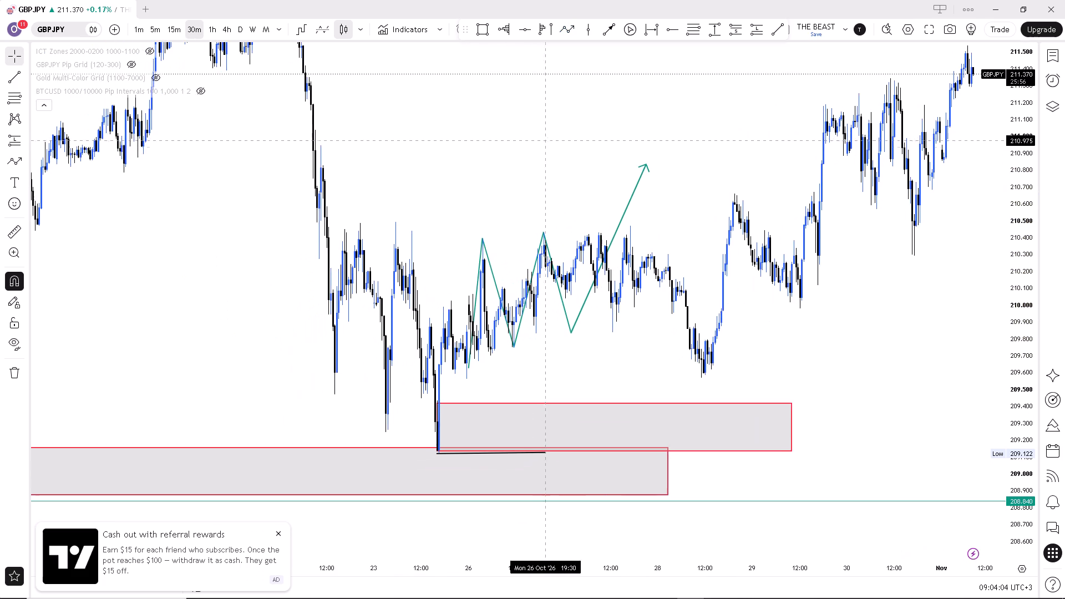
pyautogui.scroll(1, 515, 163)
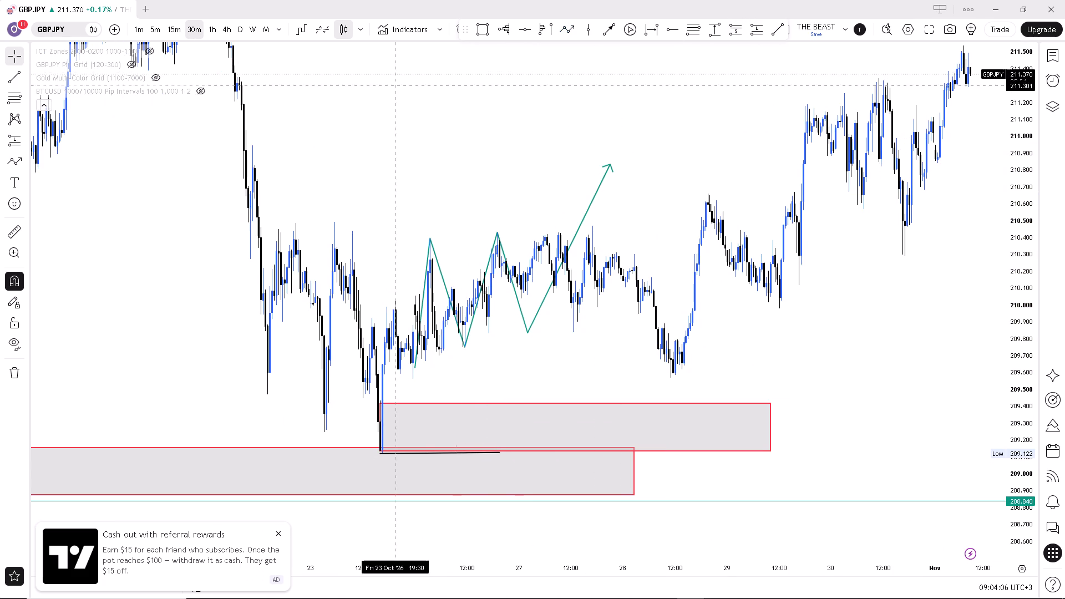
pyautogui.click(18, 182)
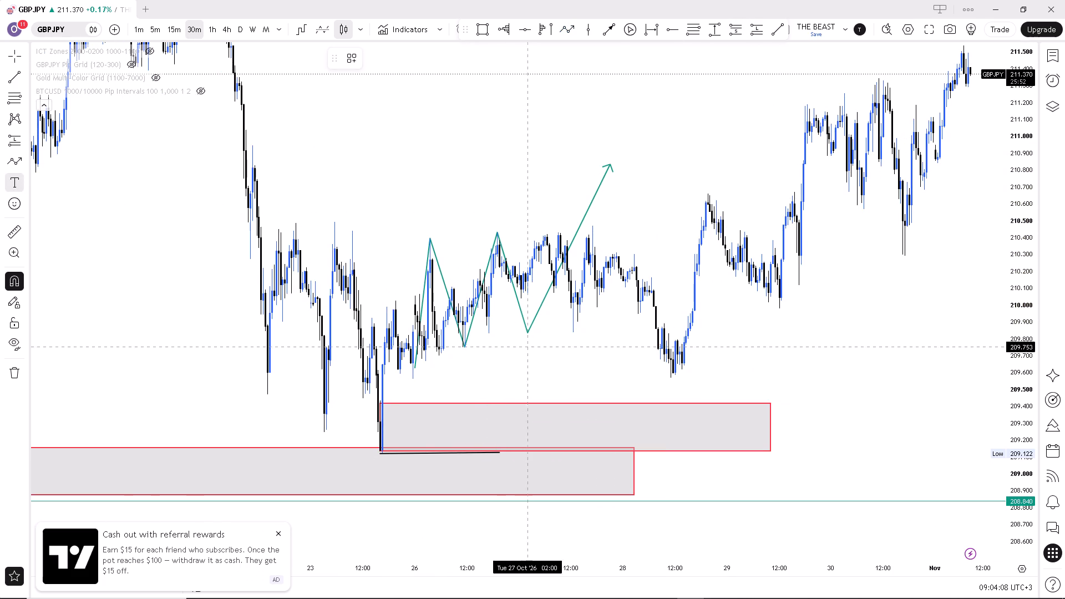
pyautogui.click(495, 348)
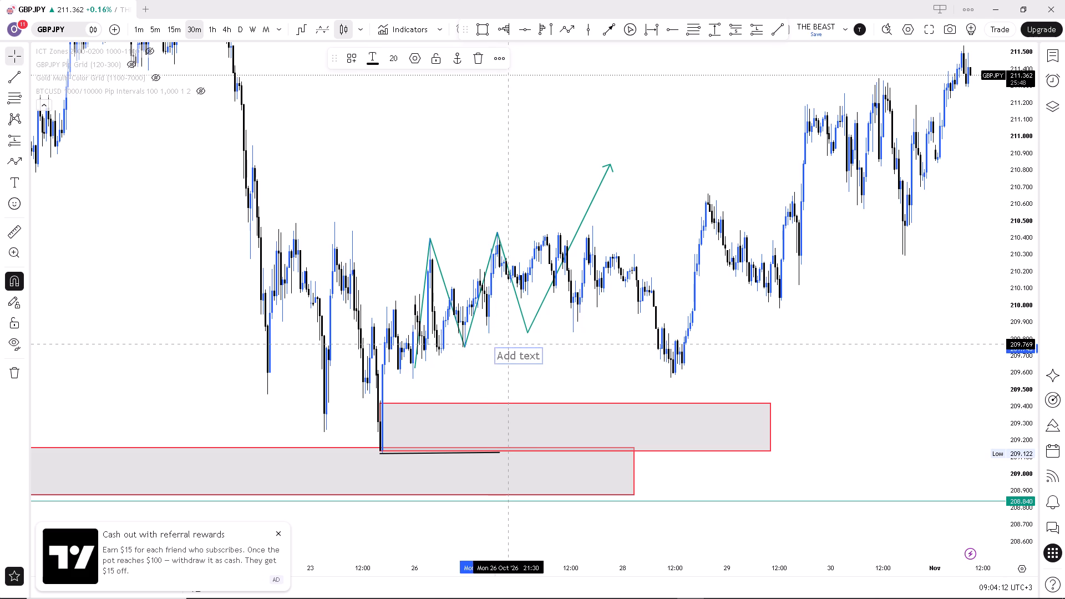
pyautogui.press('r')
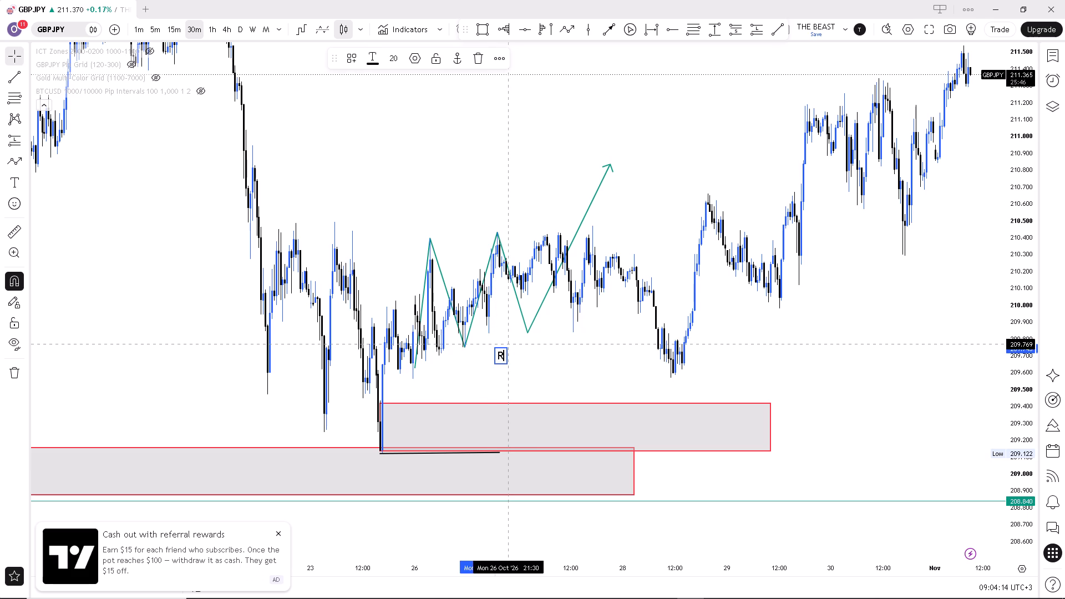
pyautogui.press('BackSpace')
pyautogui.write('EQ')
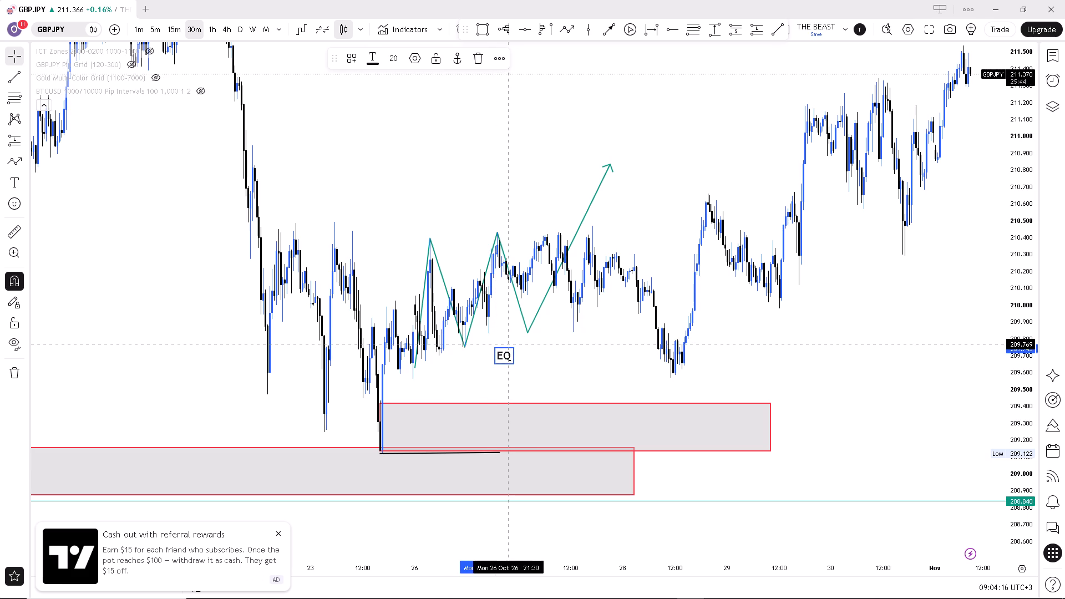
pyautogui.press('l')
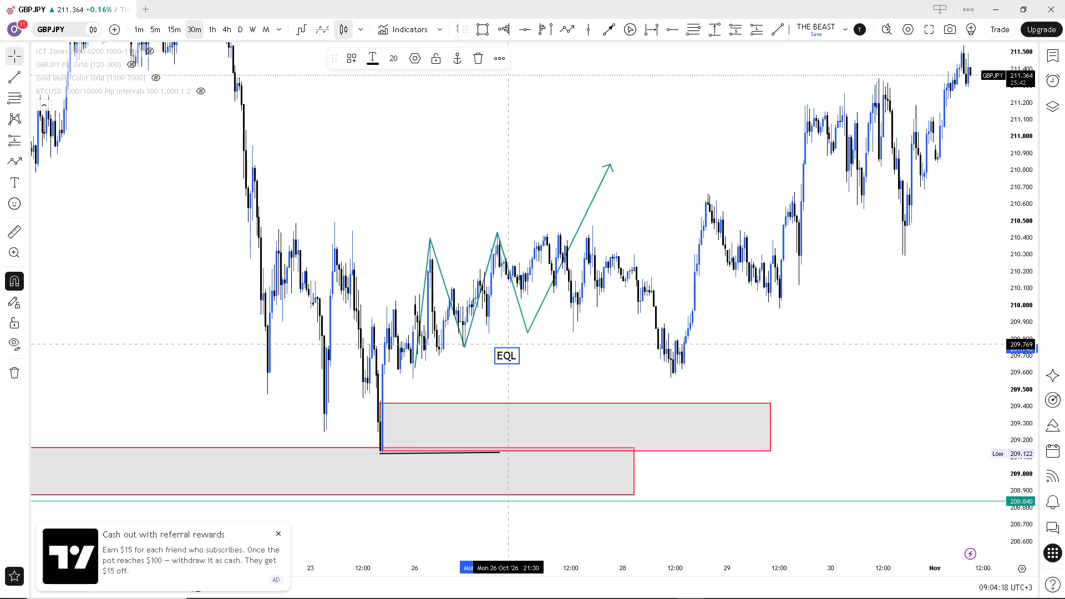
pyautogui.click(390, 58)
pyautogui.click(397, 167)
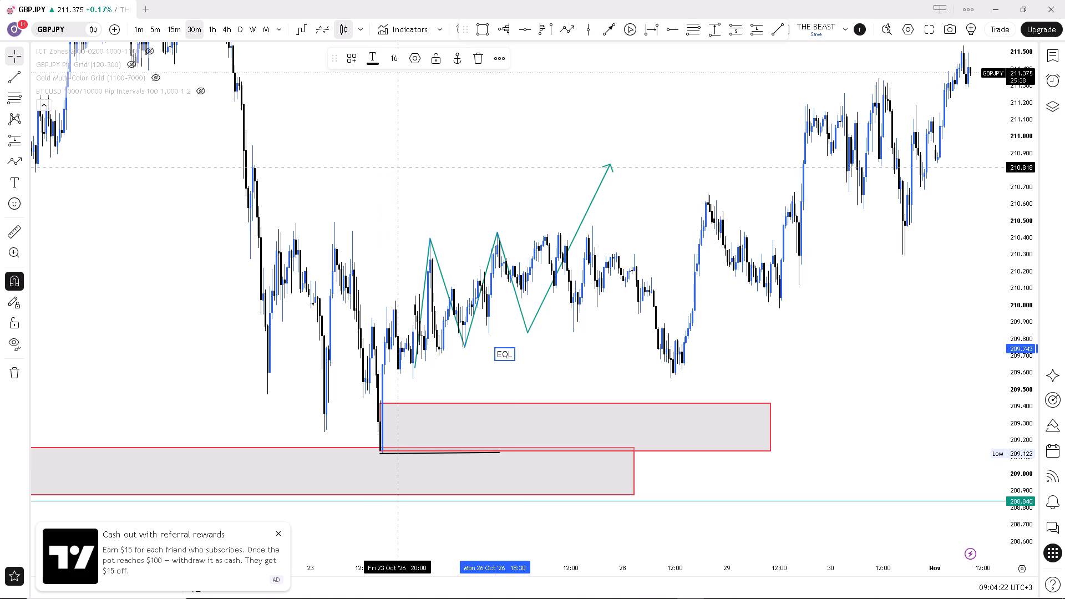
pyautogui.click(426, 153)
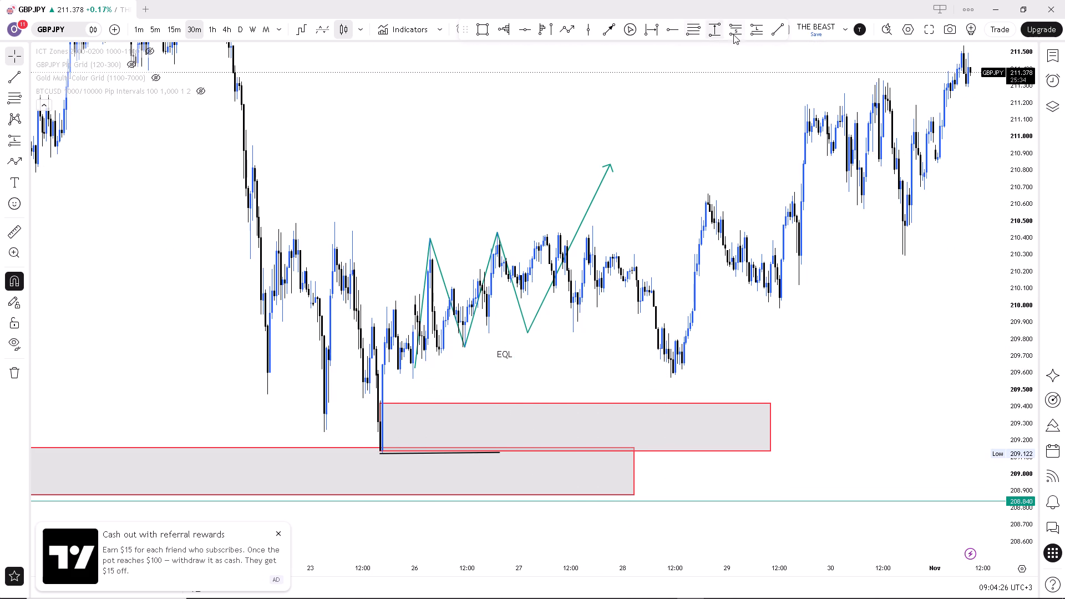
# Draw a nearly flat trend line above the EQL label, from about 209.83 on 26 October to about 209.84 on 27 October.
pyautogui.click(772, 32)
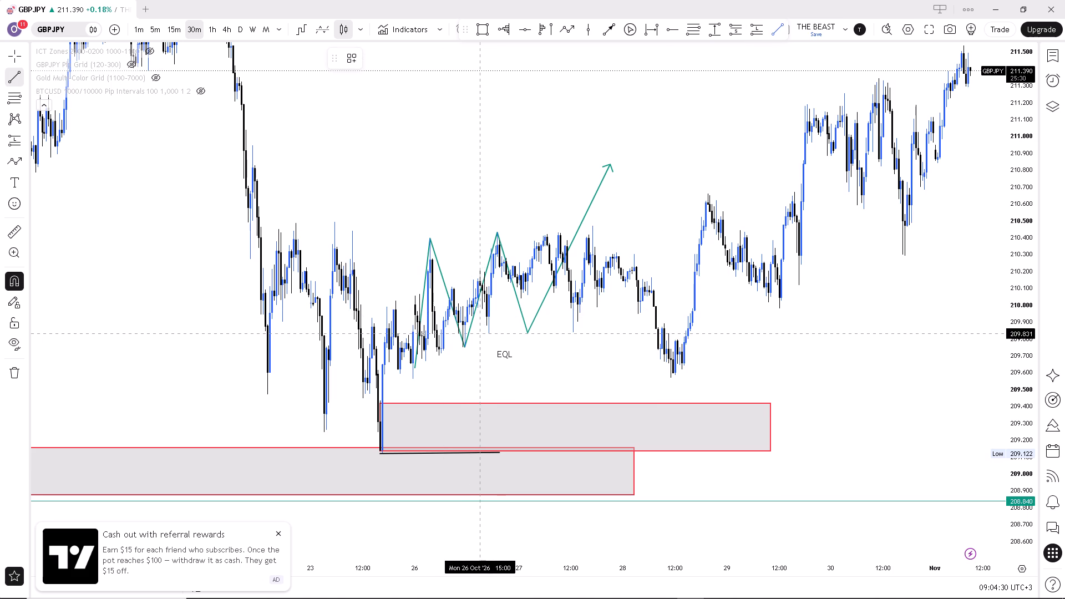
pyautogui.click(476, 334)
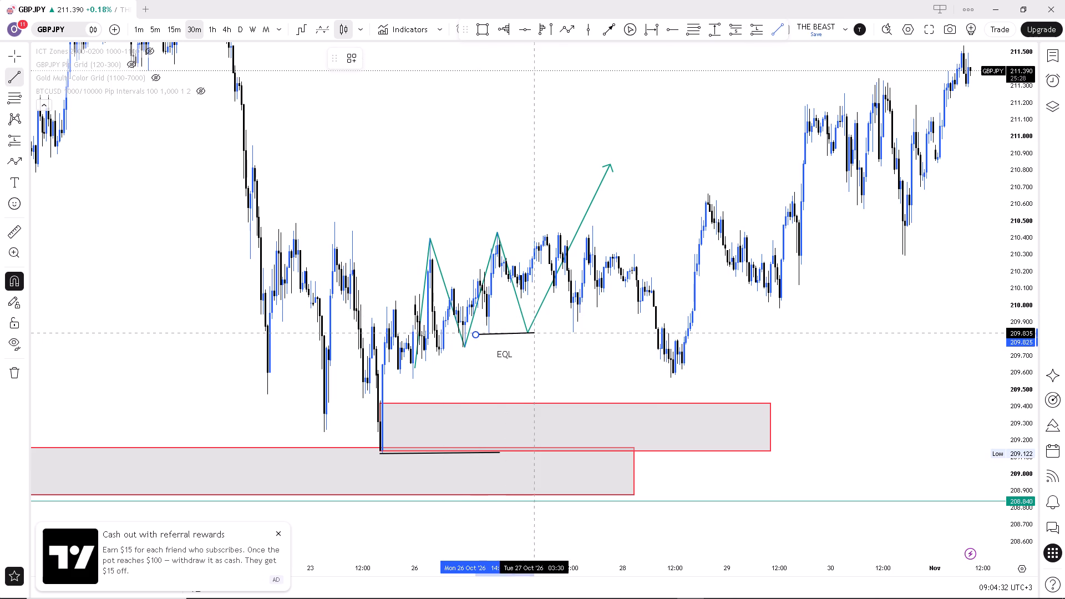
pyautogui.click(587, 332)
pyautogui.click(594, 339)
# Draw a nearly flat trend line across the path's two highs on 26 October, from about 210.38 to 210.39.
pyautogui.moveTo(593, 355); pyautogui.dragTo(539, 363)
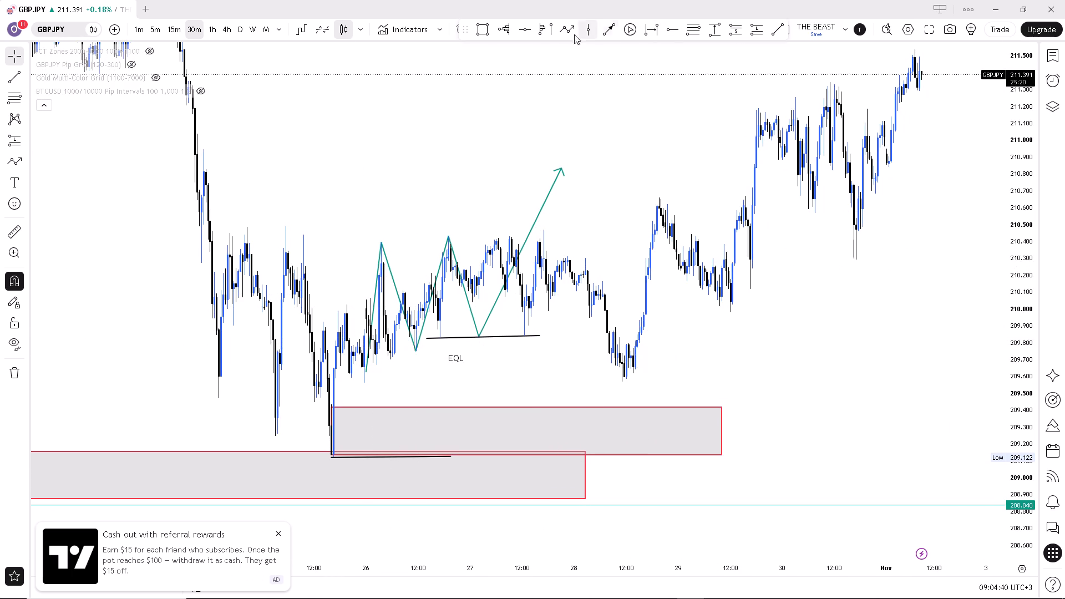
pyautogui.click(525, 32)
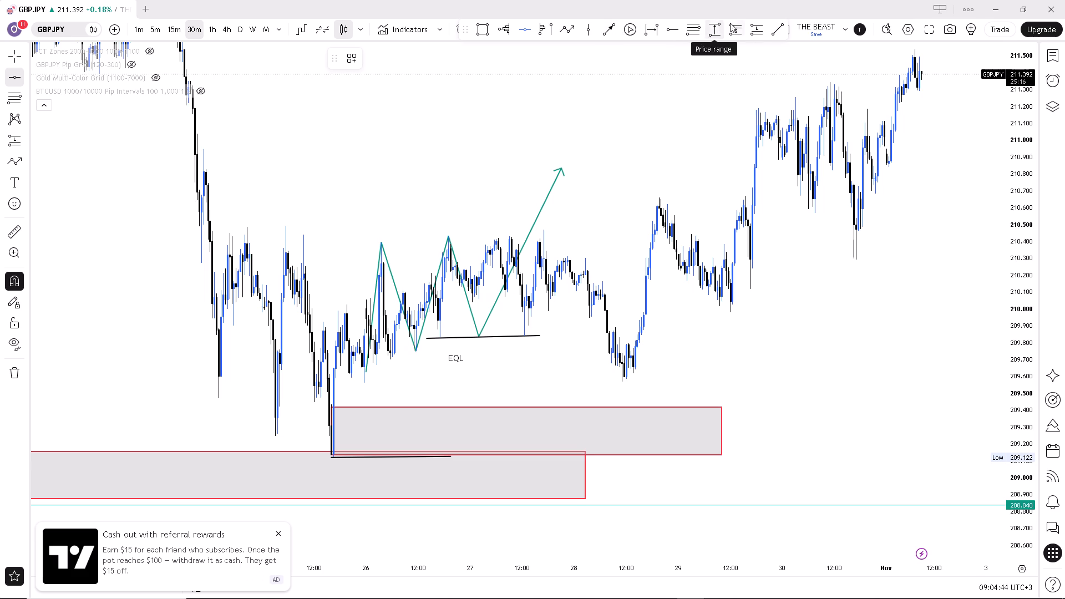
pyautogui.click(774, 27)
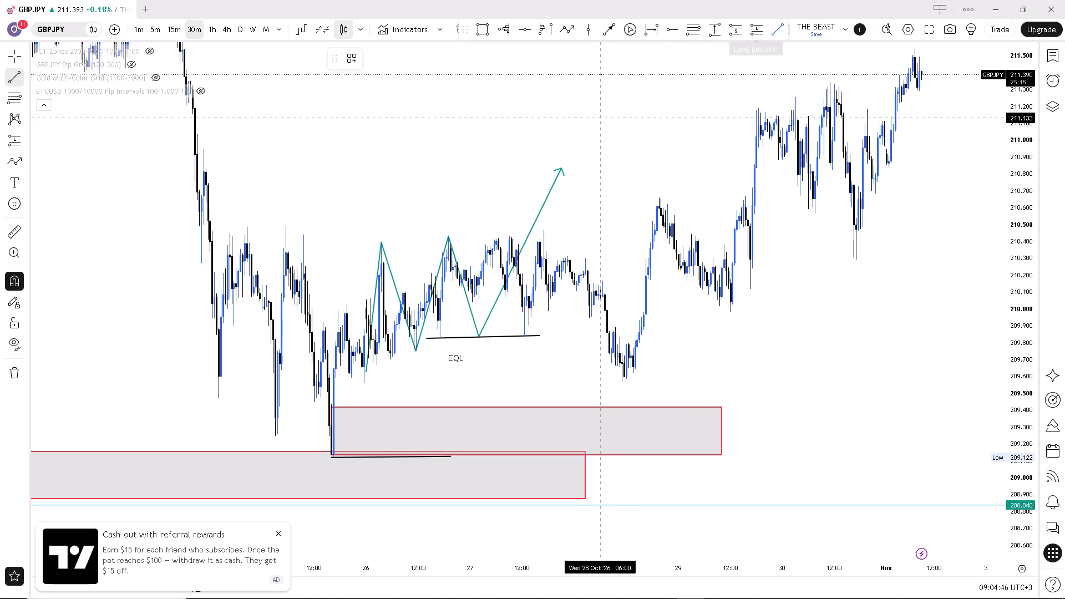
pyautogui.click(376, 245)
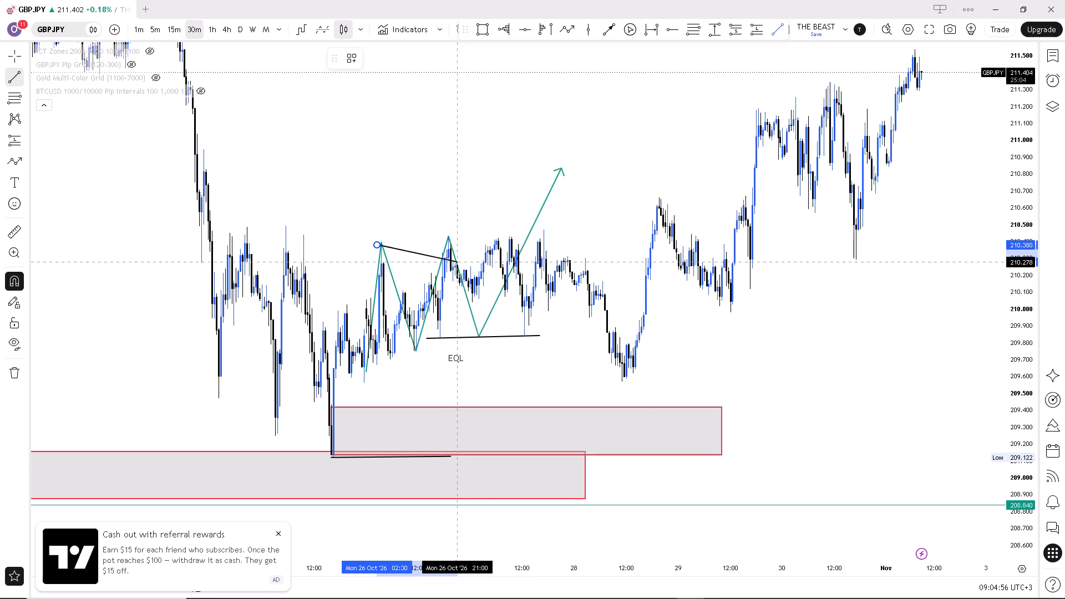
pyautogui.click(462, 242)
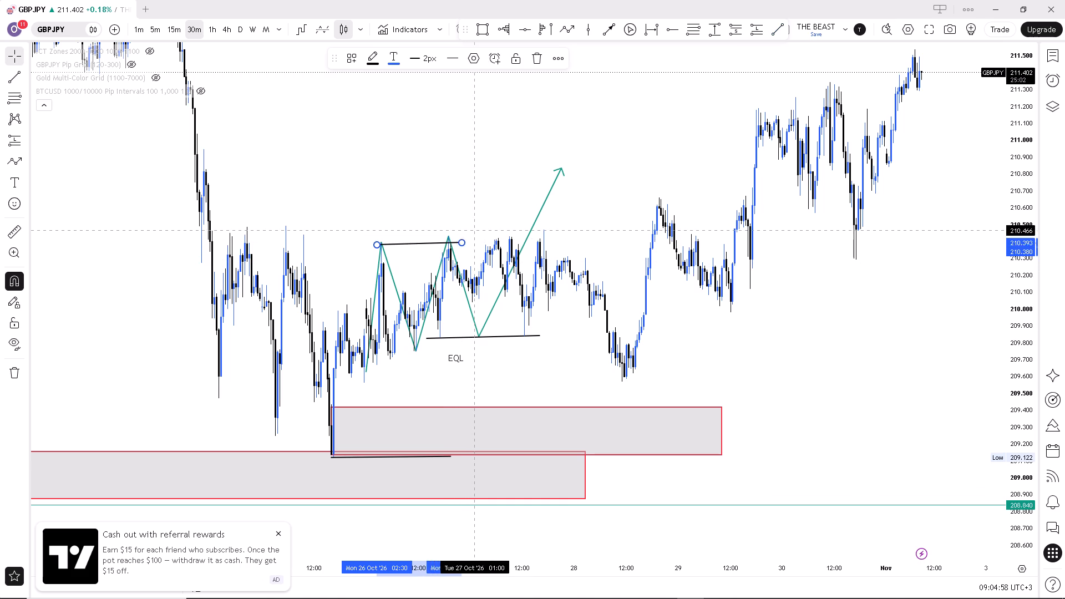
pyautogui.click(474, 230)
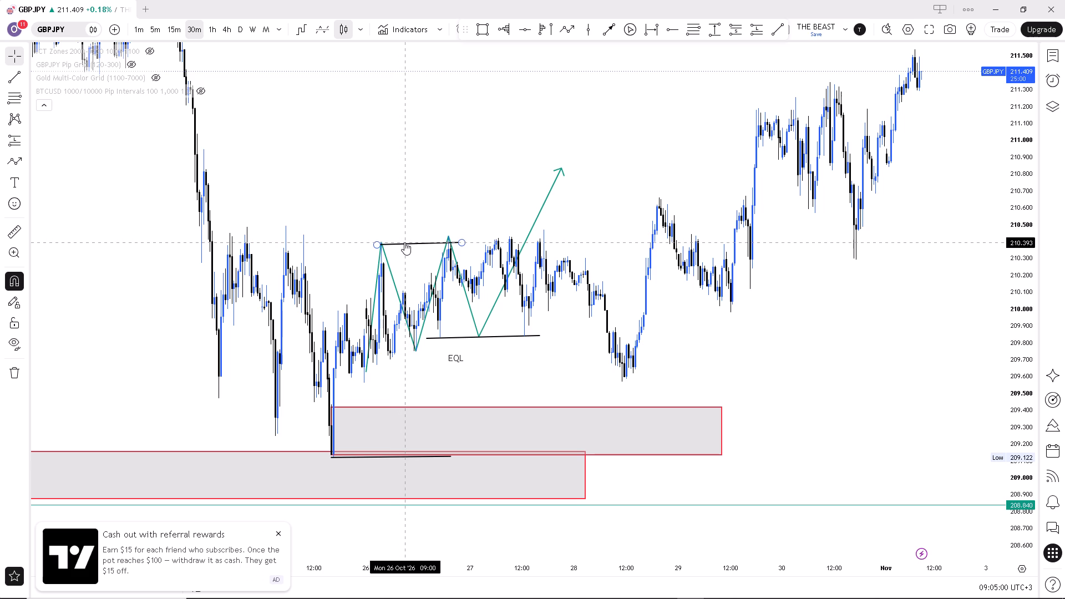
# Move the trend line across the path's two highs slightly up, so that it starts at about 210.40.
pyautogui.click(407, 242)
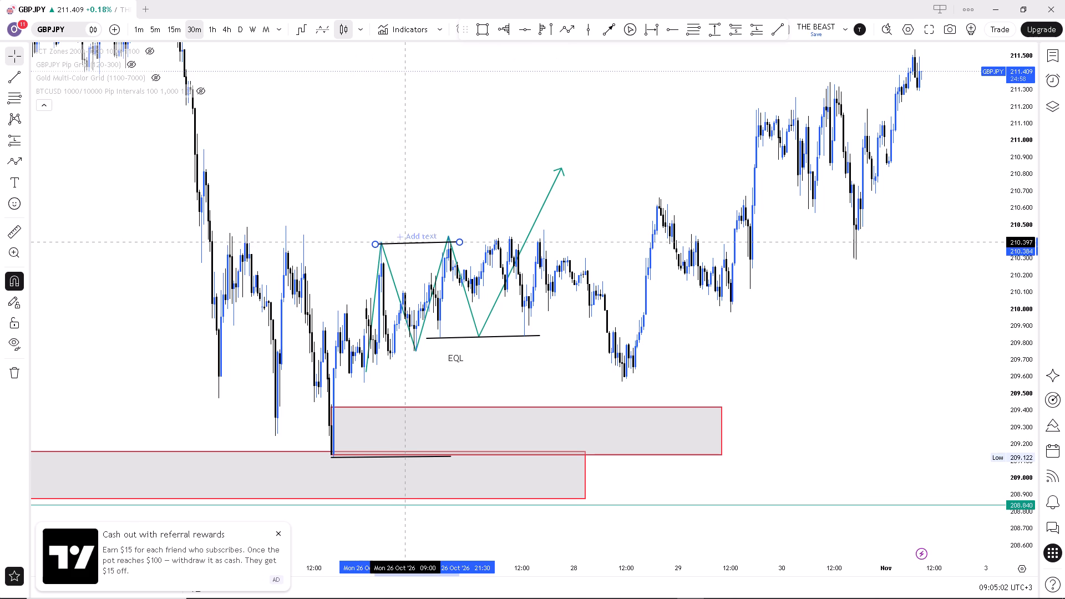
pyautogui.click(407, 211)
# Move the EQL label up to about 209.815, directly beneath the line marking the equal lows.
pyautogui.scroll(1, 381, 208)
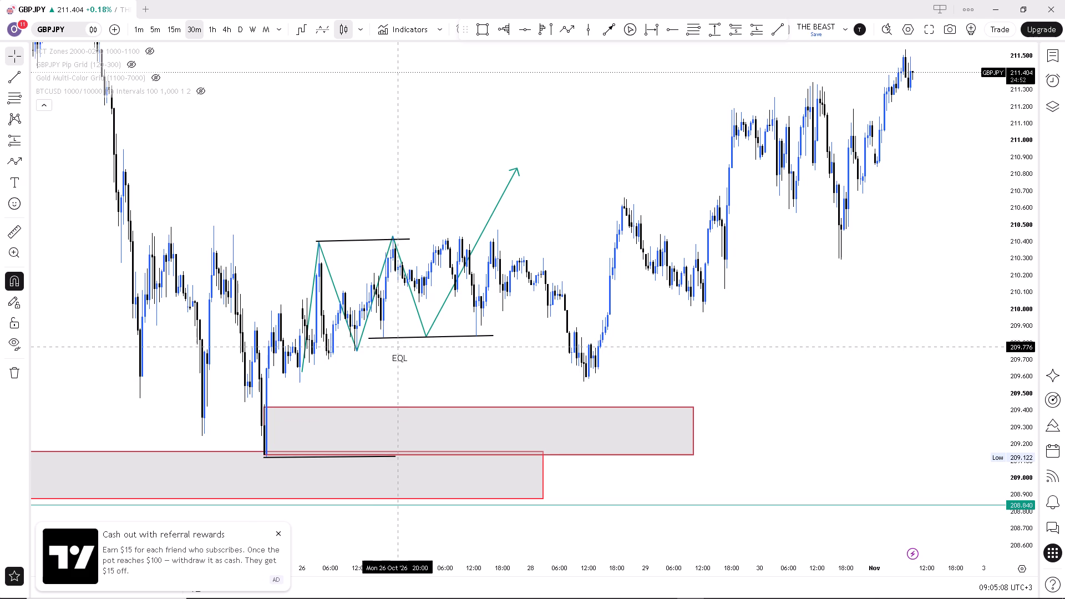
pyautogui.moveTo(400, 357); pyautogui.dragTo(410, 344)
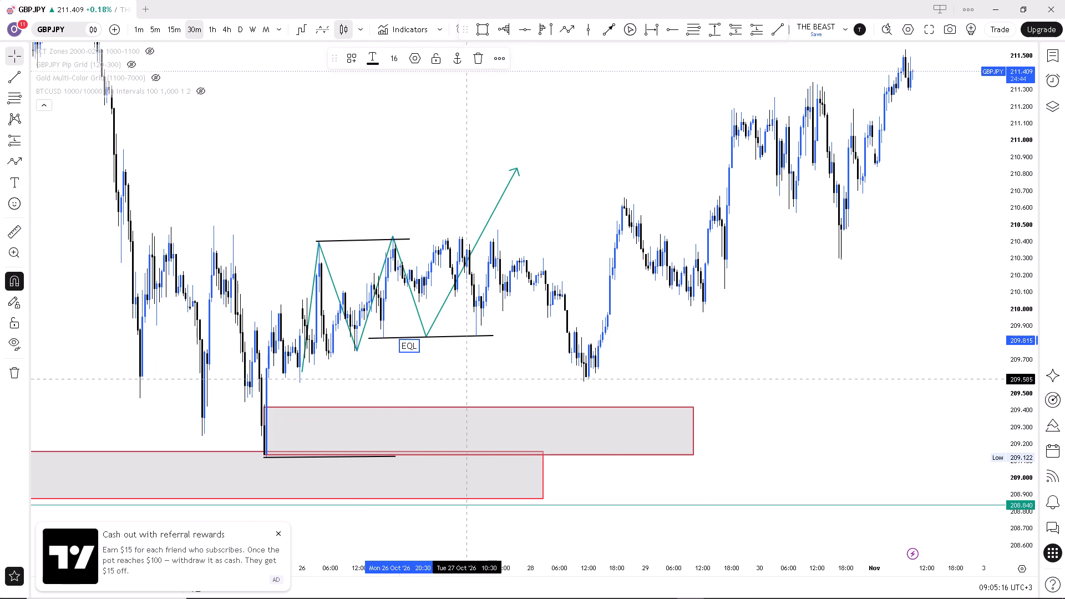
# Measure the price drop from the later end of the EQL line at about 209.84 down to about 209.54.
pyautogui.moveTo(515, 366); pyautogui.dragTo(464, 369)
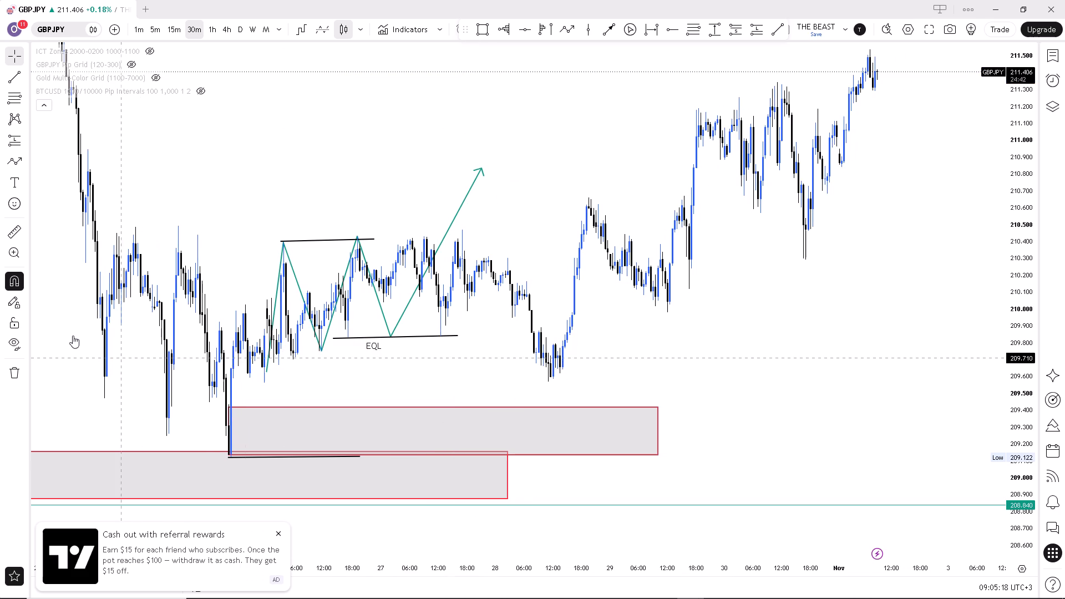
pyautogui.click(10, 231)
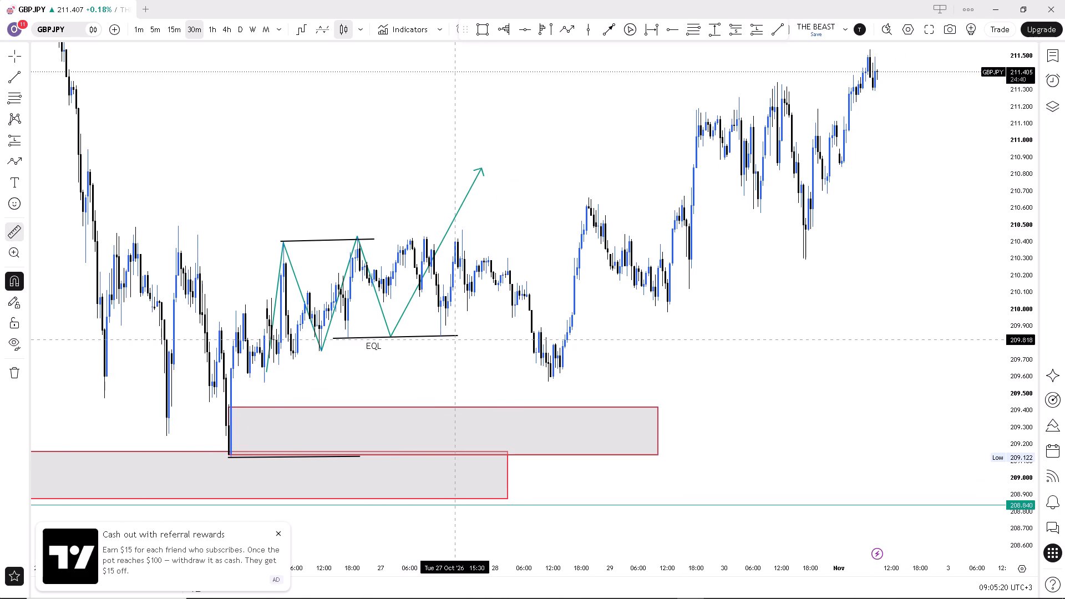
pyautogui.click(463, 336)
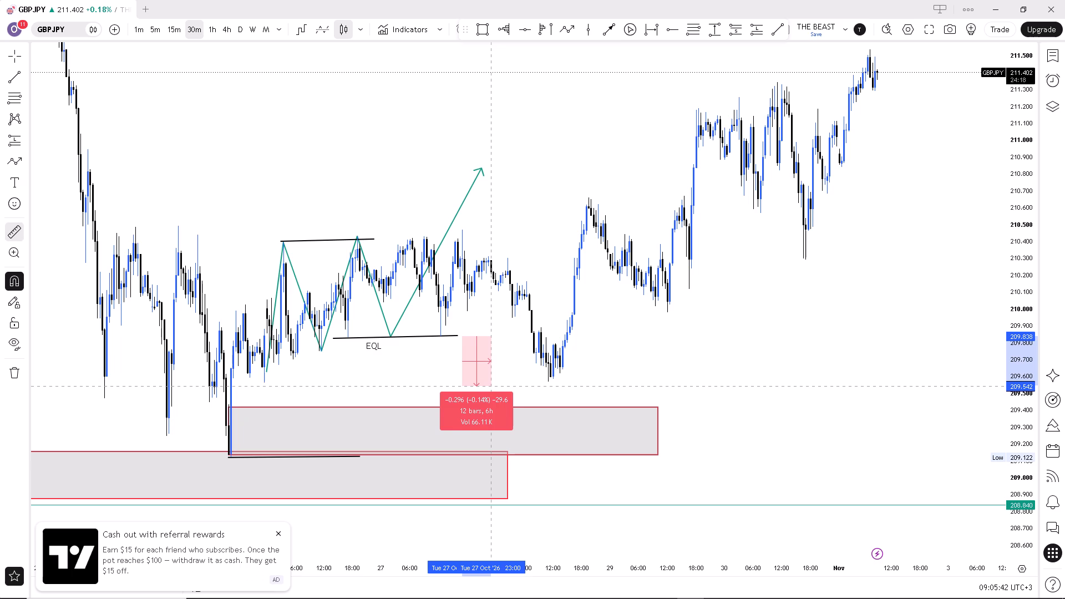
pyautogui.click(493, 387)
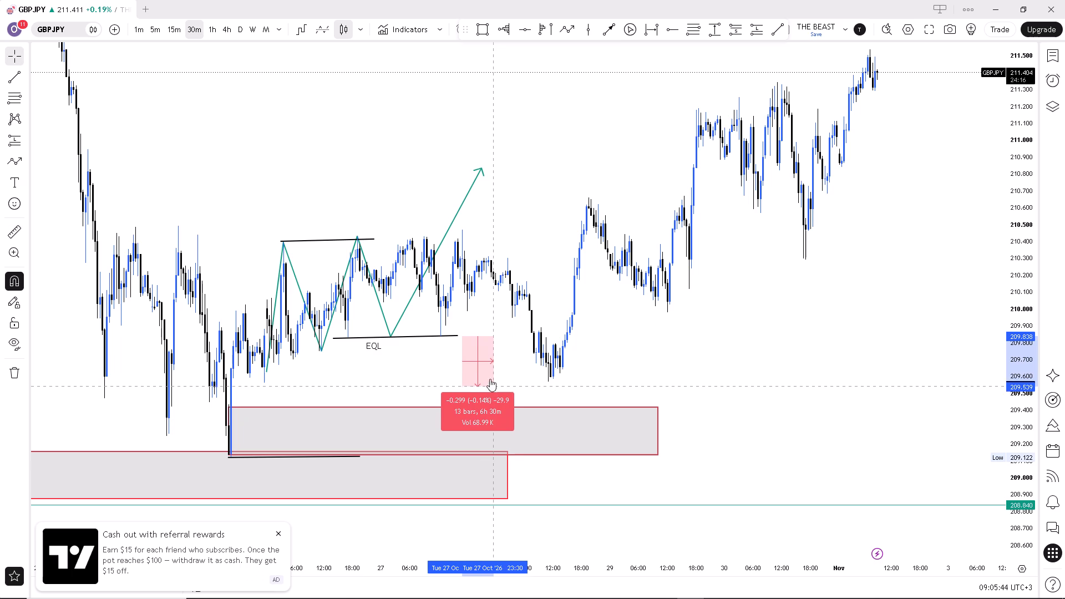
pyautogui.click(429, 375)
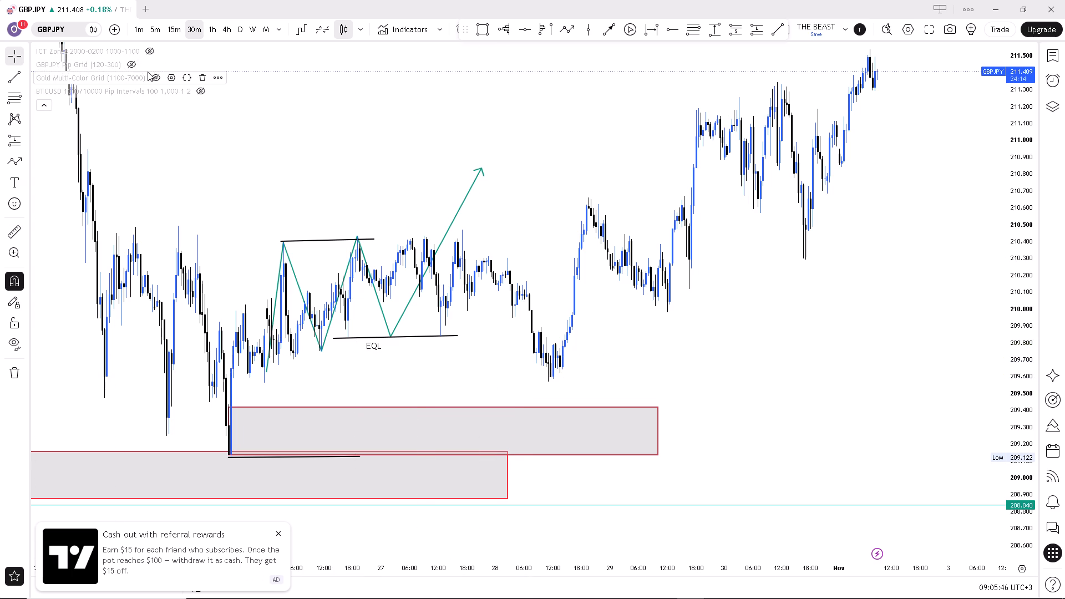
# Show the GBPJPY Pip Grid (120-300) indicator on the chart.
pyautogui.click(136, 65)
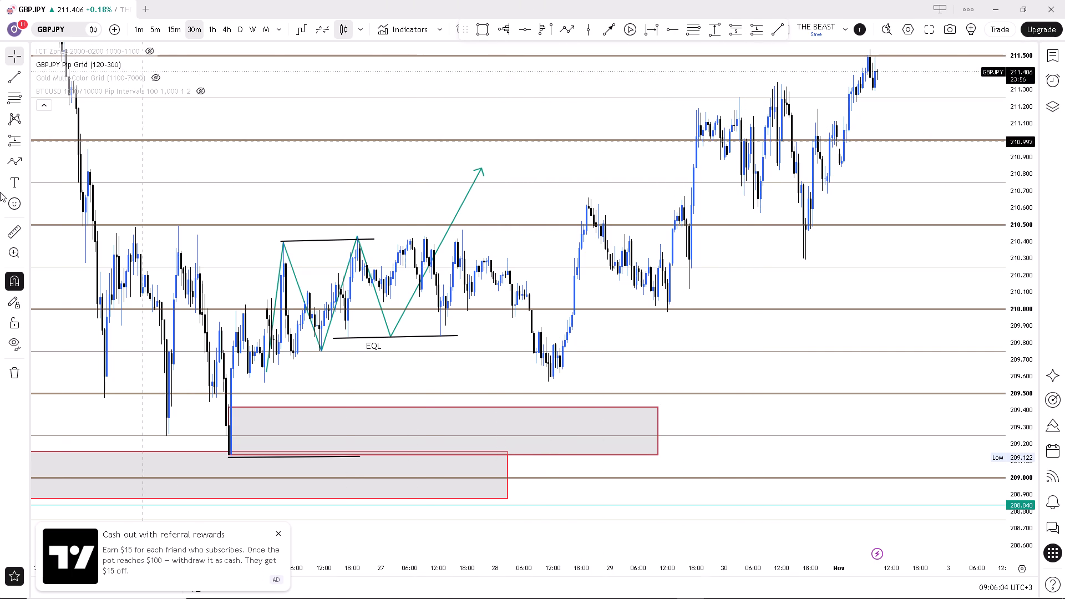
# Turn off magnet snapping for the drawing tools.
pyautogui.click(18, 279)
# Measure the drop from the later end of the EQL line at about 209.85 to about 209.48, below the 209.500 grid level.
pyautogui.click(14, 233)
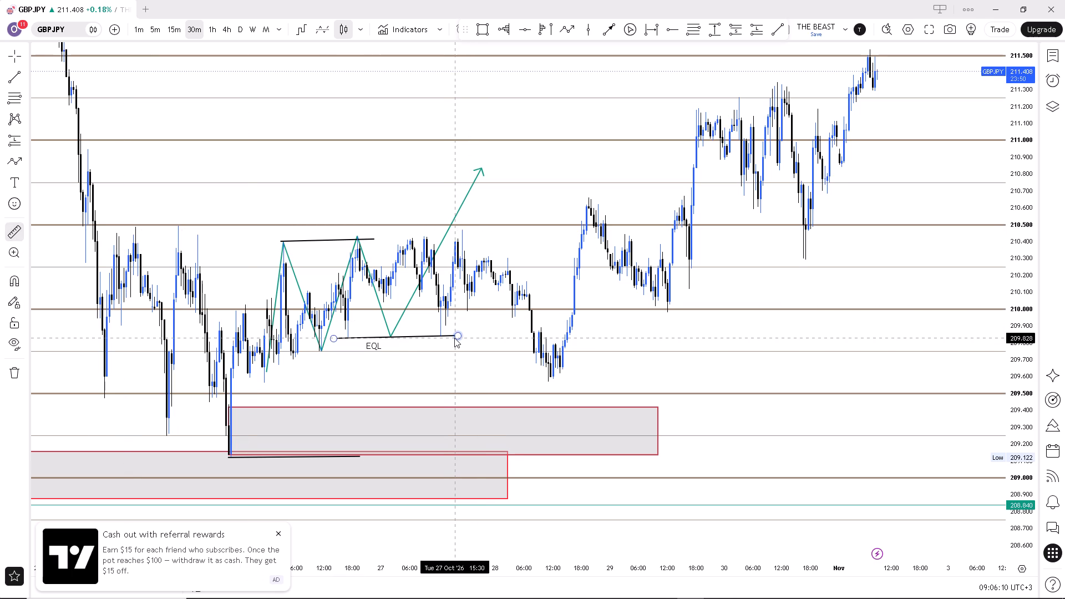
pyautogui.moveTo(455, 335); pyautogui.dragTo(457, 339)
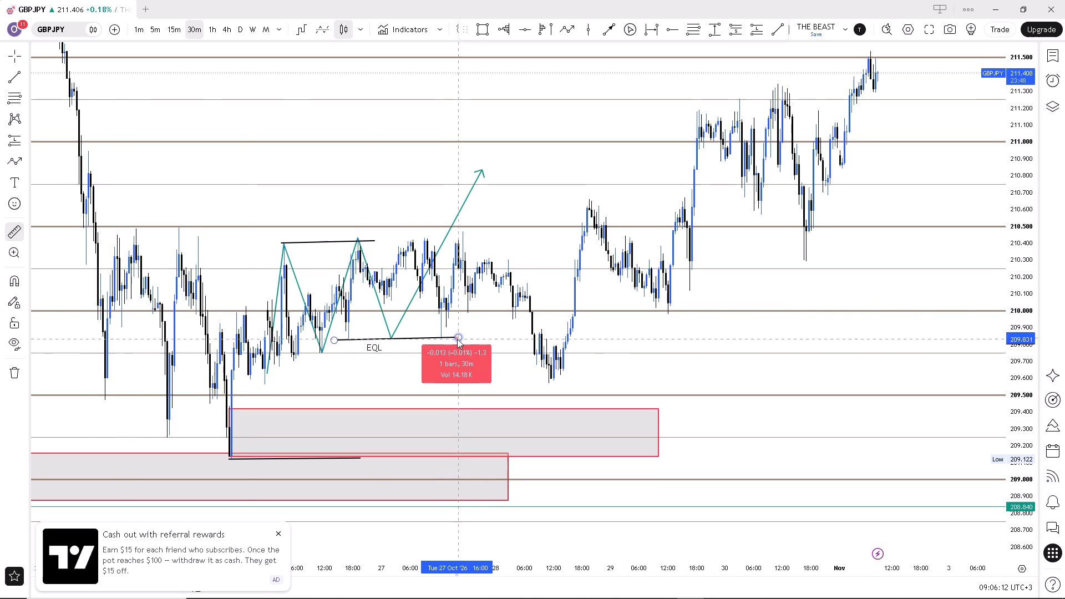
pyautogui.moveTo(457, 339); pyautogui.dragTo(457, 343)
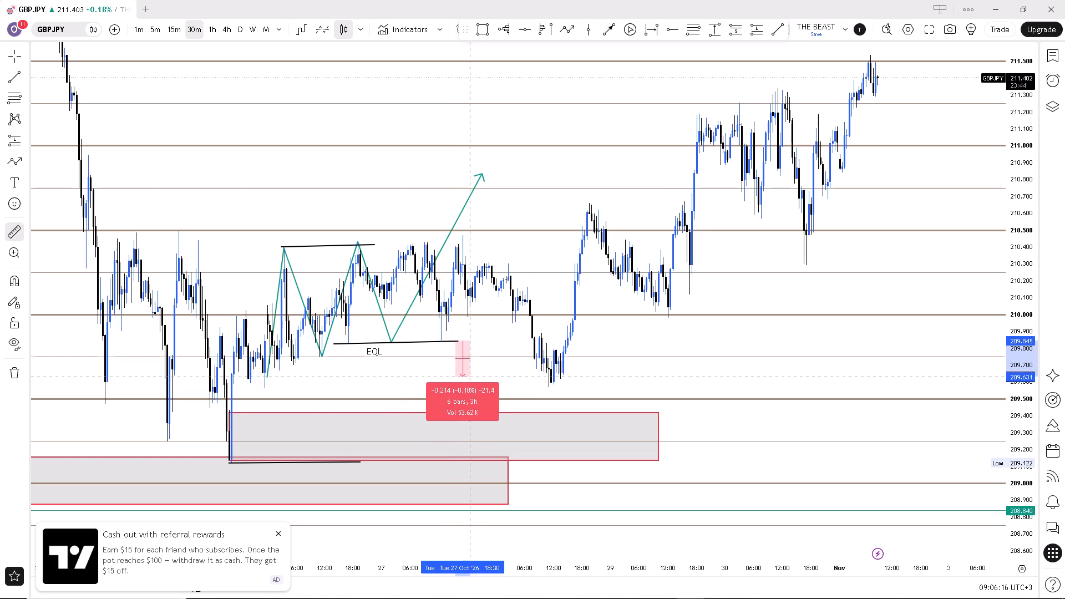
pyautogui.click(485, 403)
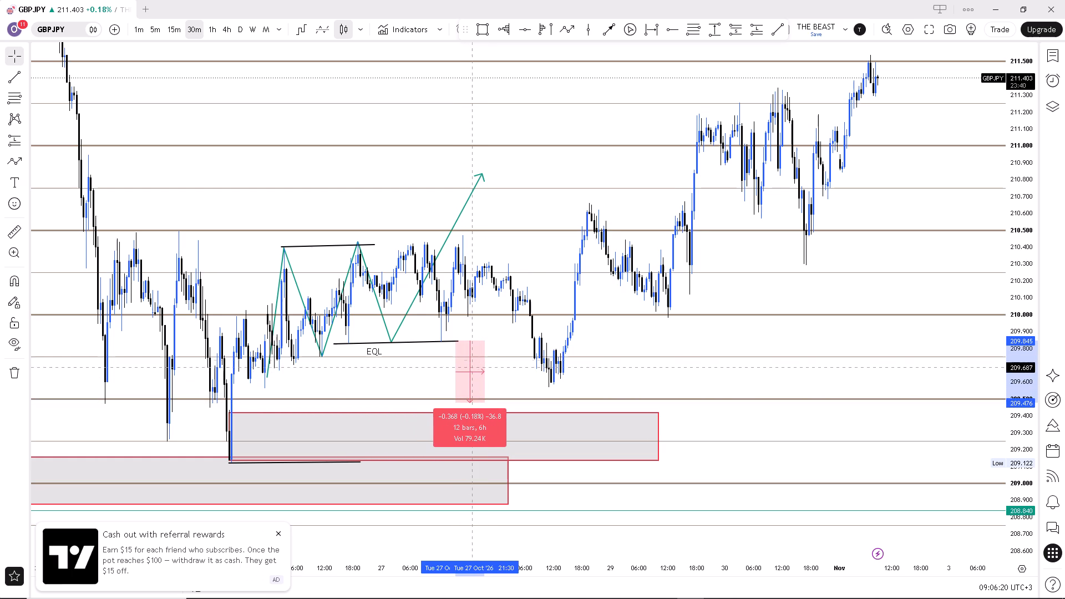
pyautogui.moveTo(467, 361); pyautogui.dragTo(469, 370)
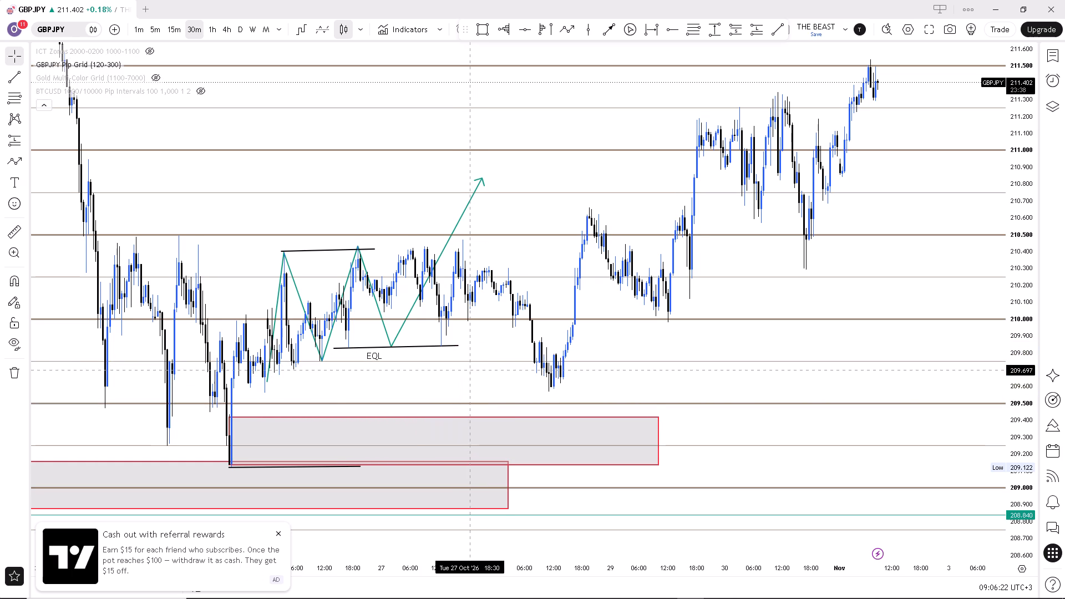
# Level the EQL line by adjusting its 27 October end to about 209.825.
pyautogui.click(458, 346)
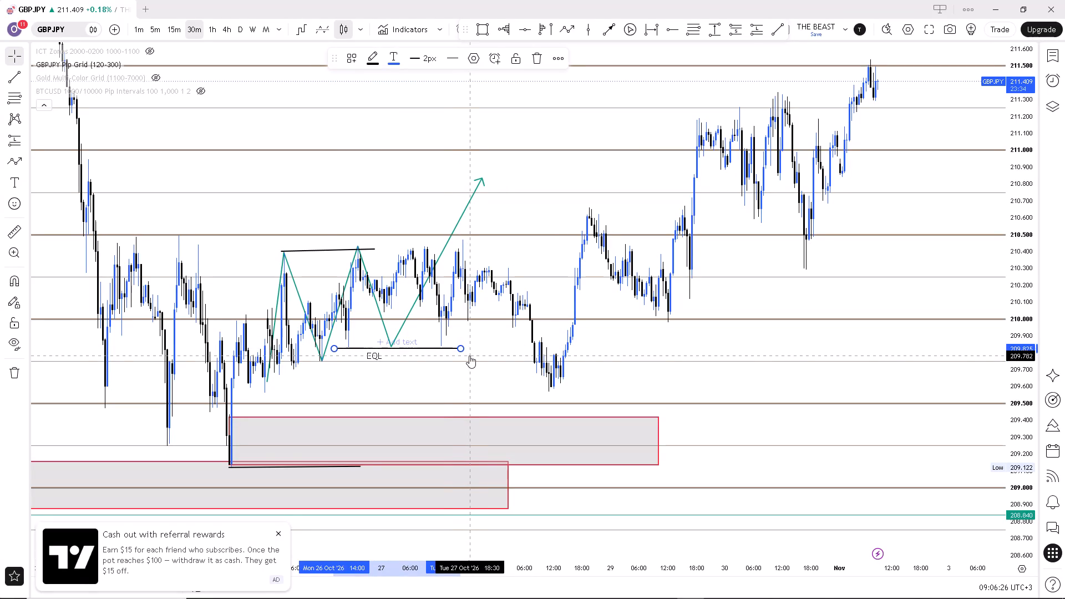
pyautogui.click(457, 375)
# Draw a downward arrow from the 23 October high at about 210.49 to the zigzag path's start at about 209.63.
pyautogui.scroll(-1, 409, 380)
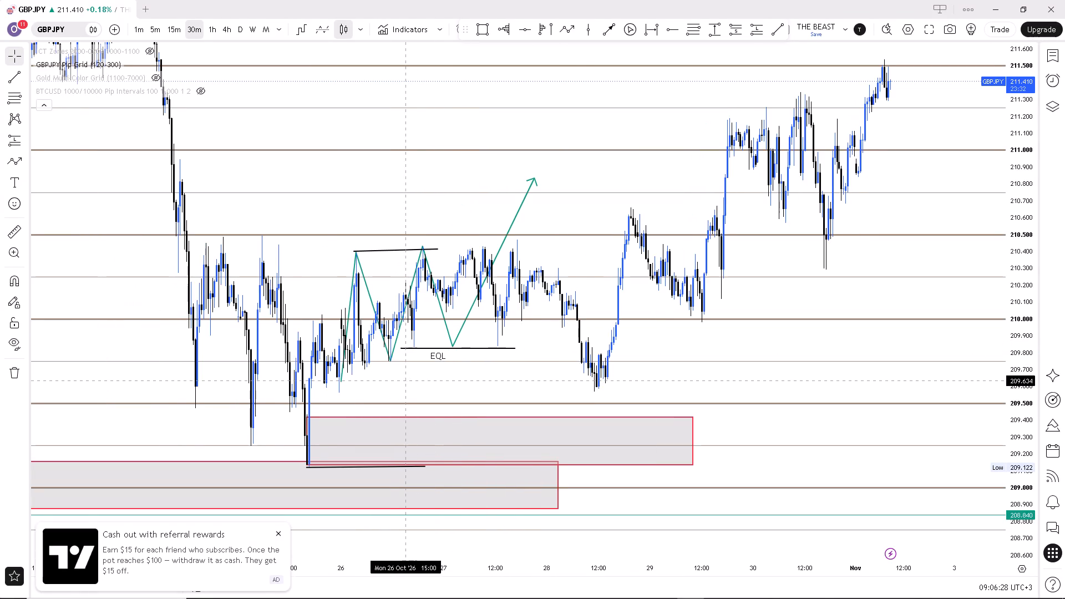
pyautogui.scroll(1, 392, 383)
pyautogui.moveTo(392, 383); pyautogui.dragTo(363, 350)
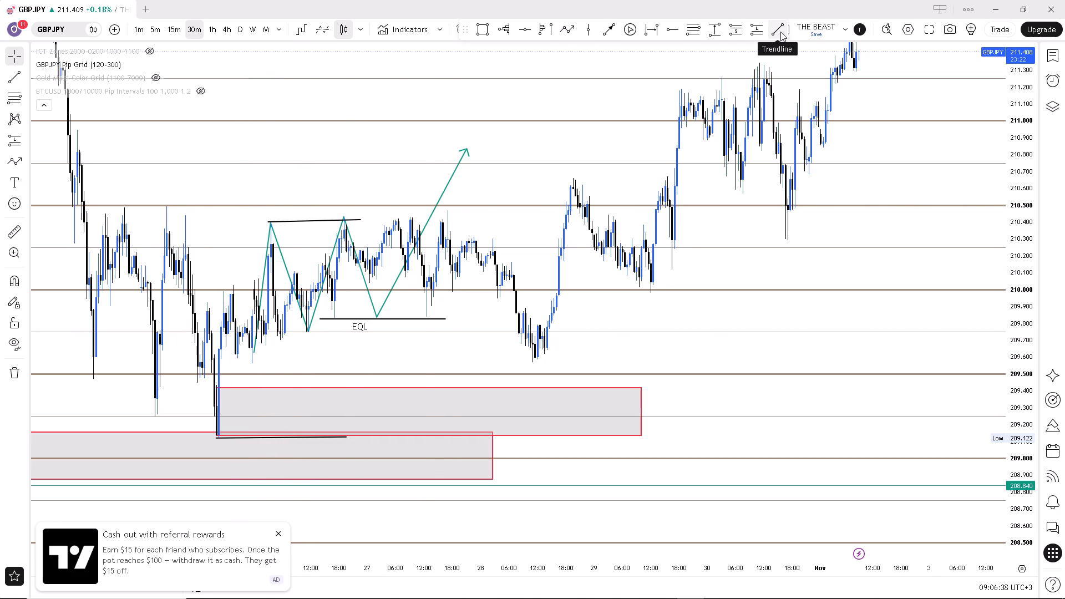
pyautogui.click(599, 31)
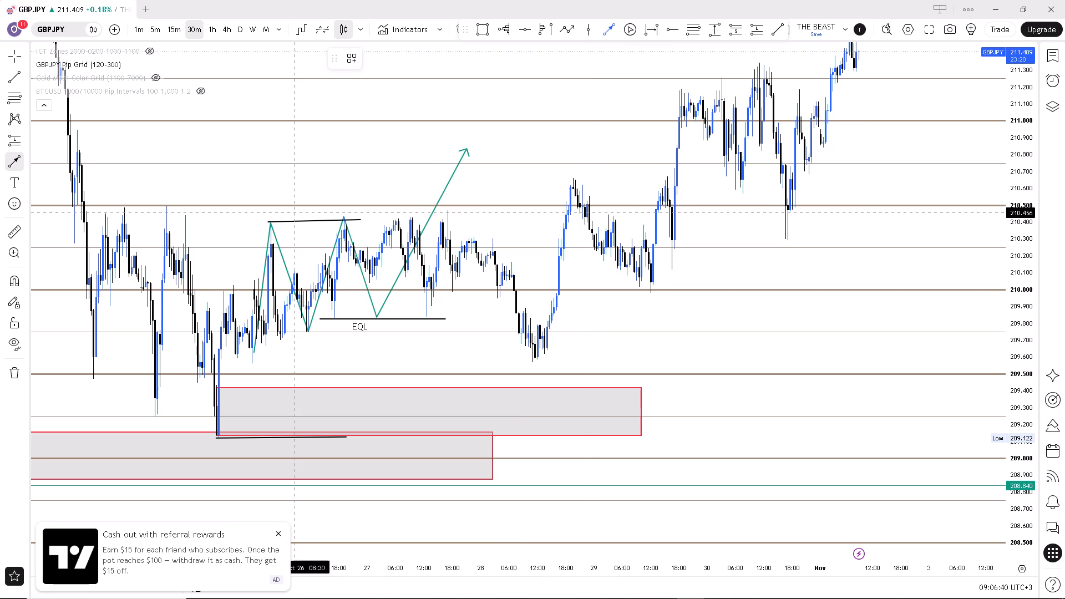
pyautogui.click(168, 207)
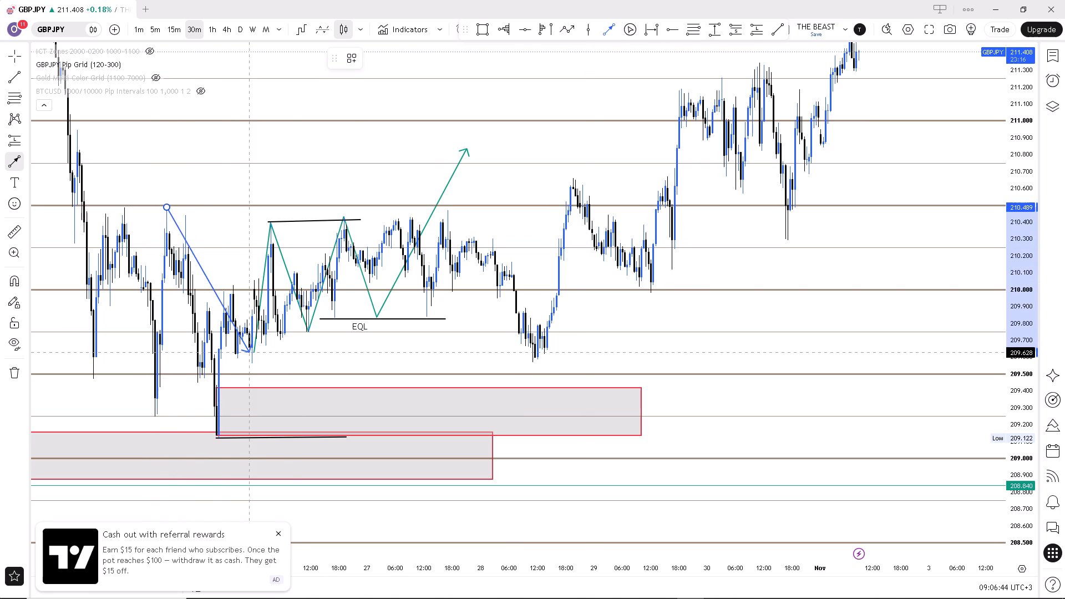
pyautogui.click(253, 352)
pyautogui.click(260, 349)
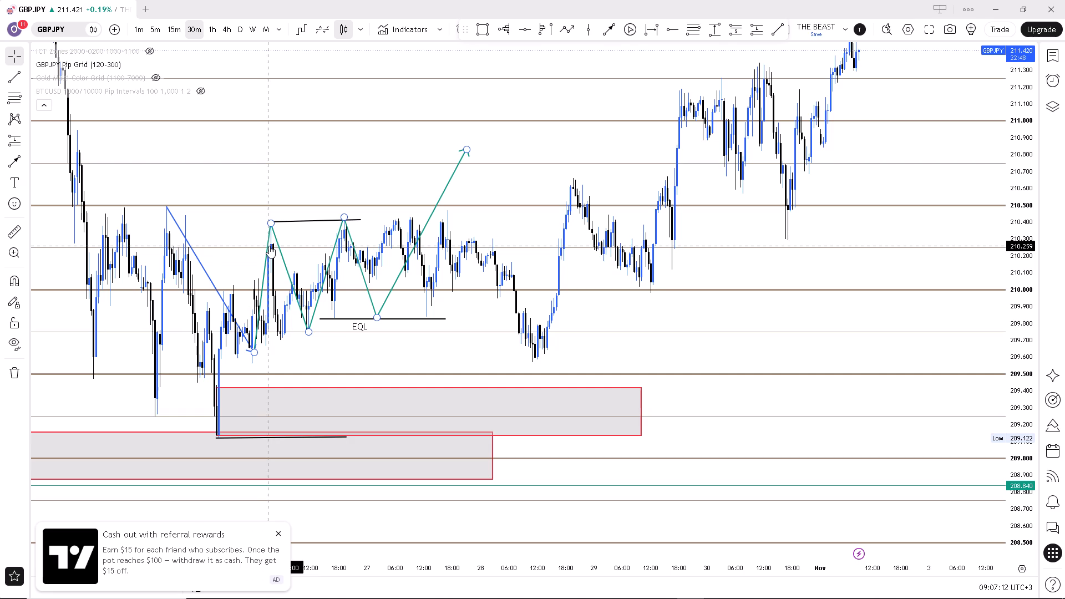
# Dismiss the referral rewards advertisement covering the chart.
pyautogui.click(278, 535)
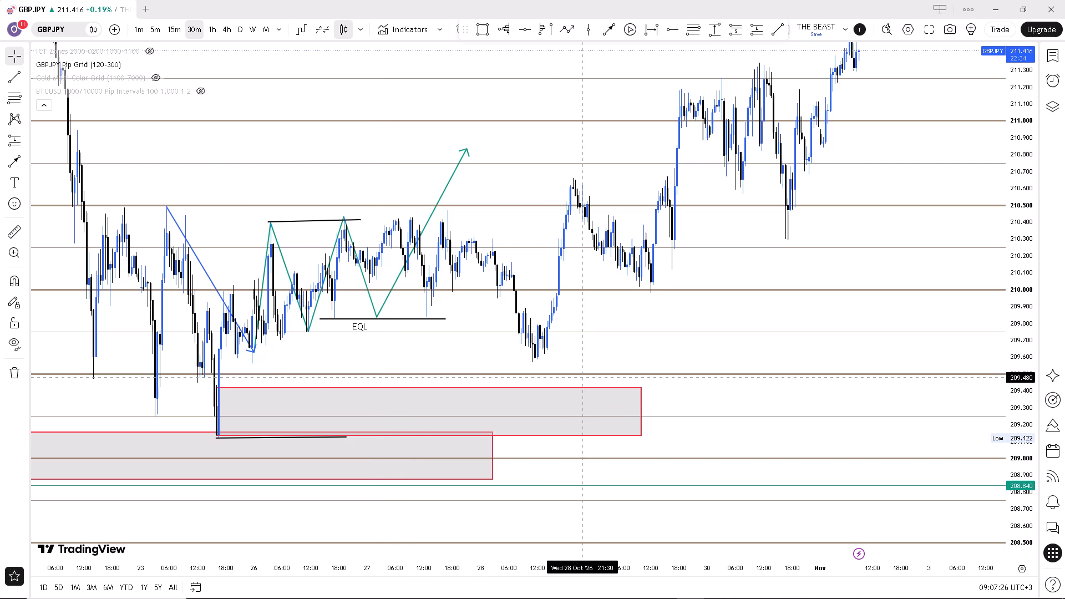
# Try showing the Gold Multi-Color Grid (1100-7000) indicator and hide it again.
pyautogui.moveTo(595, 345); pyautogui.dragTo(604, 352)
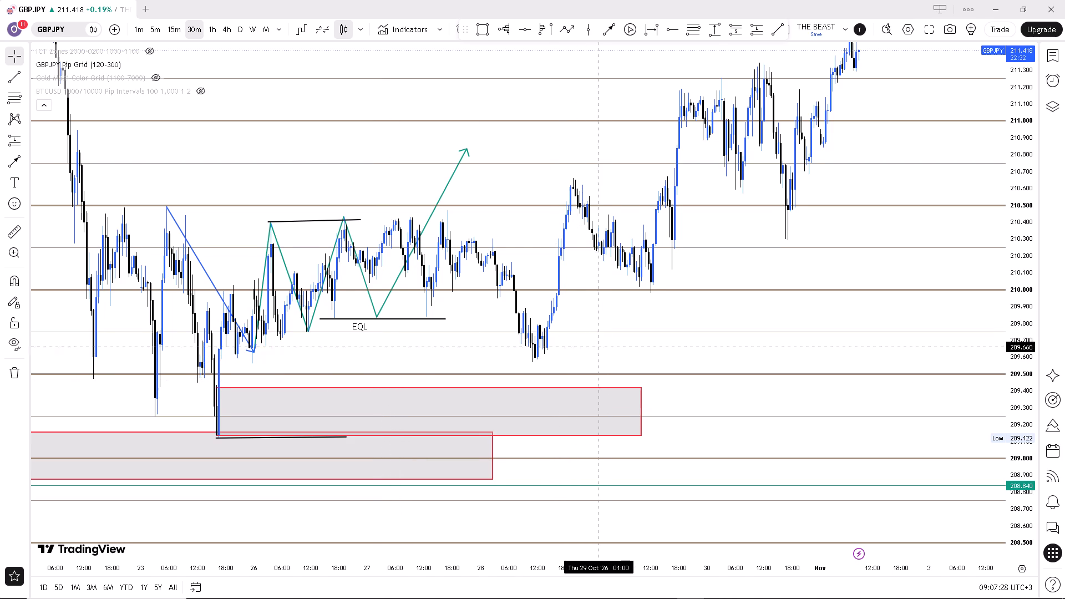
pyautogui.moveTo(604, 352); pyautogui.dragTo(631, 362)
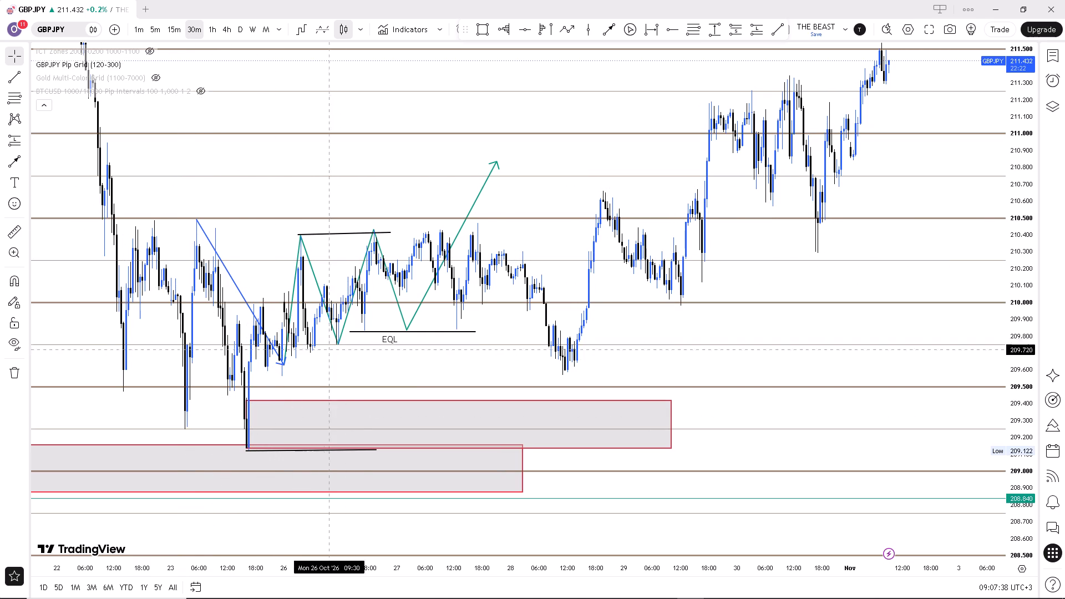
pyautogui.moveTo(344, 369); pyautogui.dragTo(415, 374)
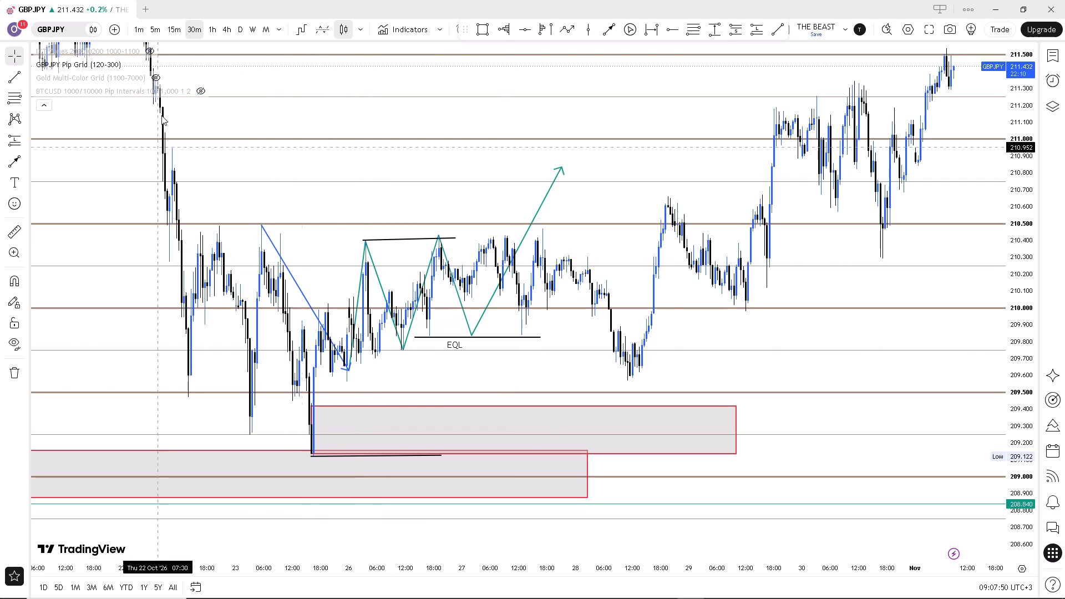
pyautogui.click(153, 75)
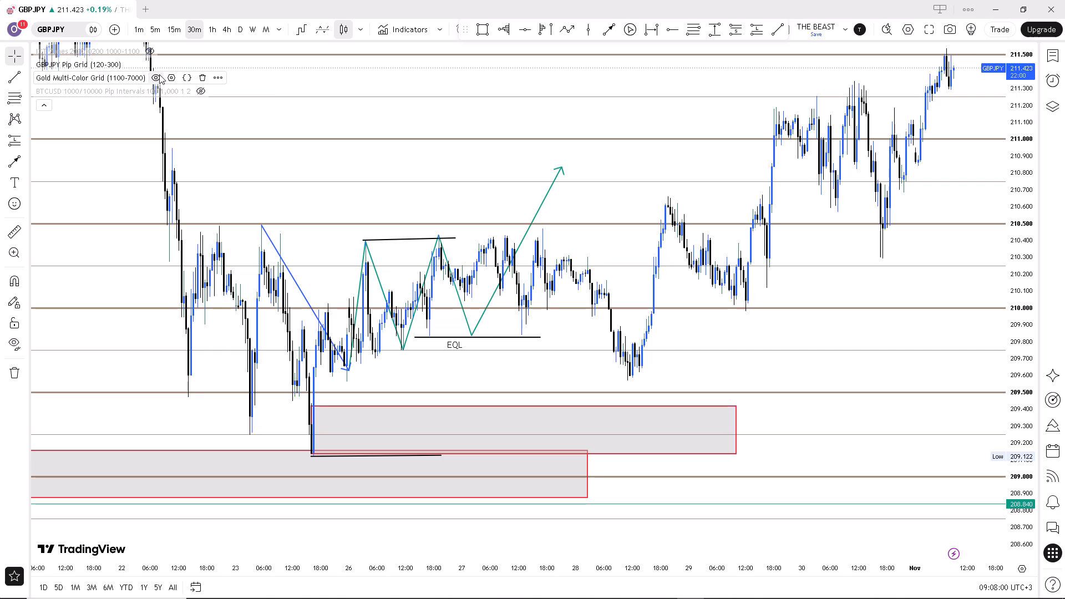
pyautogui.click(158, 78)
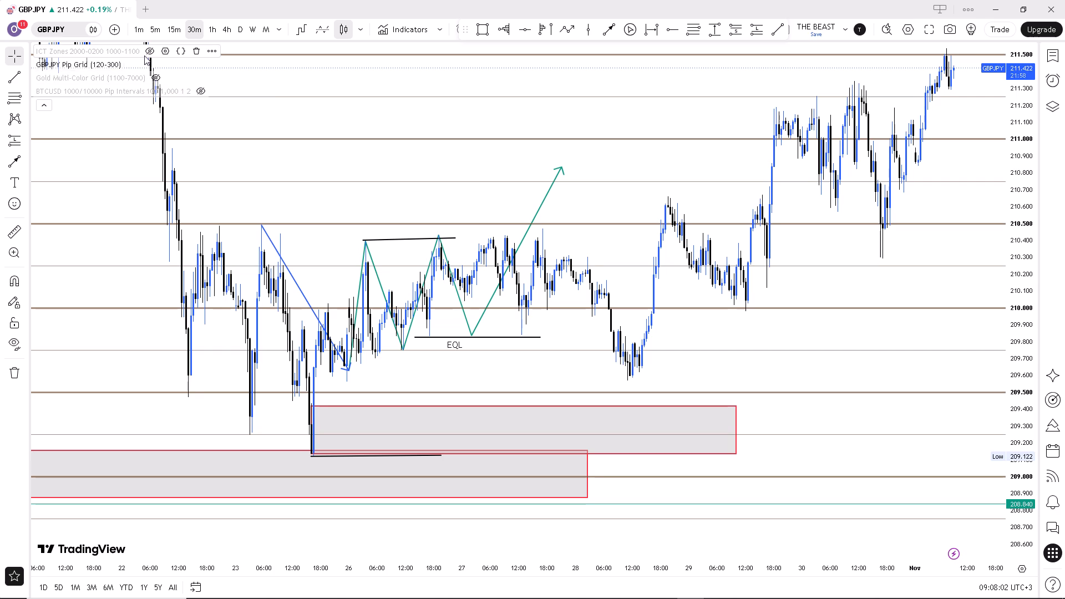
pyautogui.click(150, 52)
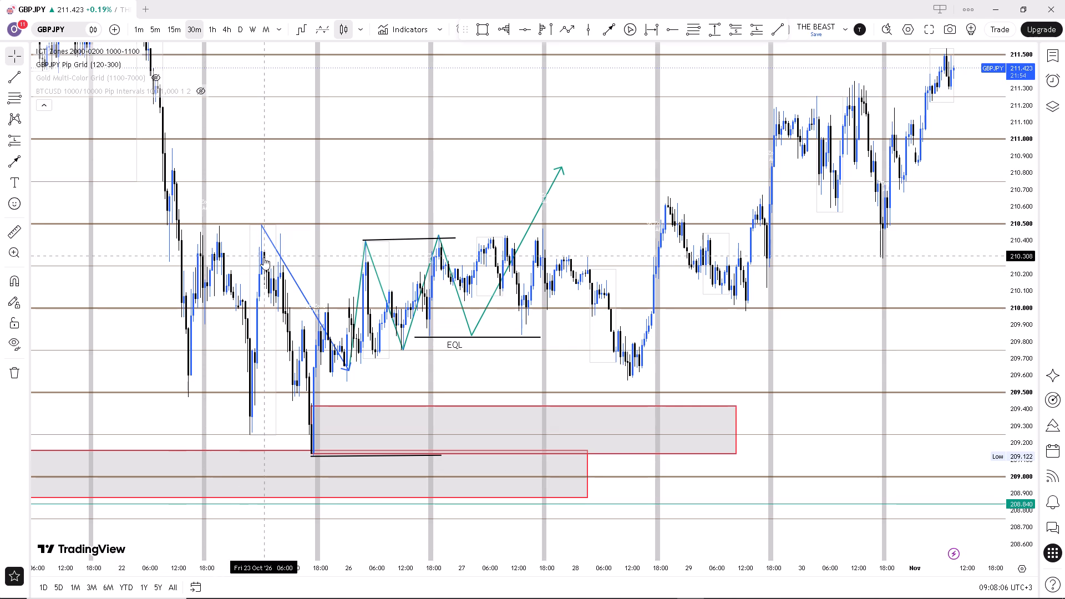
# Draw an upward arrow from about 209.96 on 27 October to about 210.74 on 28 October.
pyautogui.scroll(1, 278, 240)
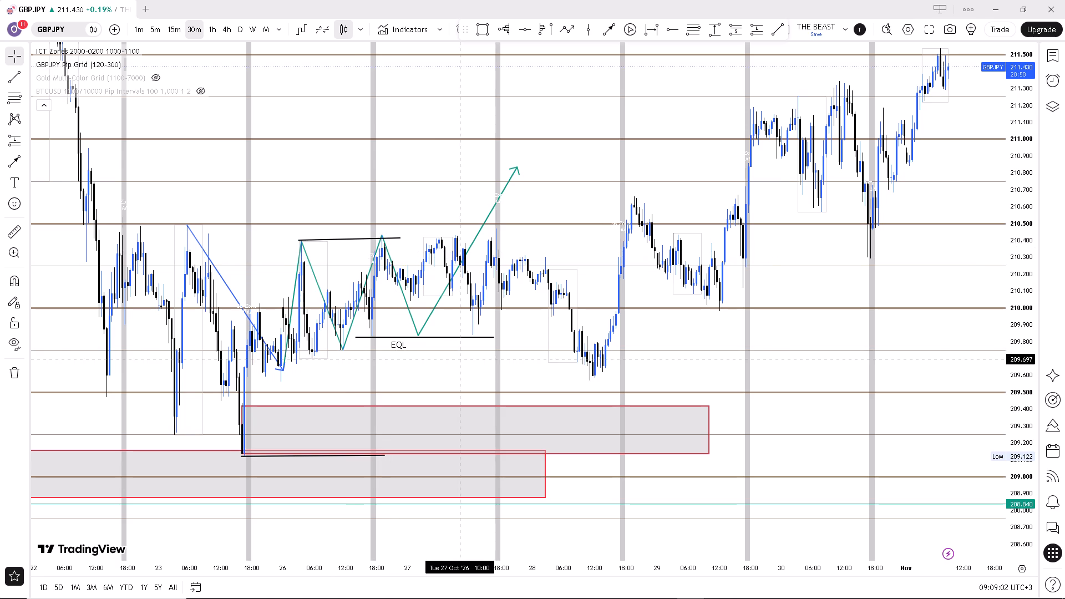
pyautogui.moveTo(460, 360); pyautogui.dragTo(455, 369)
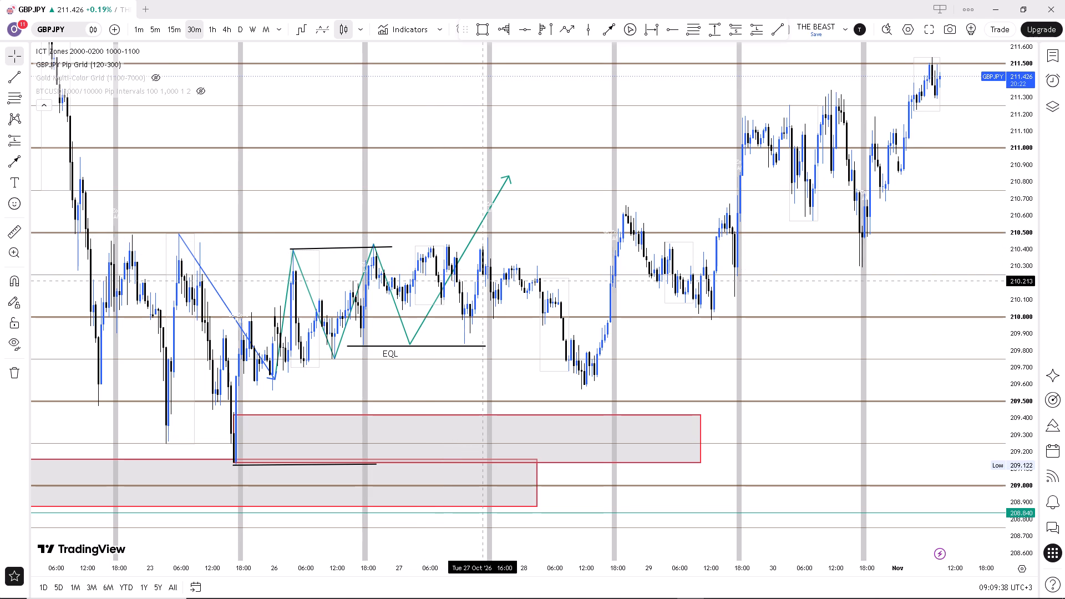
pyautogui.scroll(-1, 531, 260)
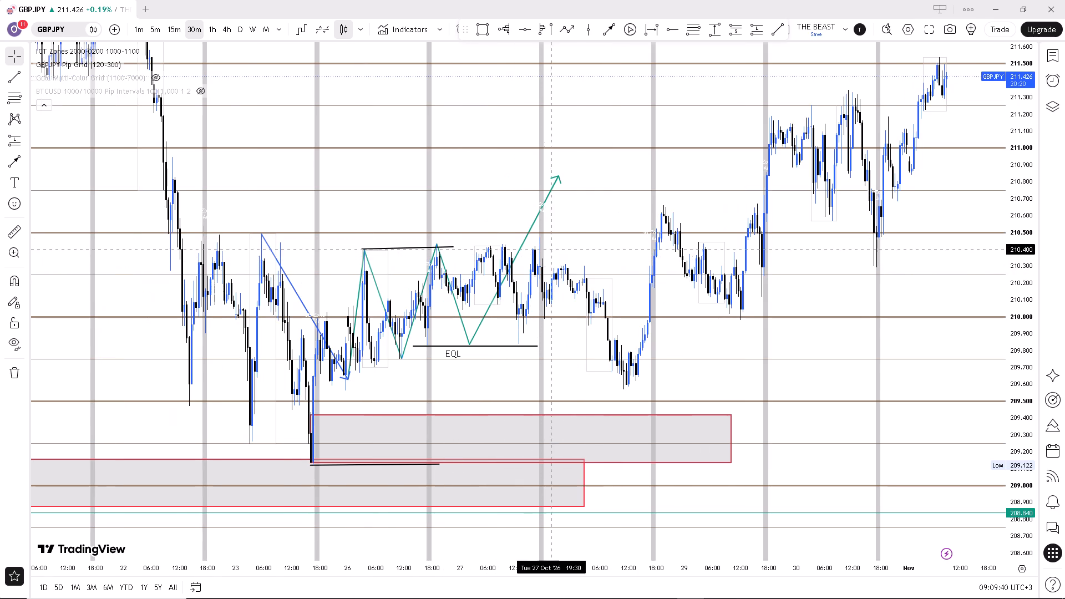
pyautogui.moveTo(591, 245); pyautogui.dragTo(517, 246)
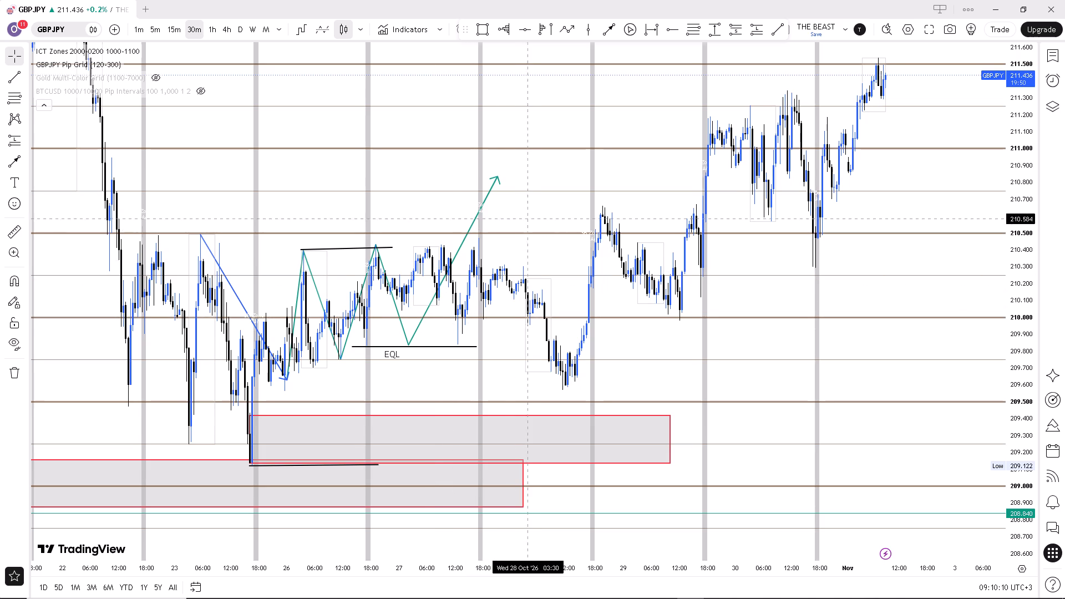
pyautogui.moveTo(531, 215); pyautogui.dragTo(510, 225)
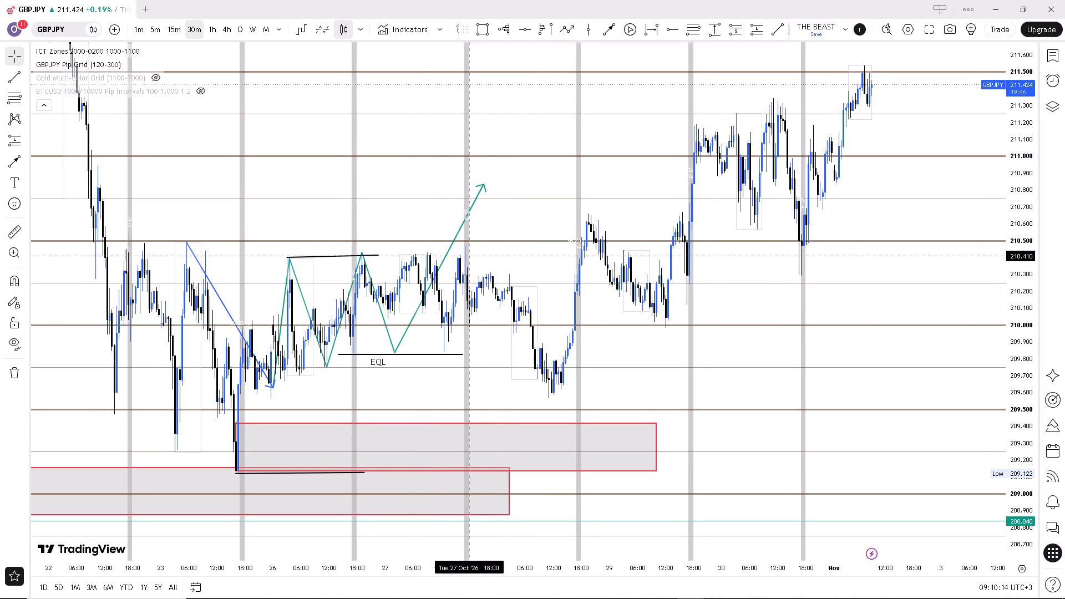
pyautogui.click(605, 33)
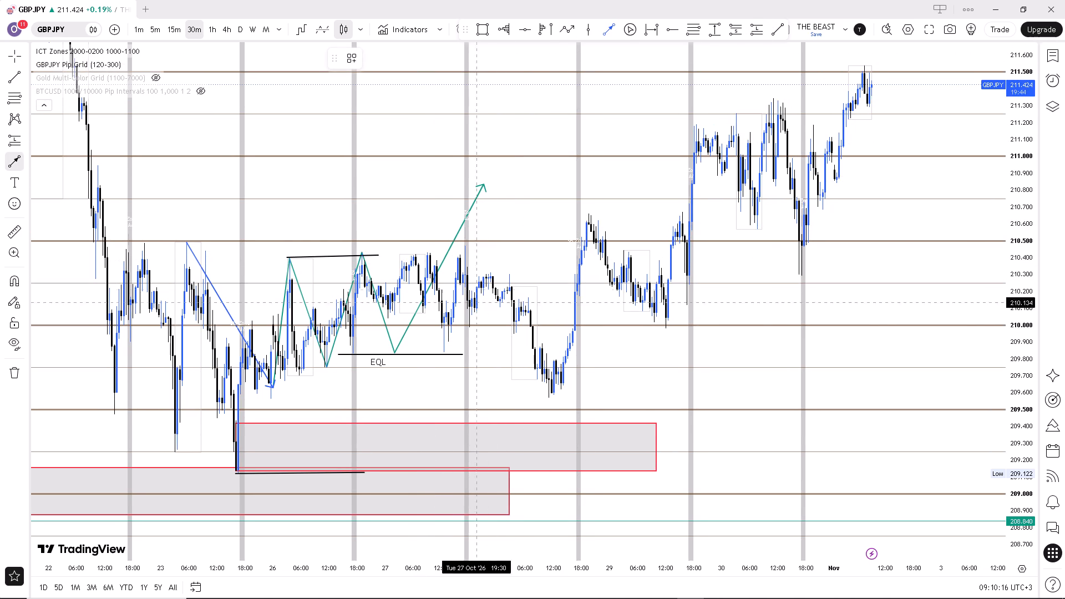
pyautogui.click(462, 331)
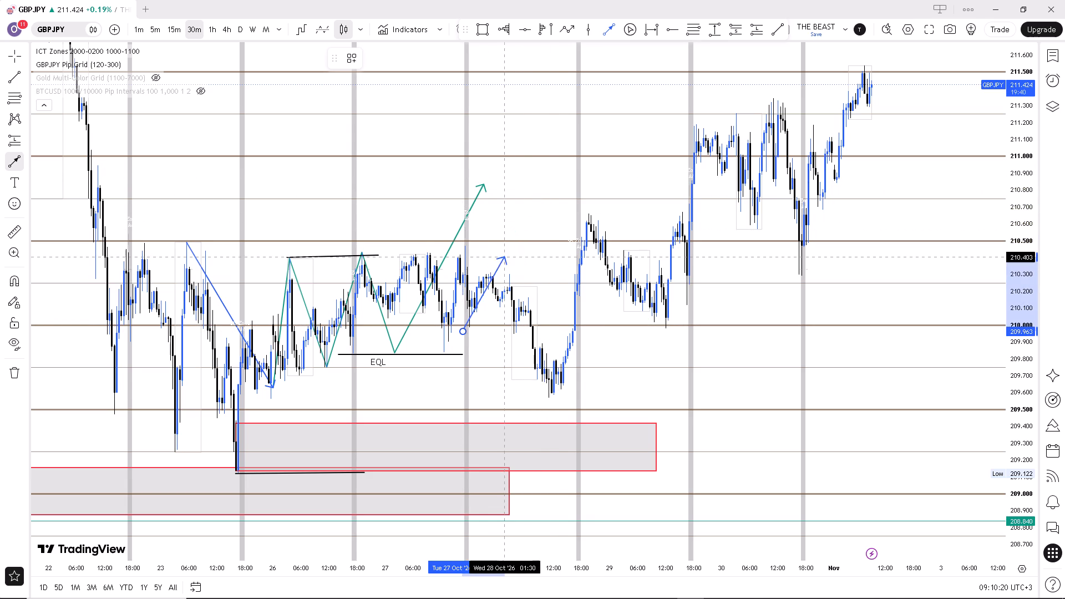
pyautogui.click(526, 200)
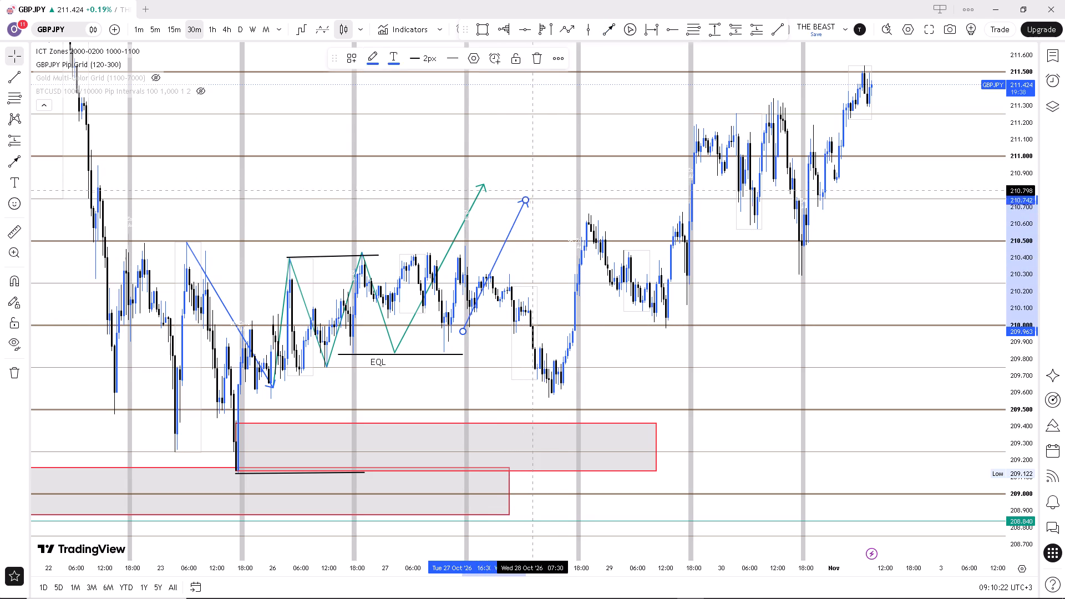
# Place a long position at about 210.01 from 12:00 on 27 October and tighten its stop to about 209.71.
pyautogui.click(532, 190)
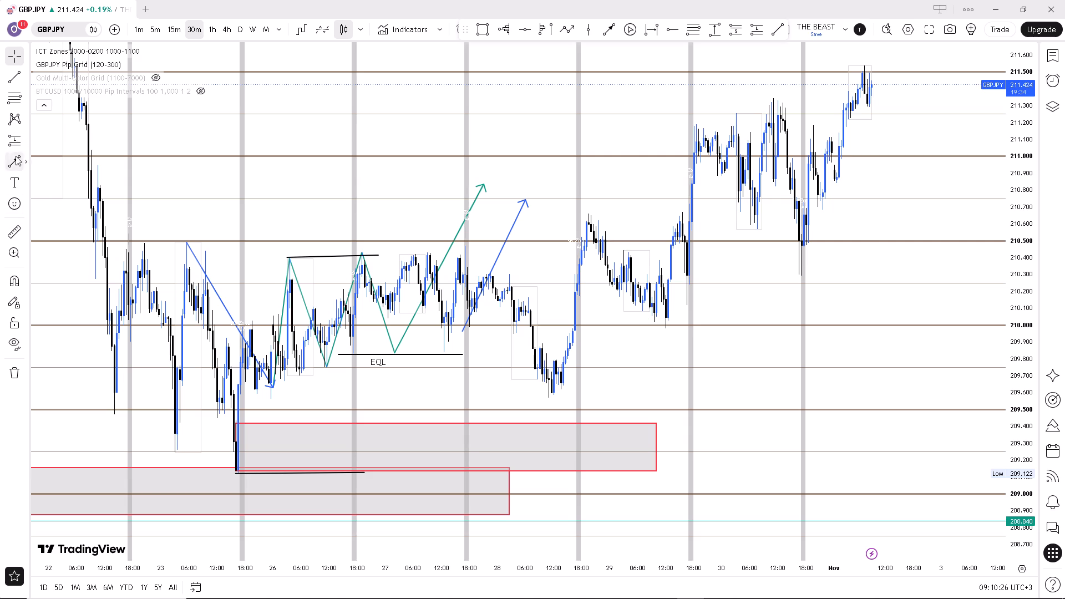
pyautogui.click(10, 136)
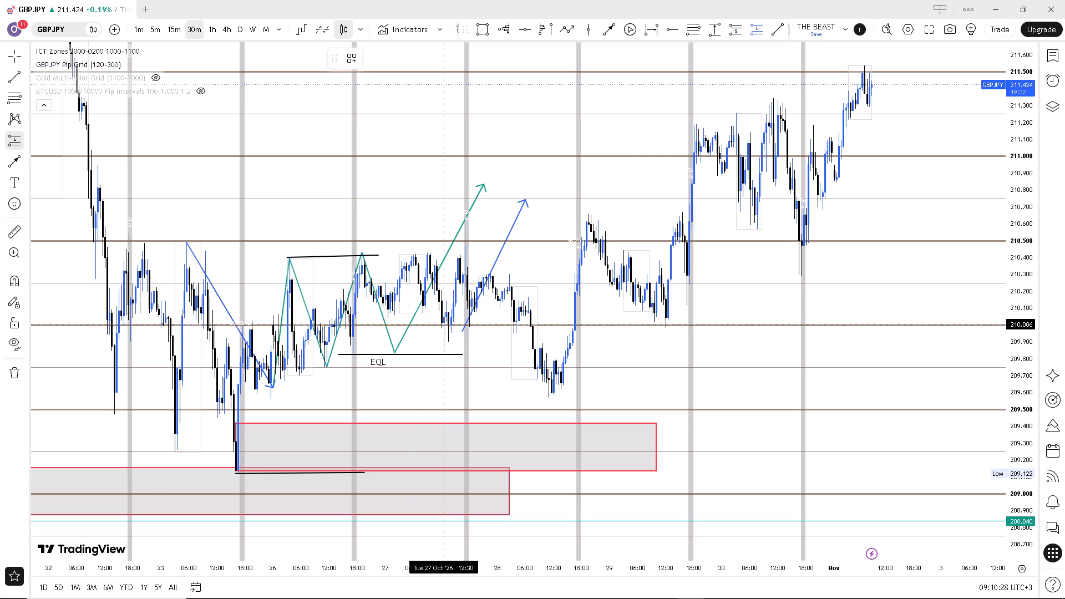
pyautogui.click(443, 325)
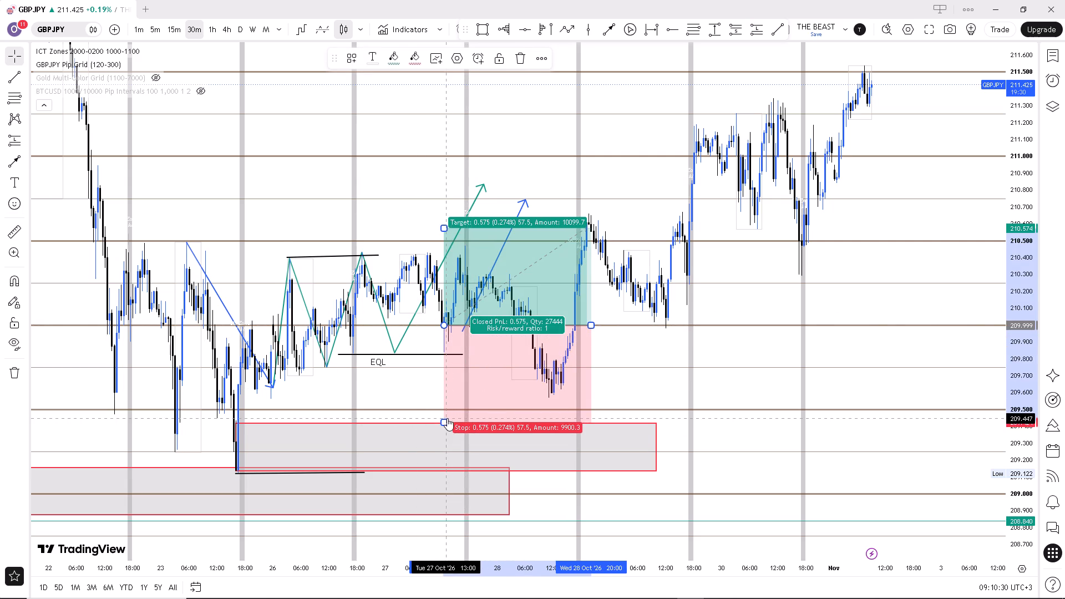
pyautogui.click(447, 418)
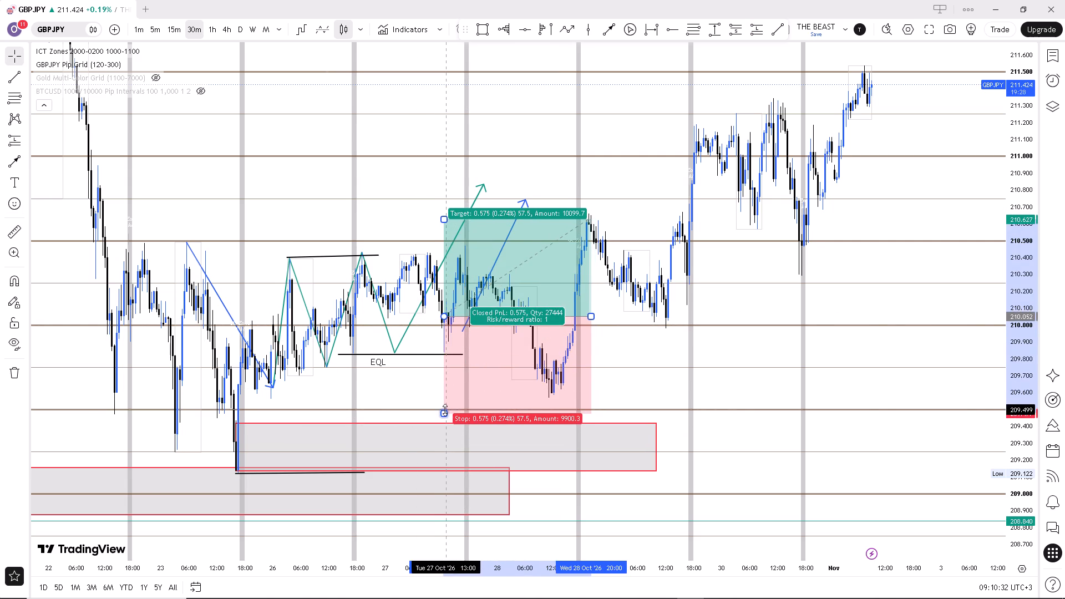
pyautogui.moveTo(440, 418); pyautogui.dragTo(439, 417)
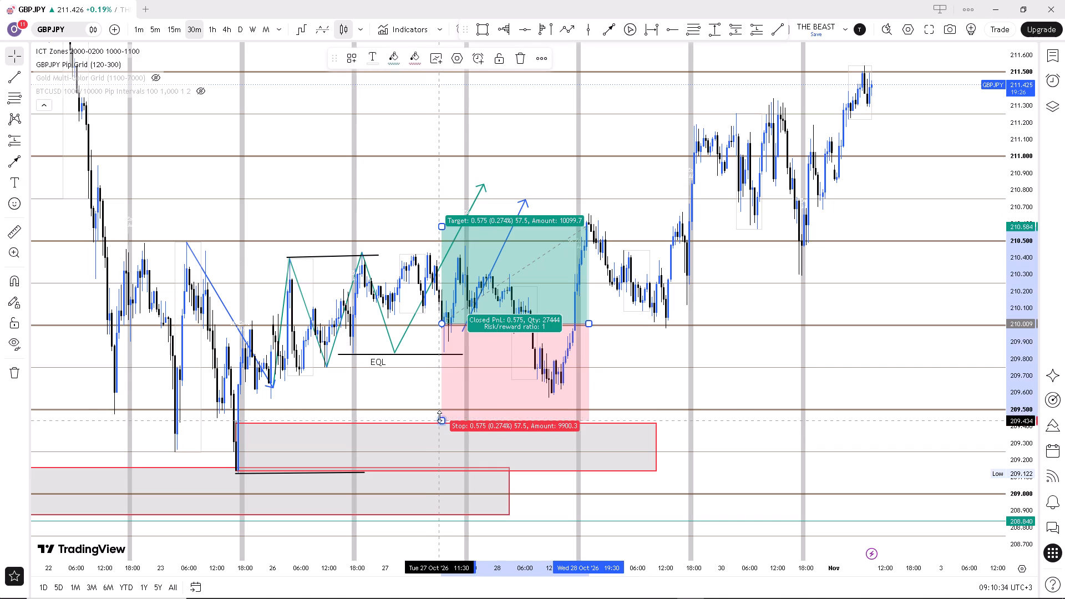
pyautogui.moveTo(439, 417); pyautogui.dragTo(445, 374)
pyautogui.doubleClick(445, 372)
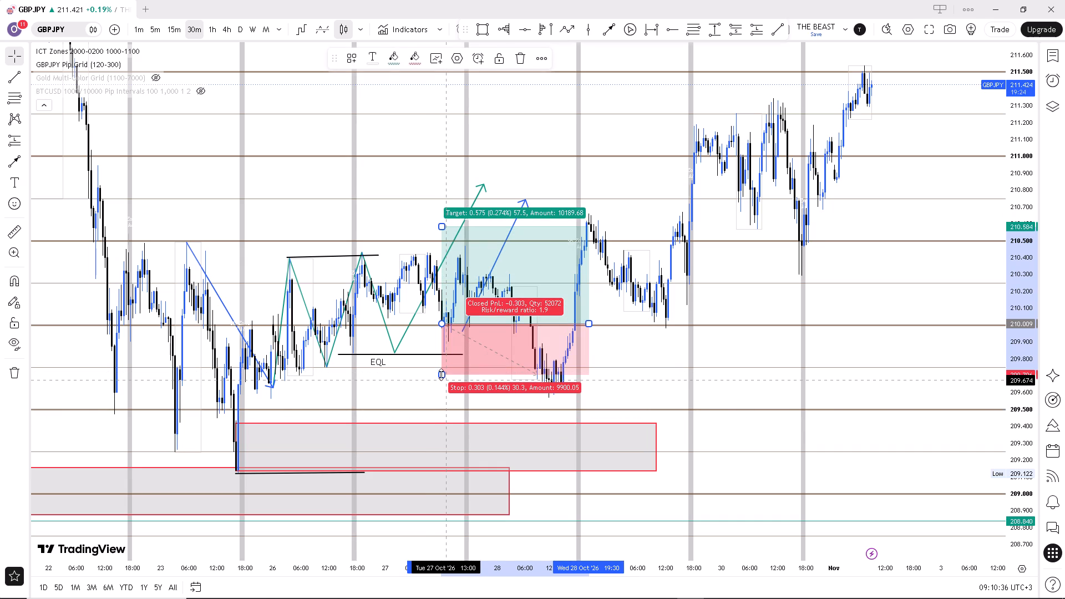
pyautogui.moveTo(441, 374); pyautogui.dragTo(446, 360)
pyautogui.tripleClick(446, 360)
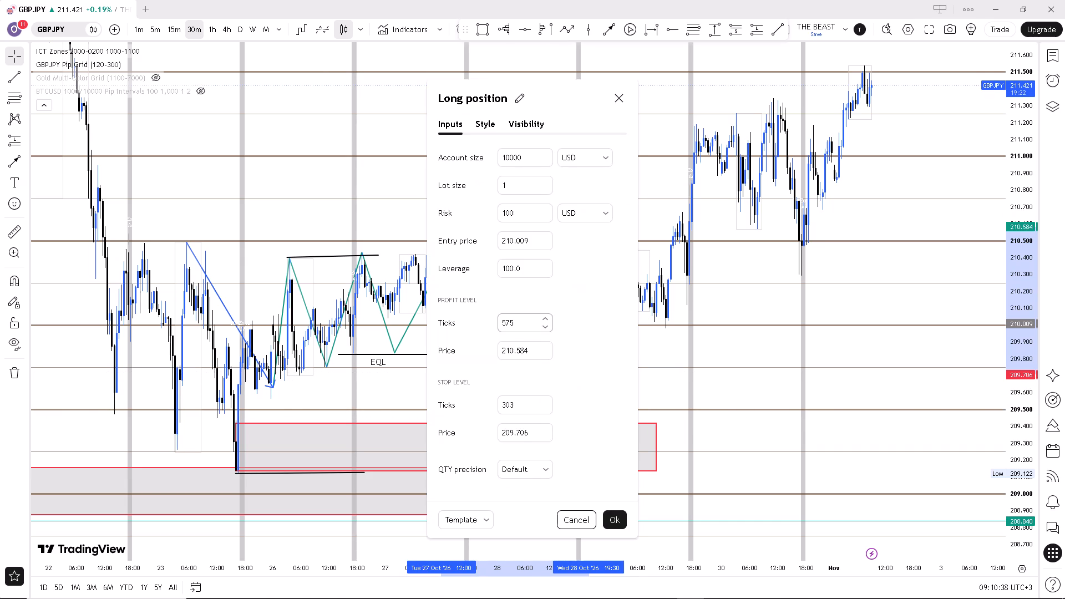
pyautogui.click(660, 346)
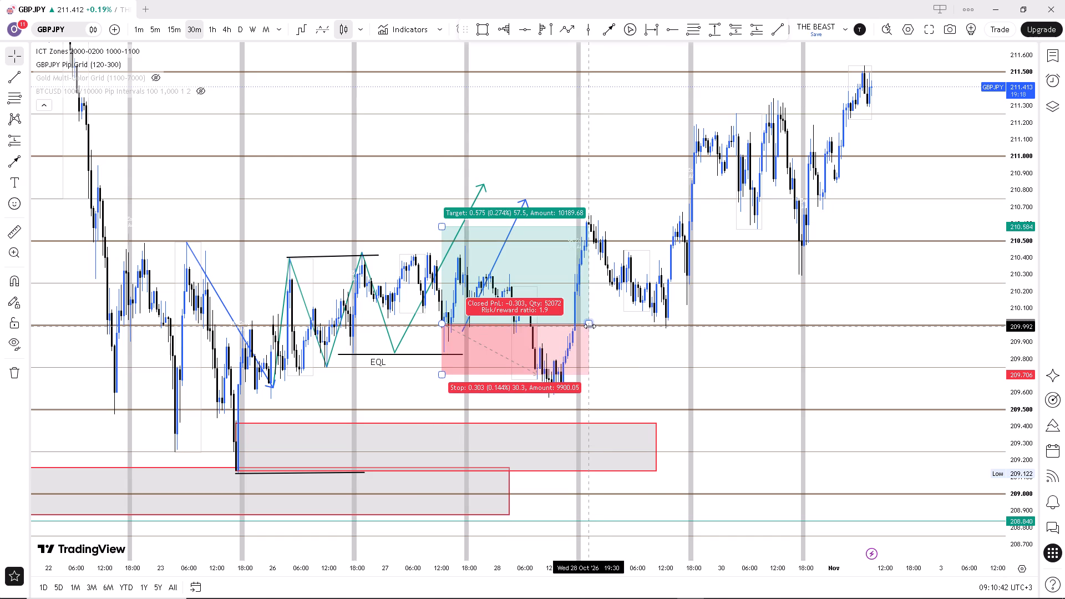
# Shorten the 27 October long position so it ends at about 21:00 the same day.
pyautogui.moveTo(590, 326); pyautogui.dragTo(486, 323)
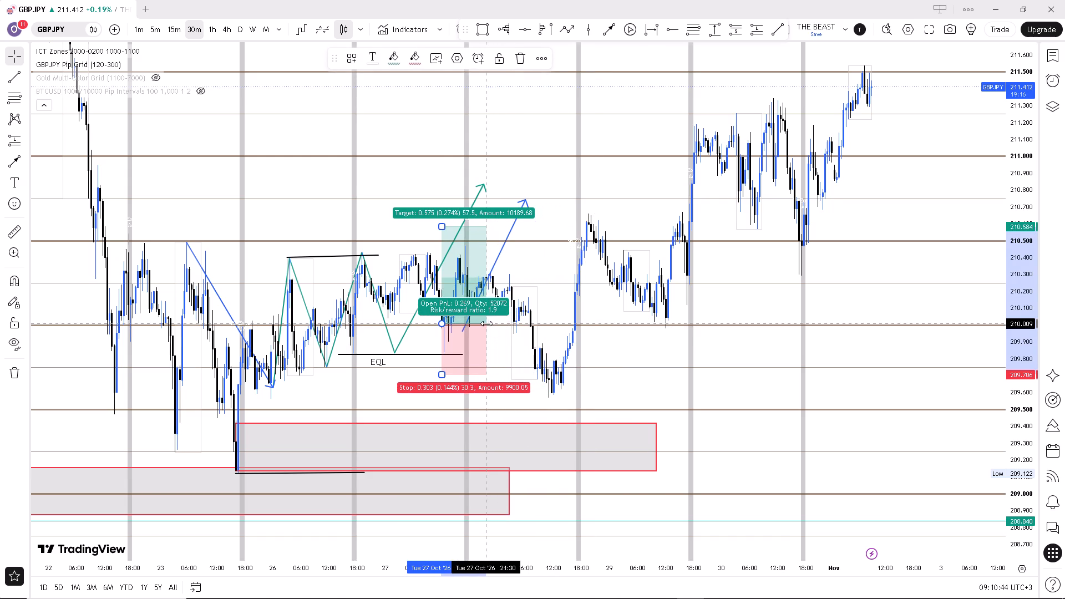
pyautogui.moveTo(486, 323); pyautogui.dragTo(481, 324)
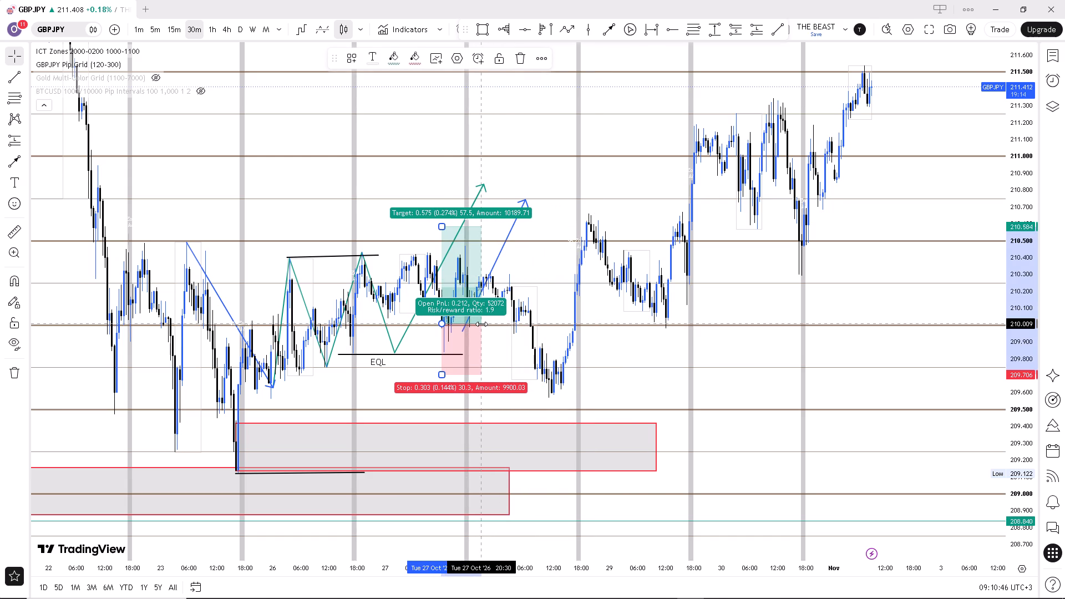
pyautogui.moveTo(481, 324); pyautogui.dragTo(483, 324)
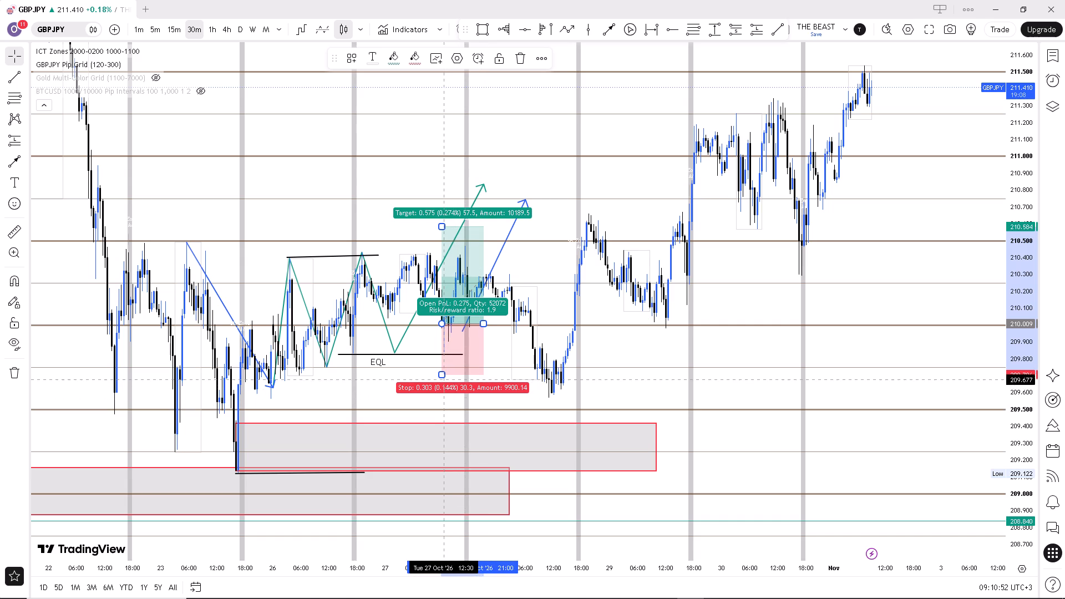
# Set the 27 October long position's stop to about 209.75 and its target to about 210.26.
pyautogui.moveTo(442, 374); pyautogui.dragTo(442, 367)
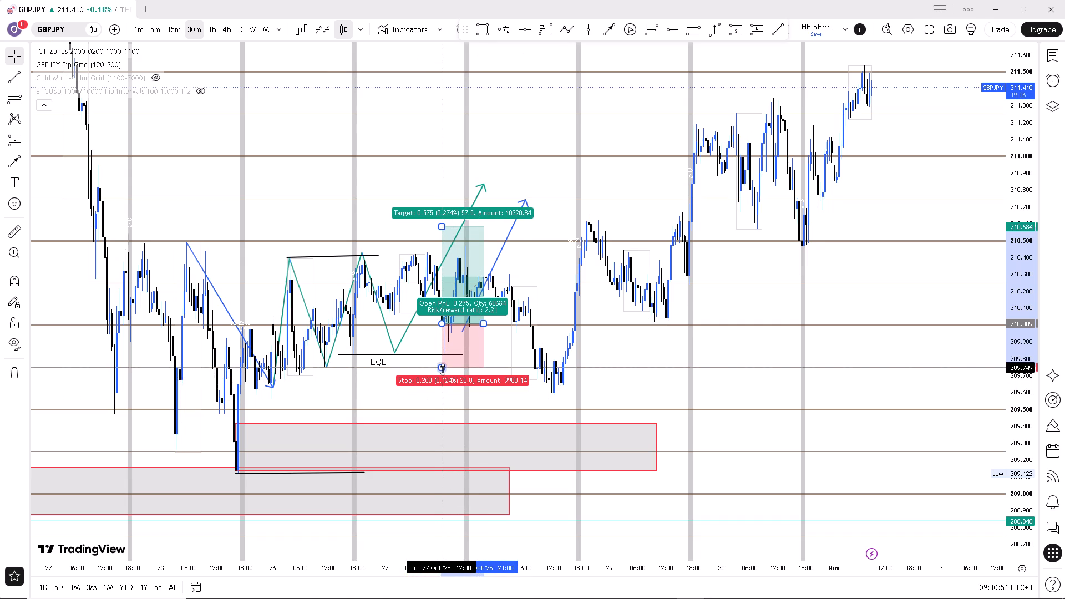
pyautogui.click(466, 393)
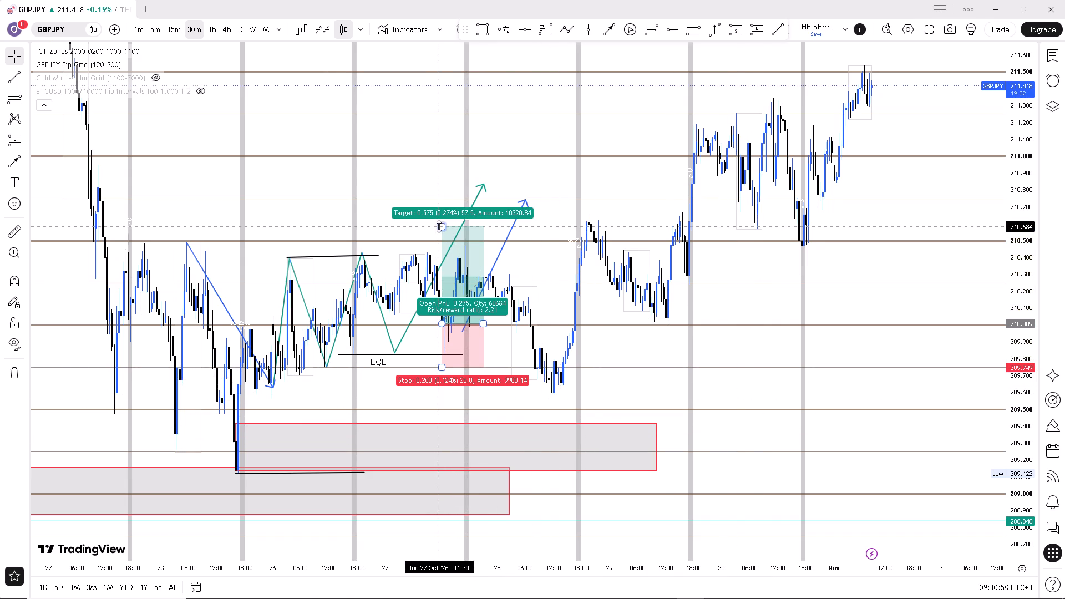
pyautogui.moveTo(440, 227); pyautogui.dragTo(442, 260)
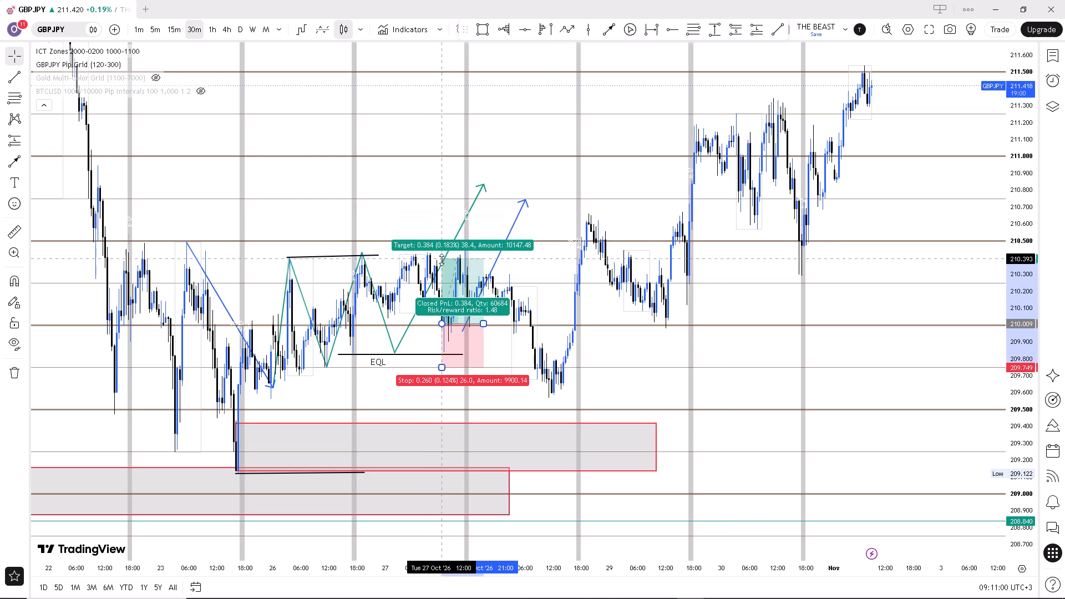
pyautogui.moveTo(442, 260); pyautogui.dragTo(443, 278)
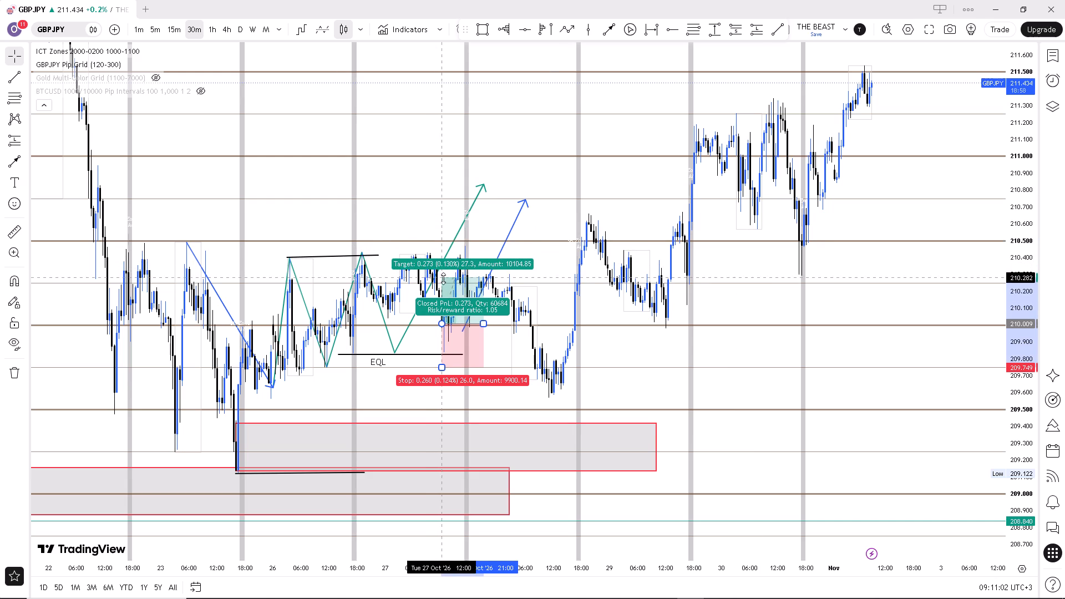
pyautogui.moveTo(443, 278); pyautogui.dragTo(447, 281)
pyautogui.click(439, 212)
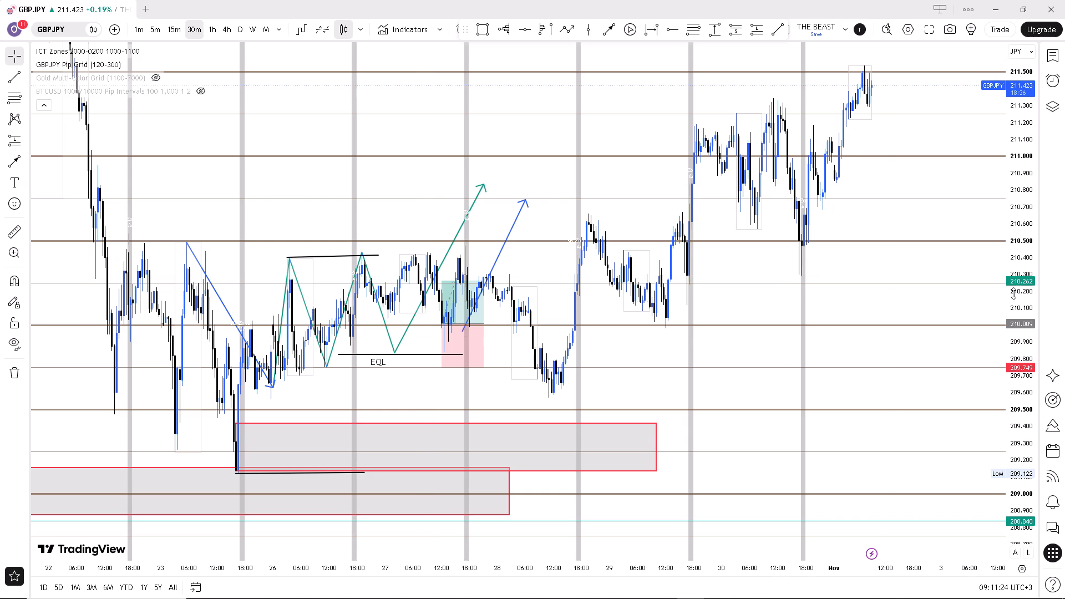
# Place a second long position with entry at about 209.74 from 09:00 on 28 October.
pyautogui.scroll(1, 1013, 293)
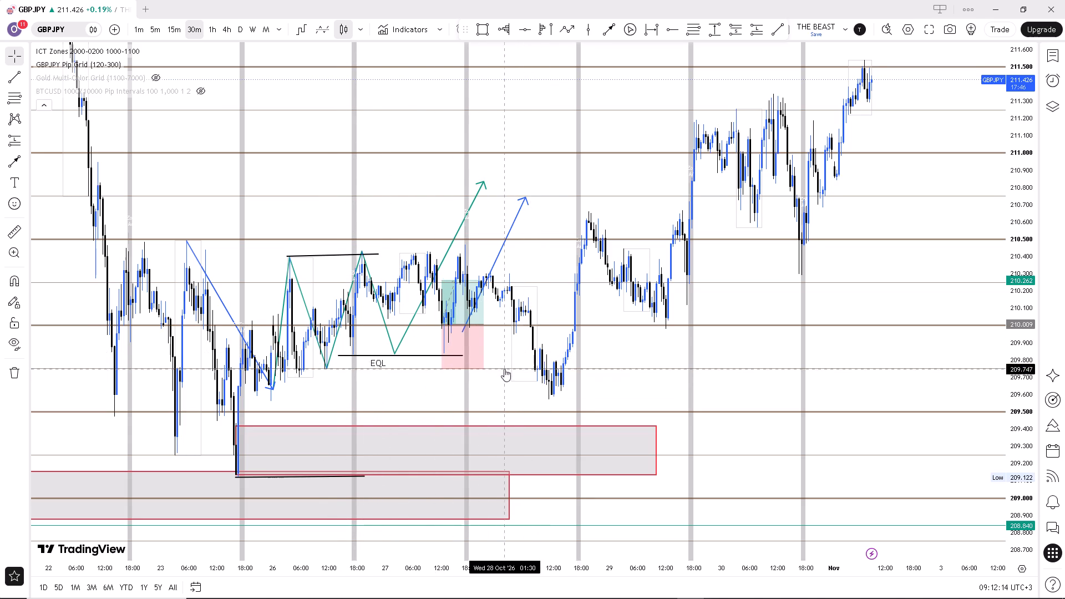
pyautogui.moveTo(606, 351); pyautogui.dragTo(556, 345)
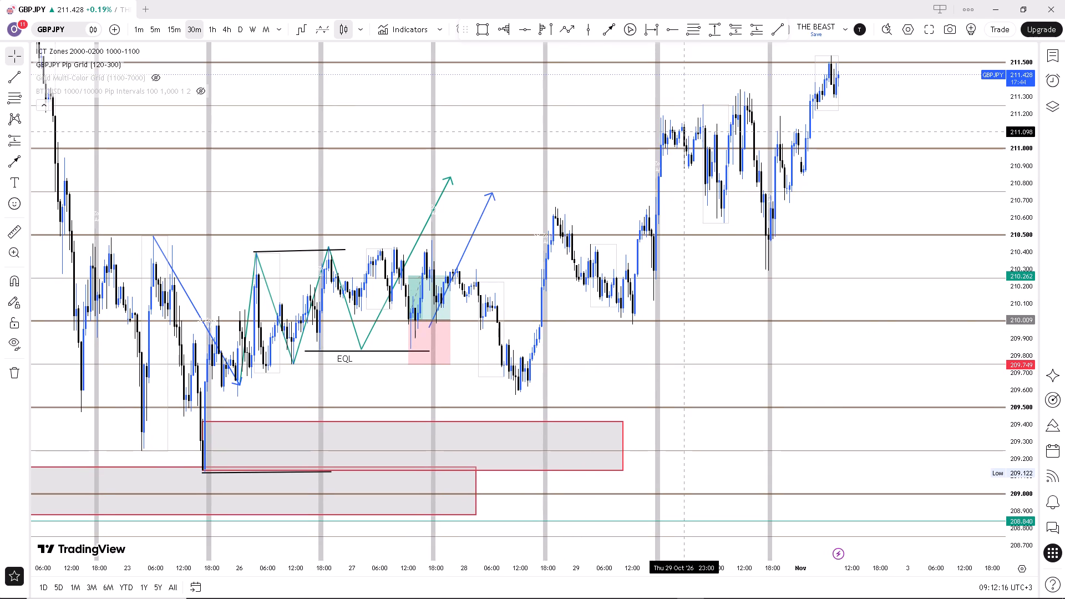
pyautogui.click(11, 140)
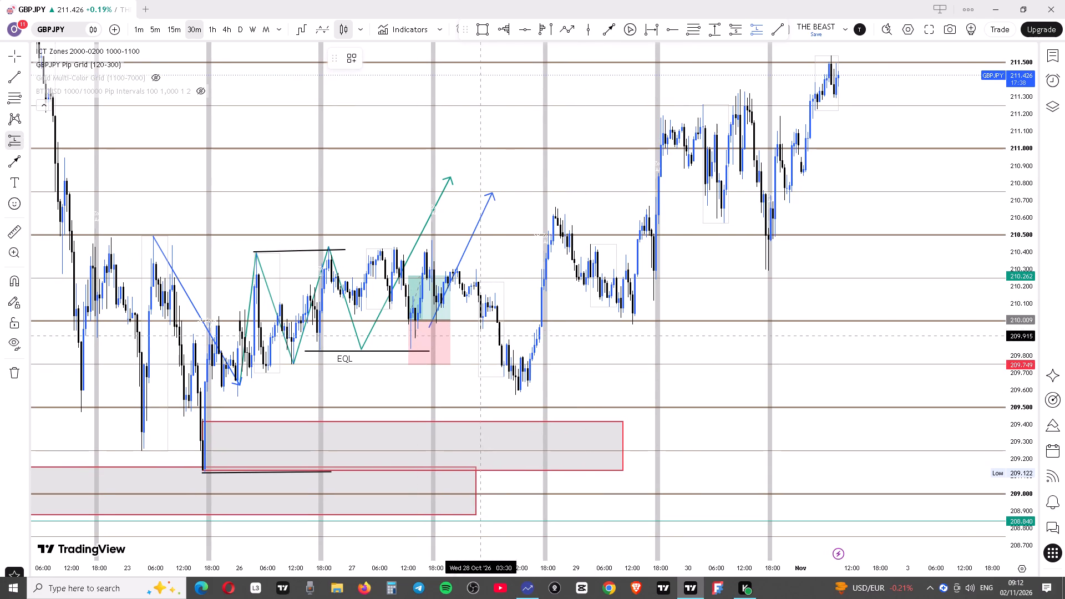
pyautogui.click(505, 366)
pyautogui.click(469, 398)
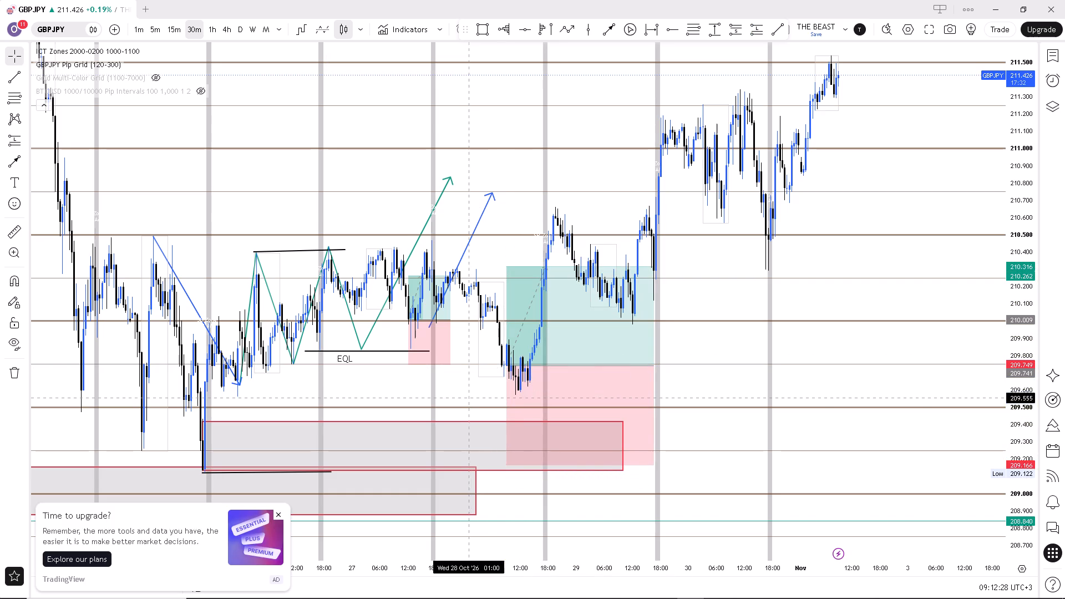
# Dismiss the plan upgrade advertisement covering the chart.
pyautogui.click(277, 517)
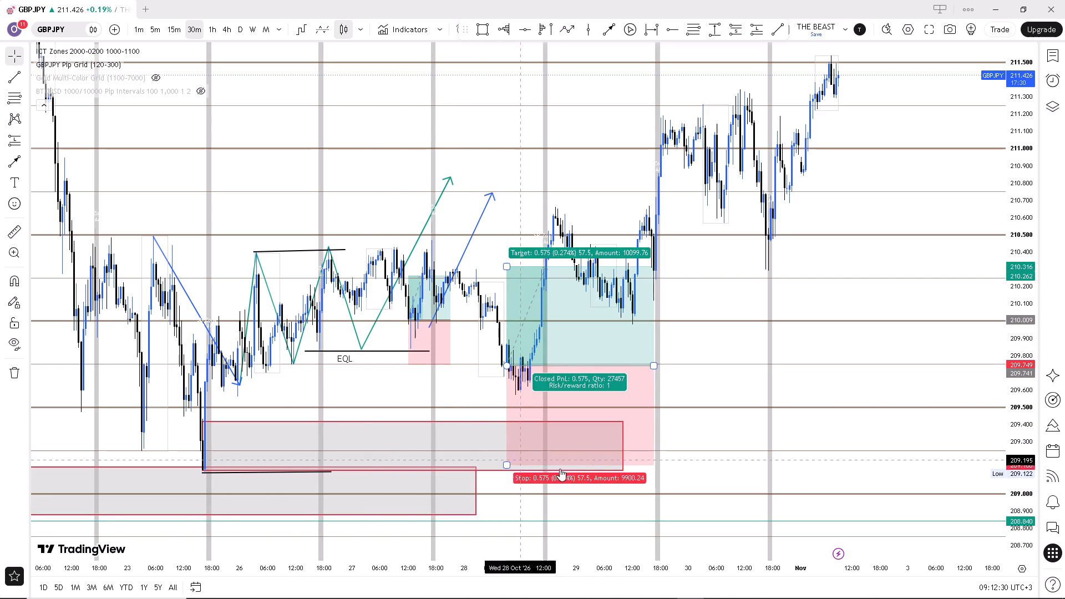
# Raise the 28 October long position's stop to the 209.50 grid level.
pyautogui.moveTo(507, 464); pyautogui.dragTo(505, 426)
pyautogui.click(684, 126)
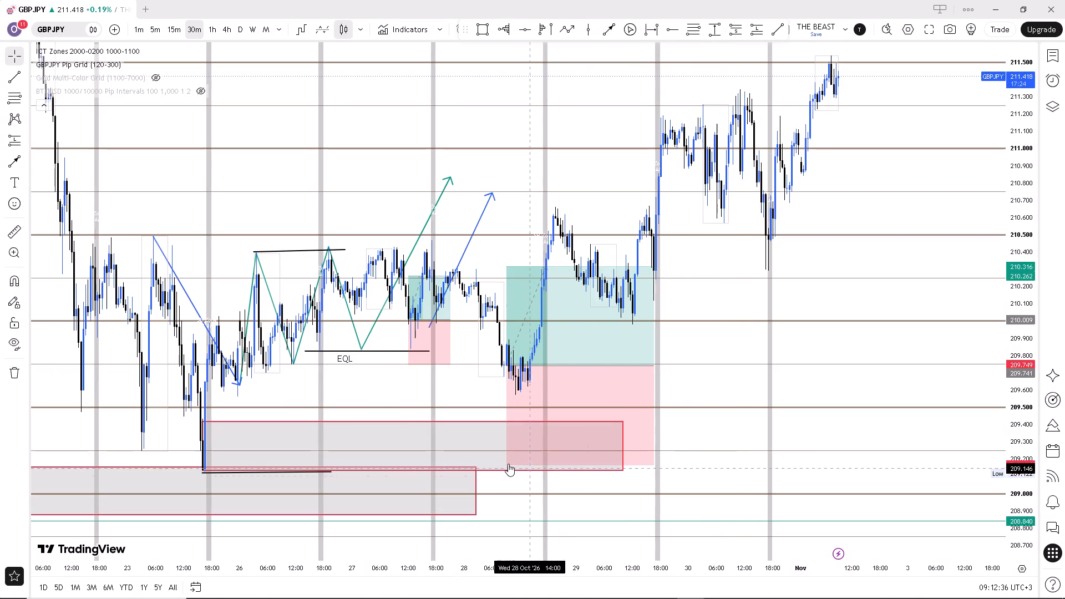
pyautogui.moveTo(507, 463); pyautogui.dragTo(509, 410)
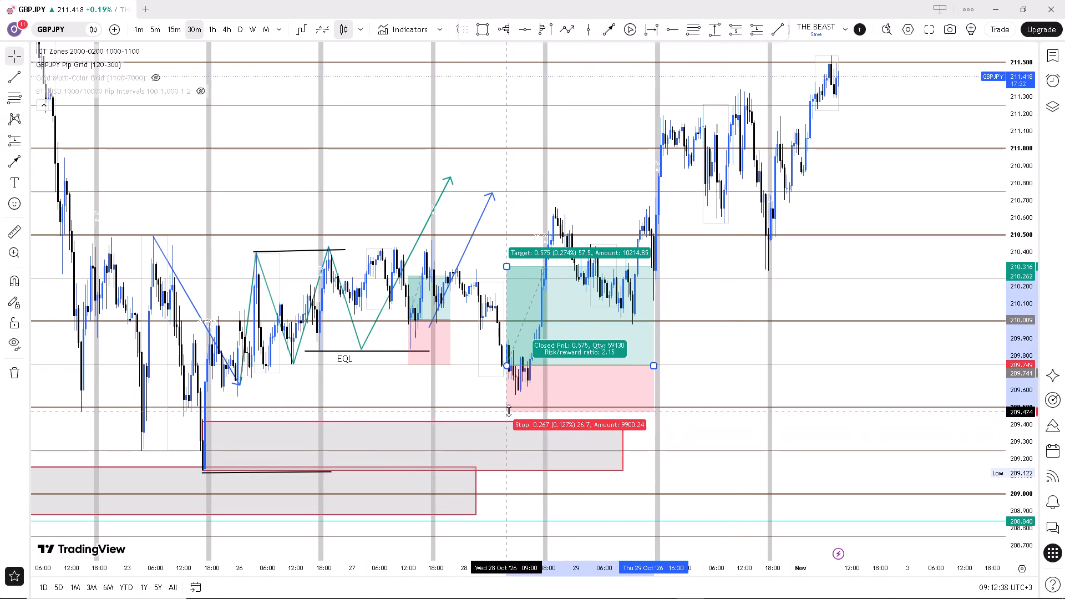
pyautogui.moveTo(509, 410); pyautogui.dragTo(509, 407)
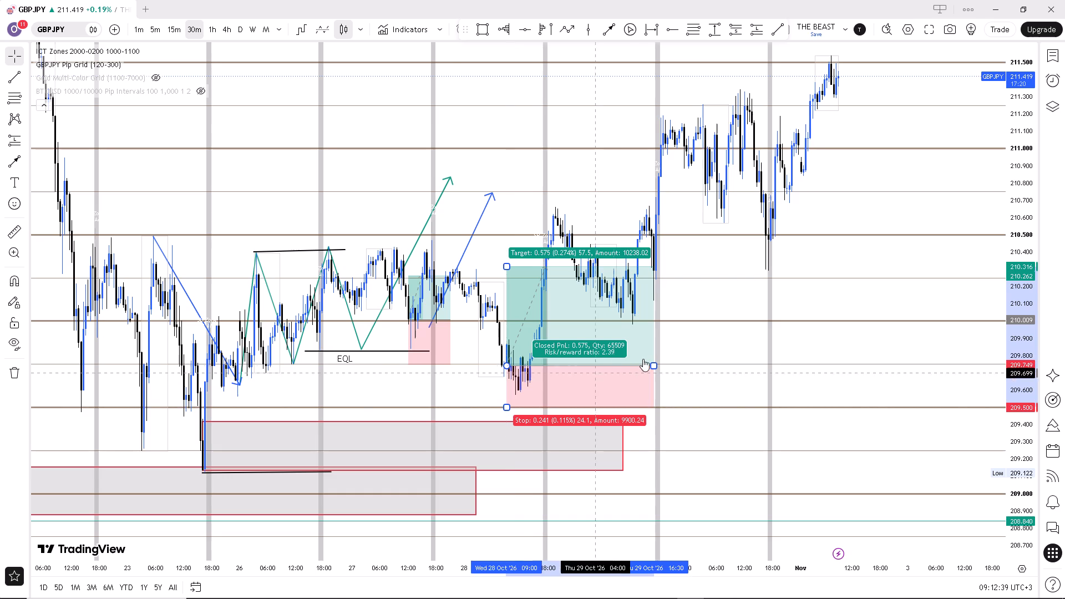
# Shorten the 28 October long position so it ends at about 18:00 the same day.
pyautogui.moveTo(653, 366); pyautogui.dragTo(596, 364)
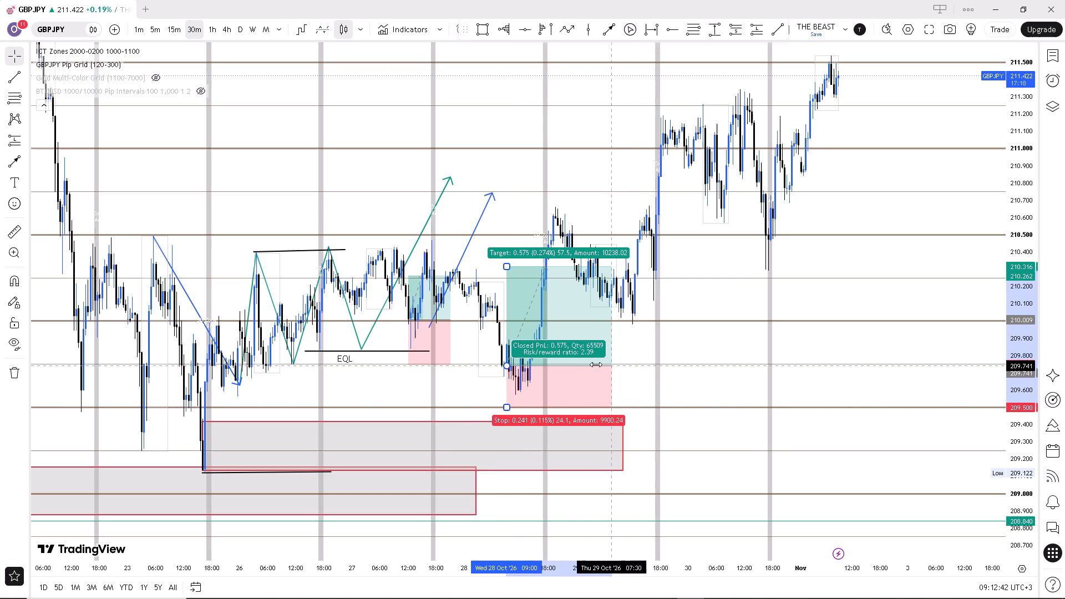
pyautogui.moveTo(596, 364); pyautogui.dragTo(551, 362)
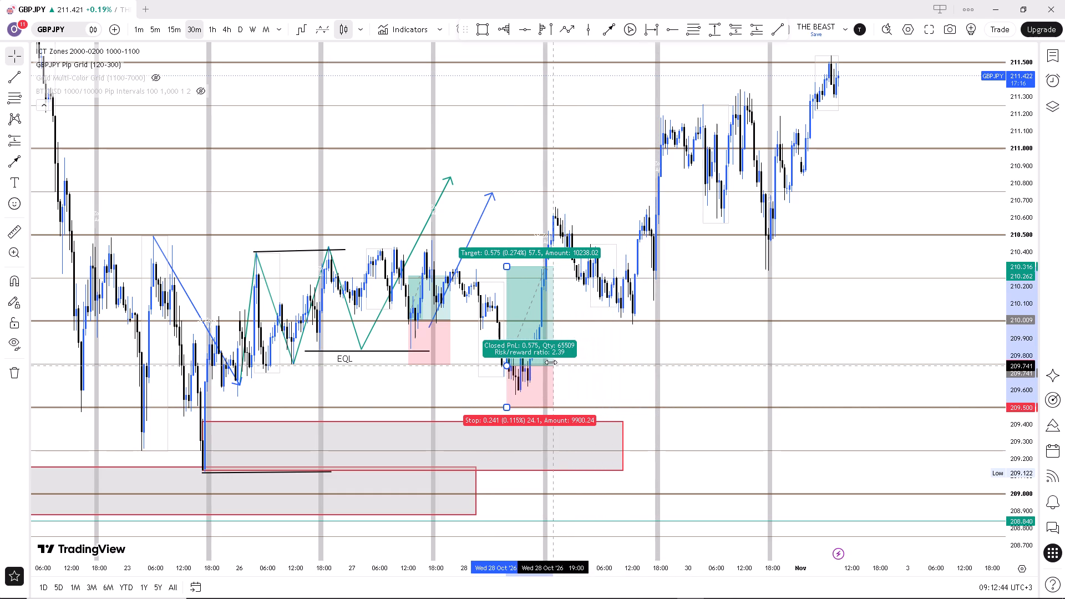
pyautogui.moveTo(551, 362); pyautogui.dragTo(549, 363)
pyautogui.click(580, 343)
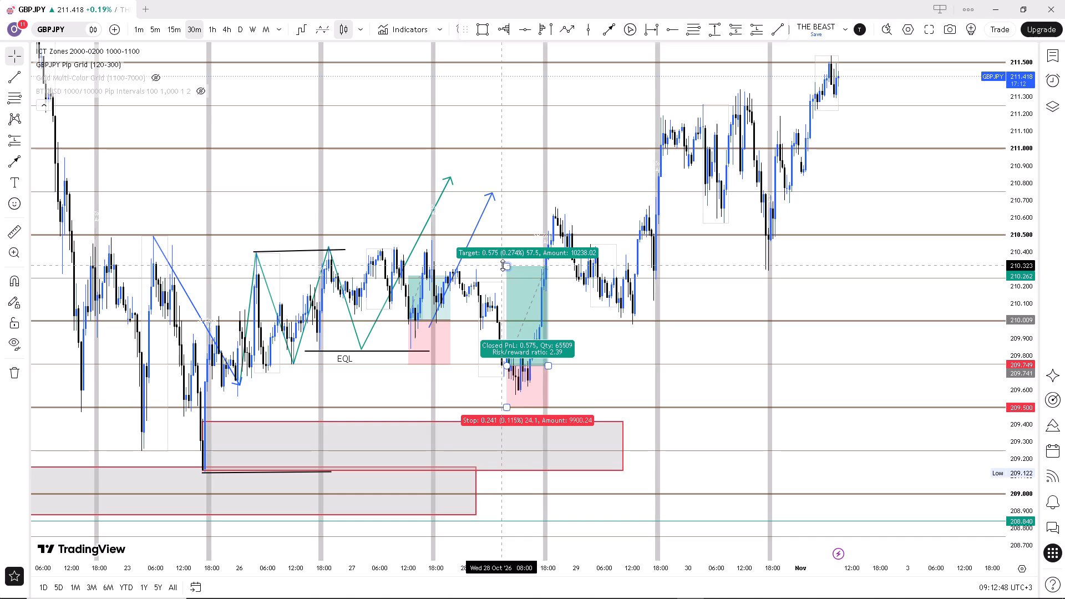
# Raise the 28 October long position's target to about 210.50.
pyautogui.moveTo(504, 266); pyautogui.dragTo(513, 236)
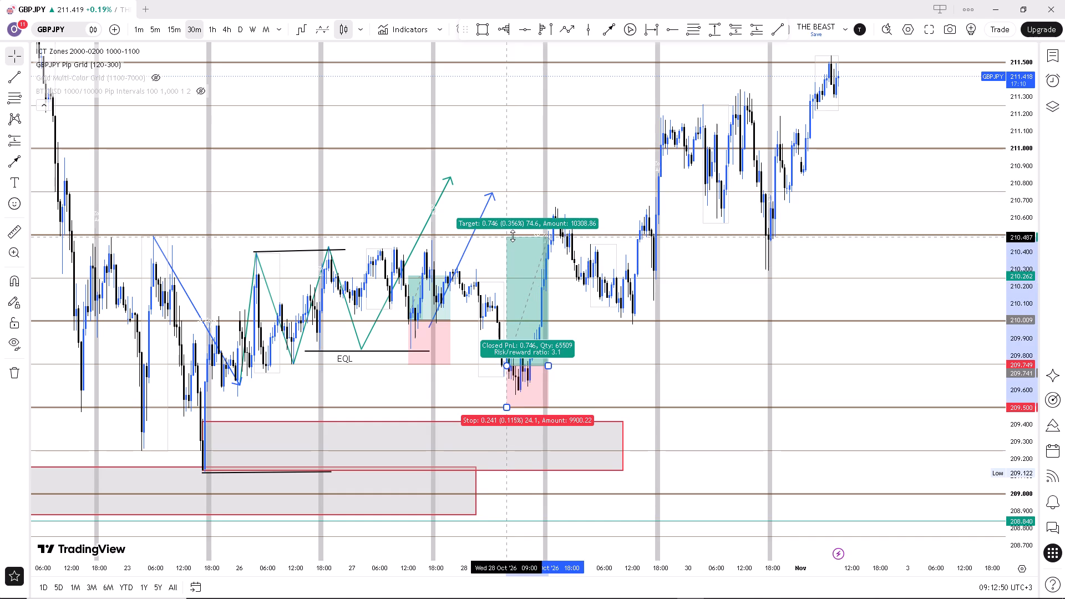
pyautogui.moveTo(513, 236); pyautogui.dragTo(513, 235)
pyautogui.click(564, 199)
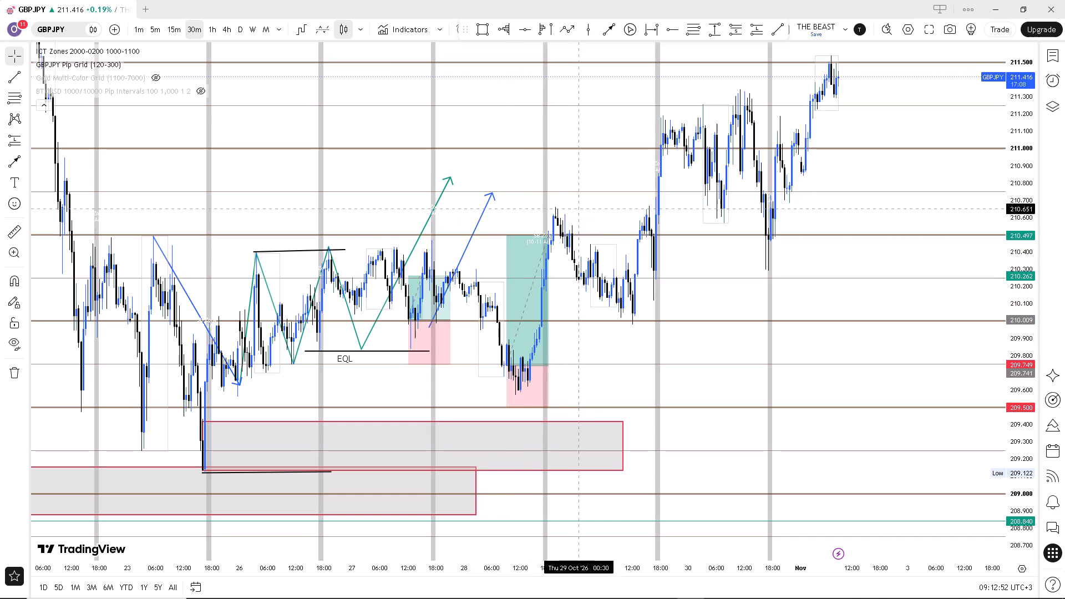
# Examine the two long positions against the surrounding late-October price action and marked levels.
pyautogui.scroll(2, 676, 347)
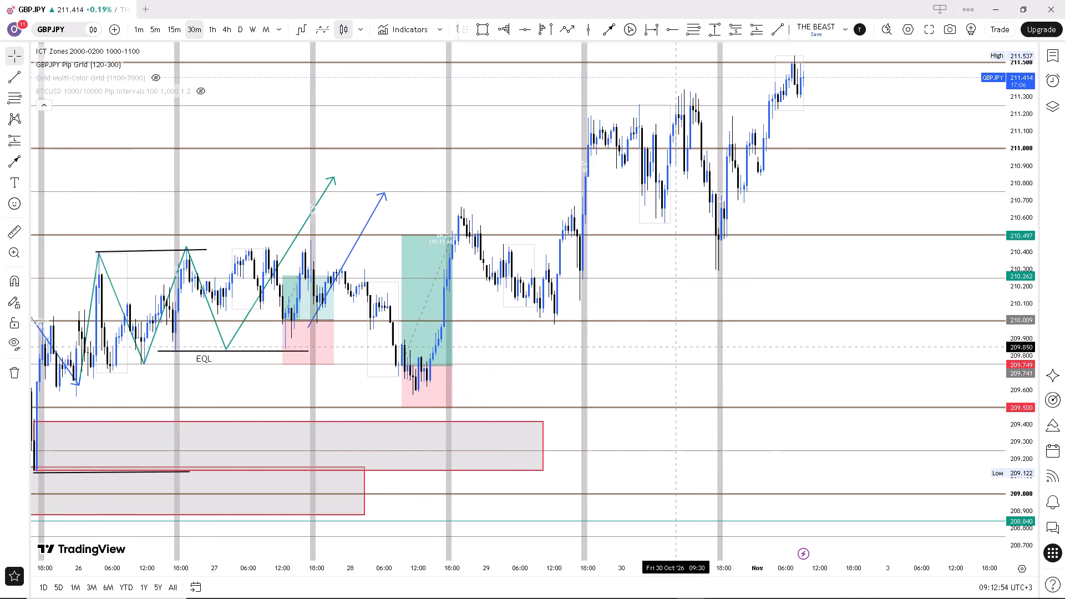
pyautogui.scroll(-1, 676, 347)
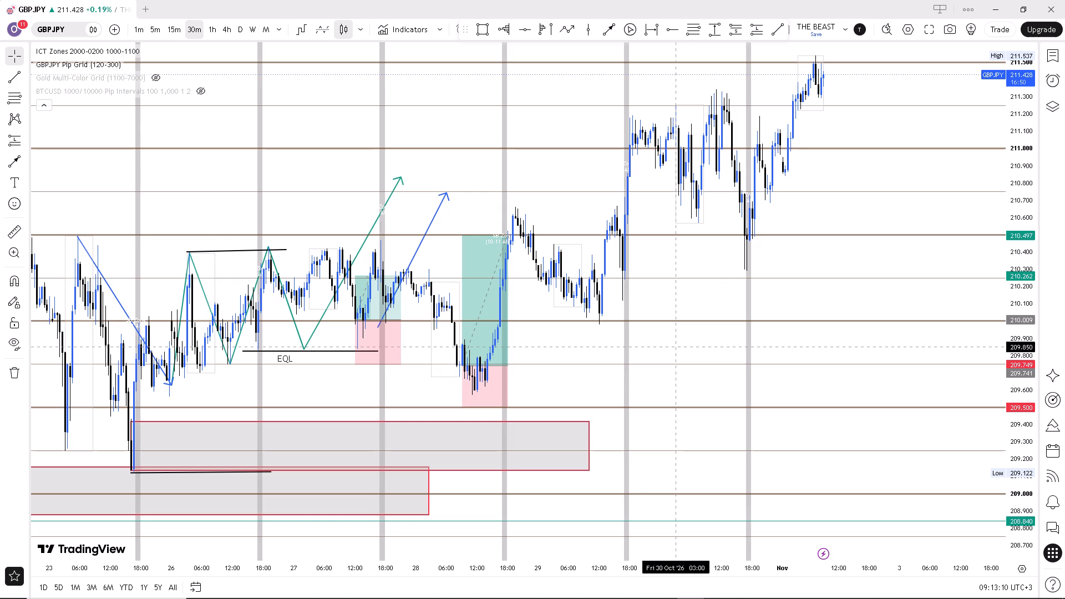
pyautogui.moveTo(318, 383); pyautogui.dragTo(315, 384)
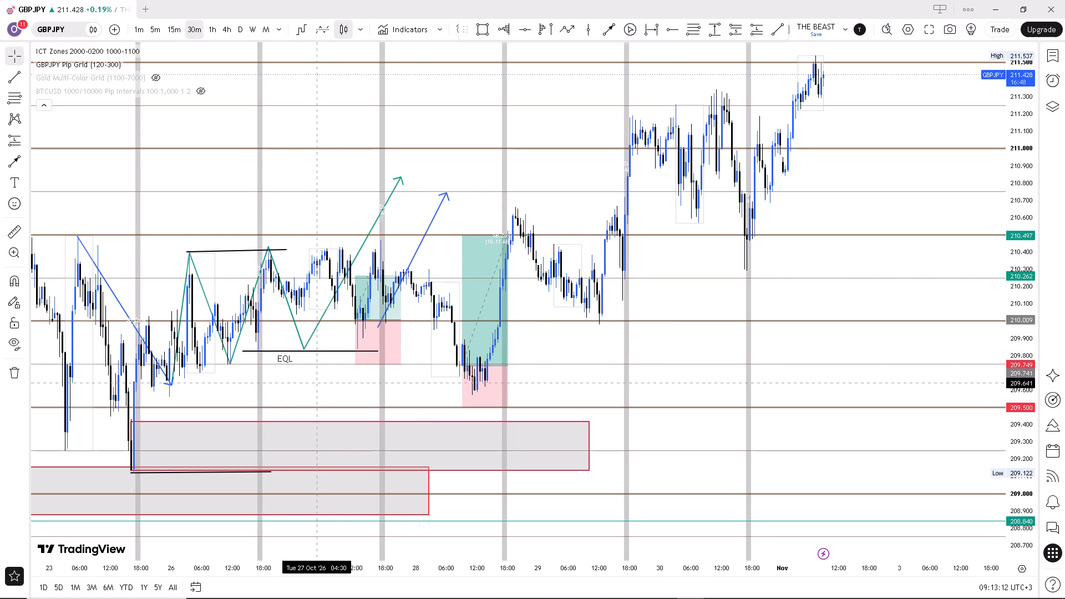
pyautogui.moveTo(315, 384); pyautogui.dragTo(404, 354)
pyautogui.scroll(1, 390, 359)
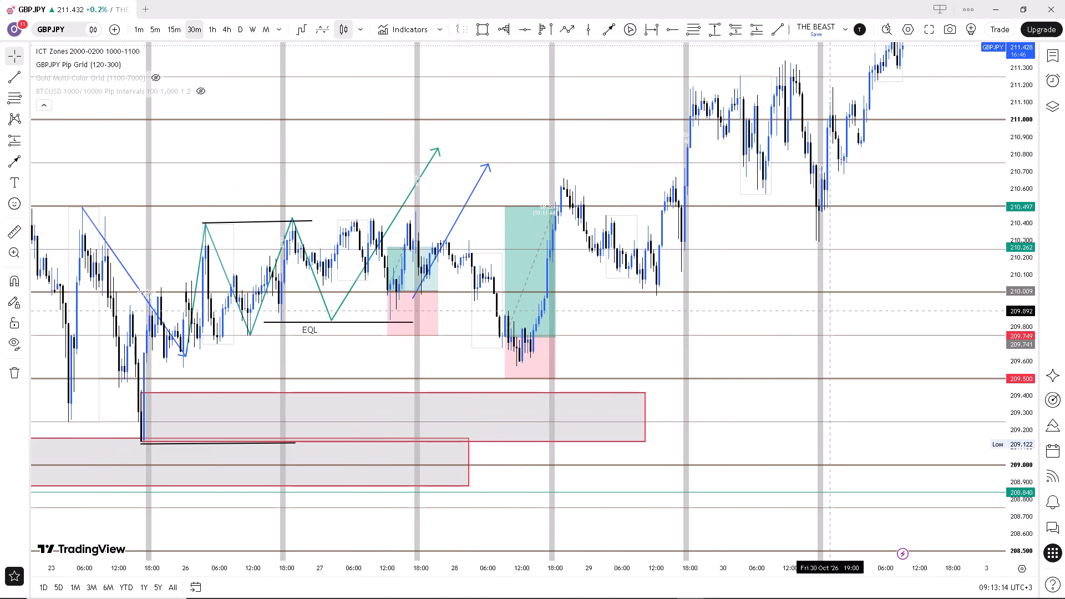
pyautogui.scroll(-1, 834, 318)
pyautogui.scroll(1, 1037, 291)
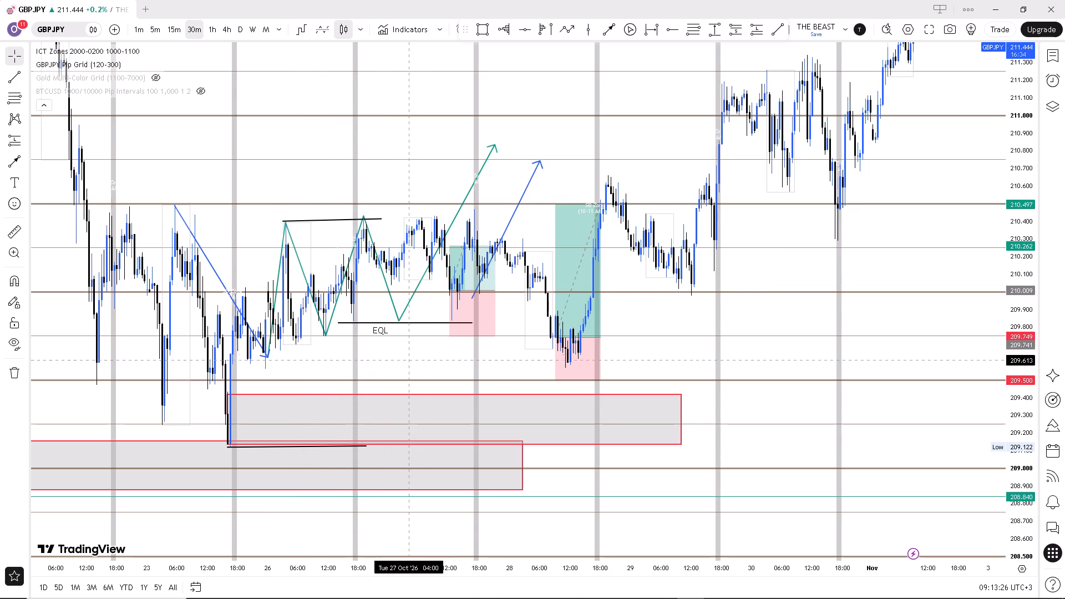
pyautogui.moveTo(413, 354); pyautogui.dragTo(424, 395)
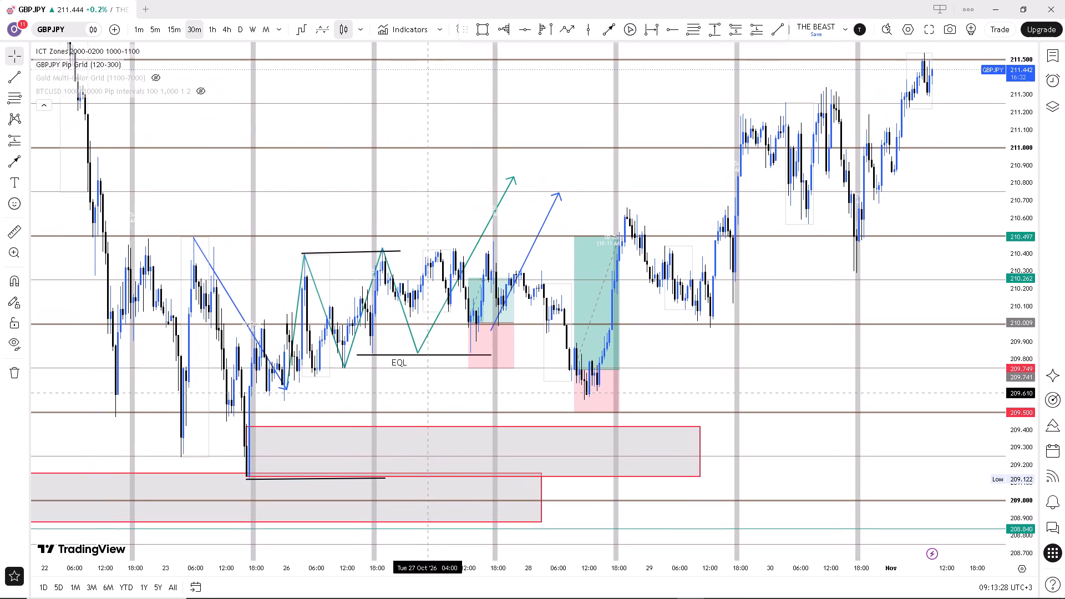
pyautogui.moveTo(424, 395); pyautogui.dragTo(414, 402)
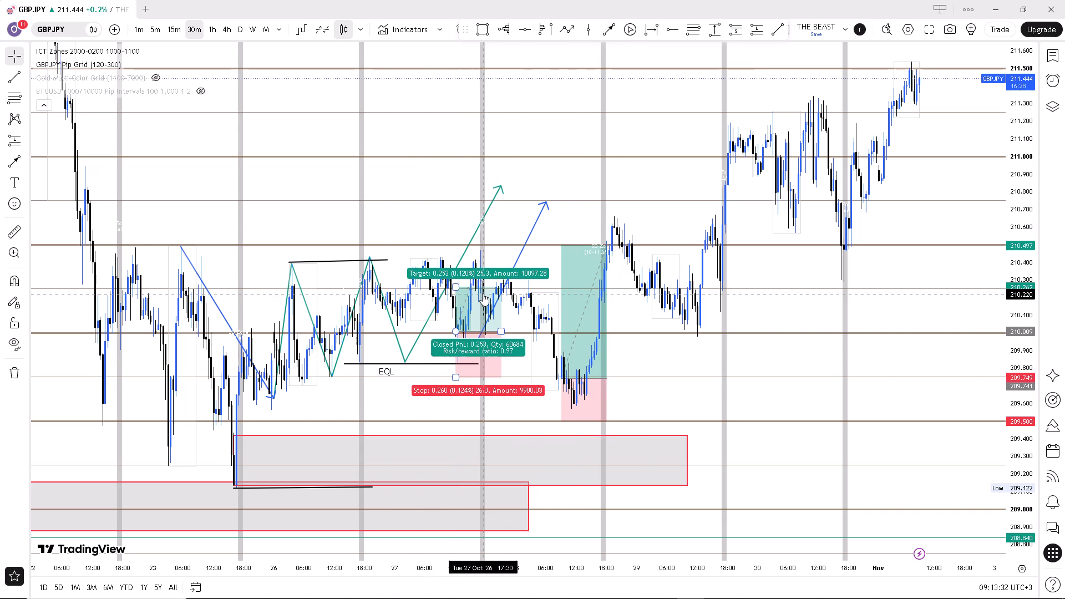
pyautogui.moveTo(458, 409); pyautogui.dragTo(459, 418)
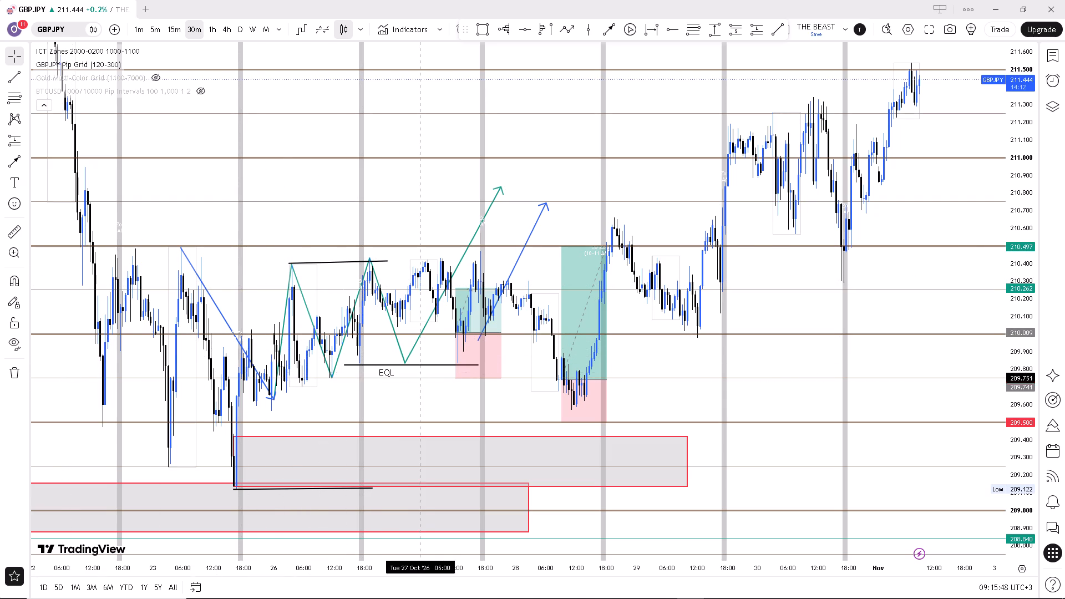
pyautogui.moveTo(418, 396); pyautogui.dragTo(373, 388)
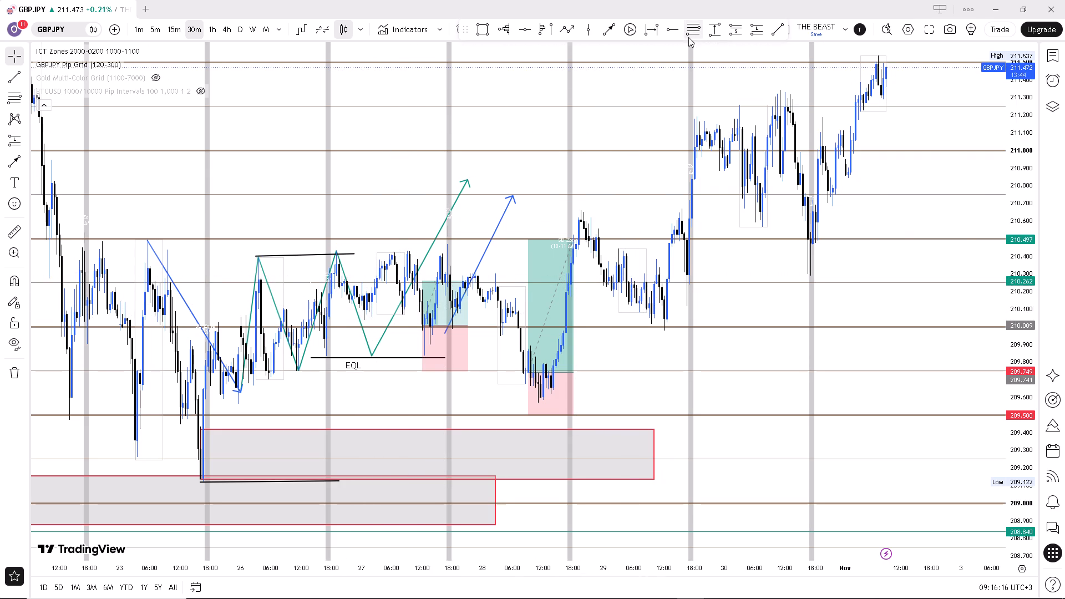
# Draw a near-horizontal trend line under the 27 October lows at about 210.07, spanning 26 October 22:30 to 27 October 14:30.
pyautogui.click(772, 32)
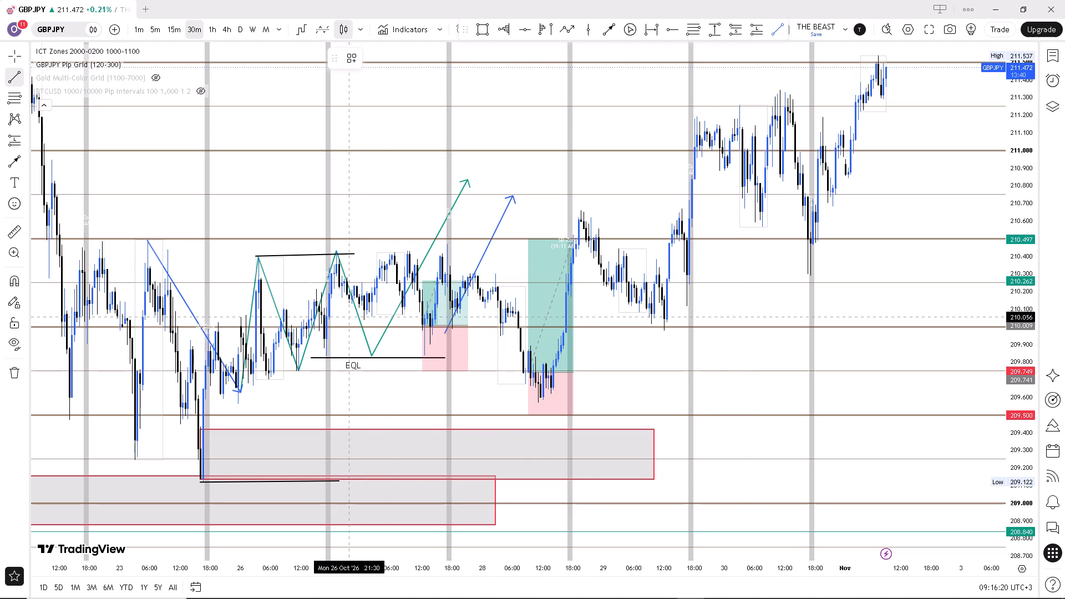
pyautogui.click(353, 318)
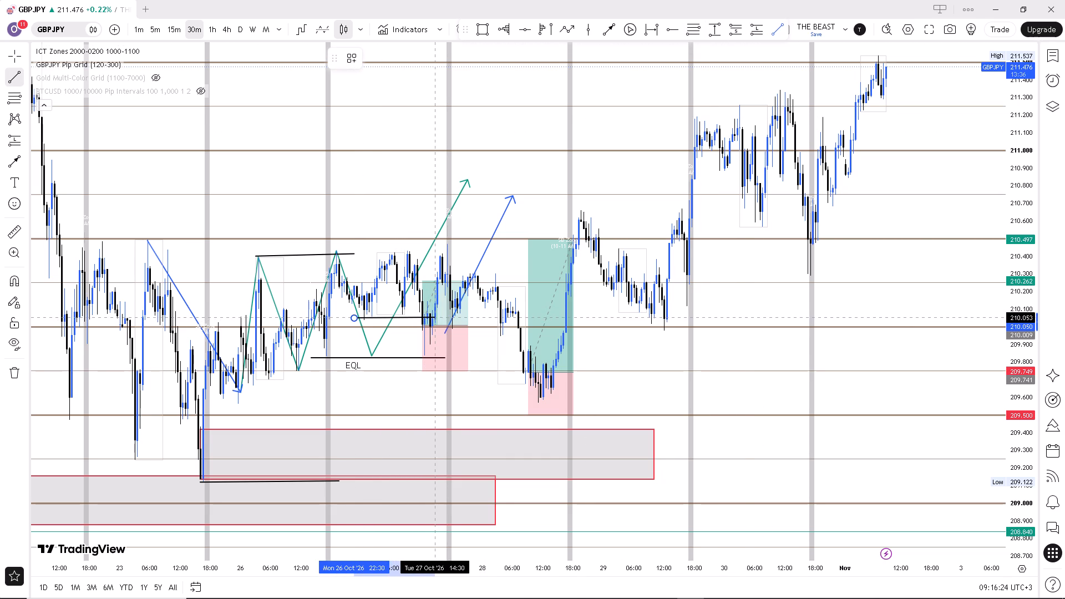
pyautogui.click(434, 317)
pyautogui.click(403, 322)
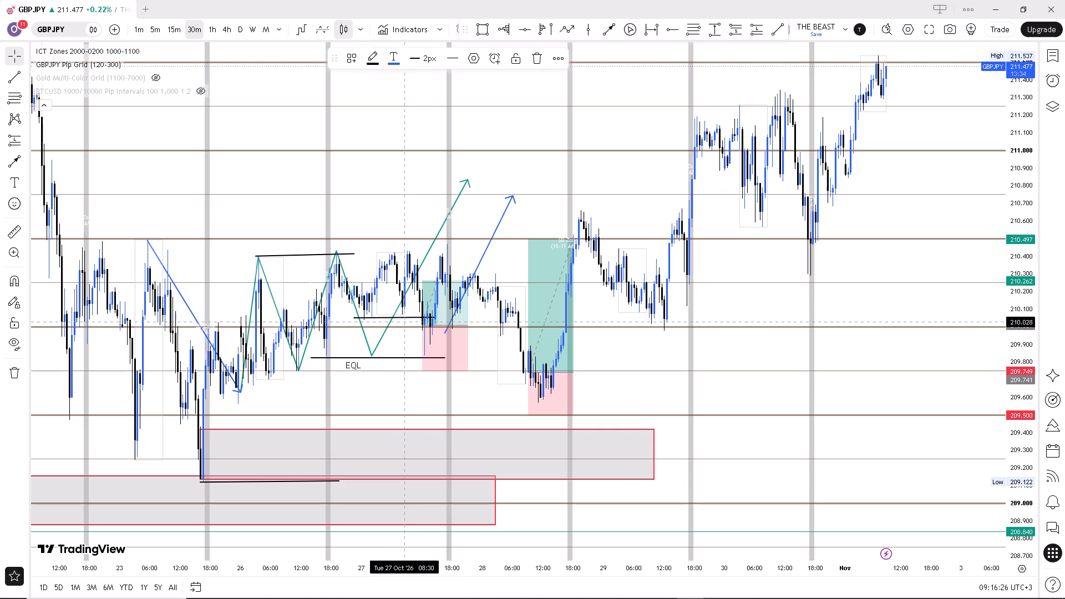
pyautogui.click(404, 317)
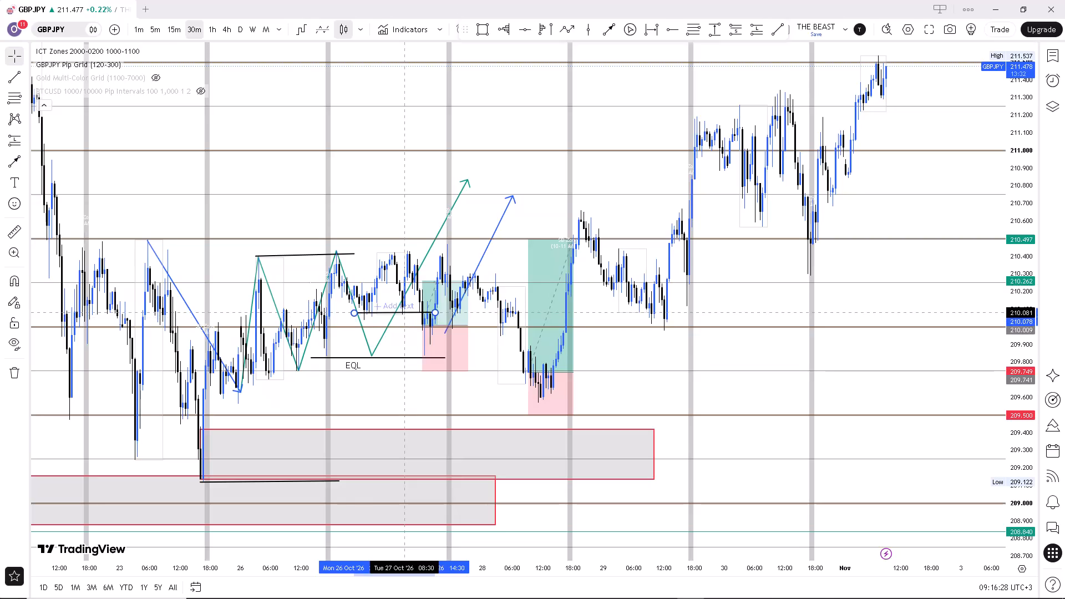
# Clone the EQL label and place the copy just beneath the short equal-lows line at about 210.07.
pyautogui.rightClick(360, 365)
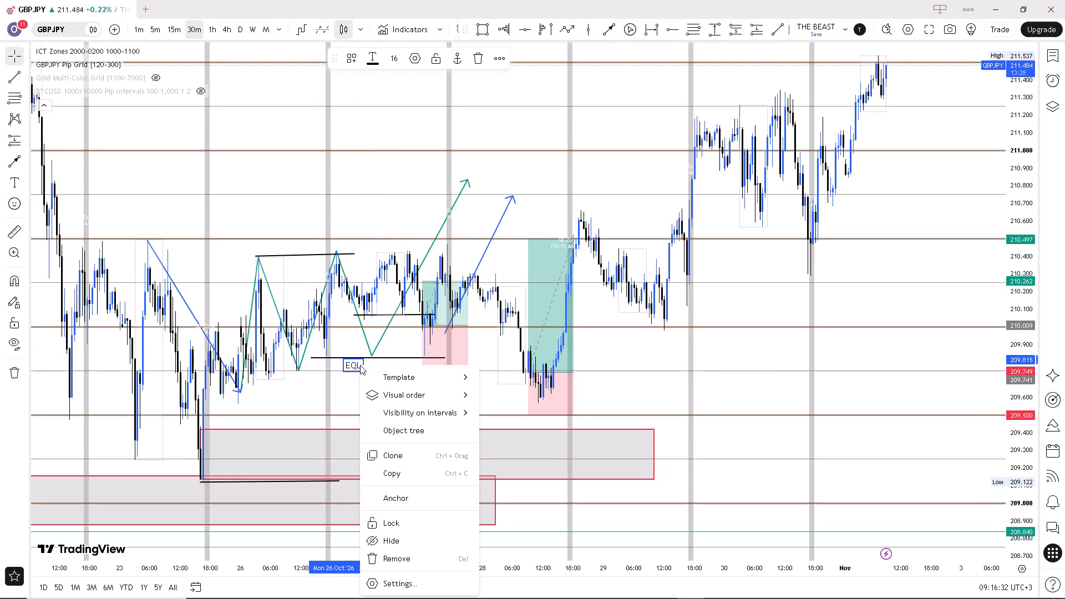
pyautogui.click(374, 454)
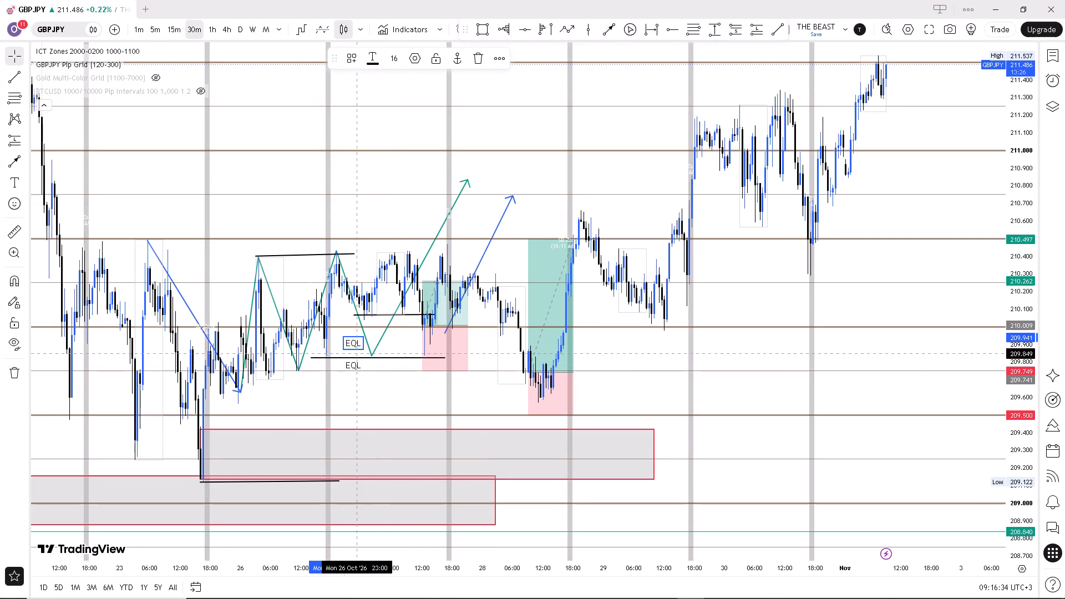
pyautogui.moveTo(357, 347); pyautogui.dragTo(389, 320)
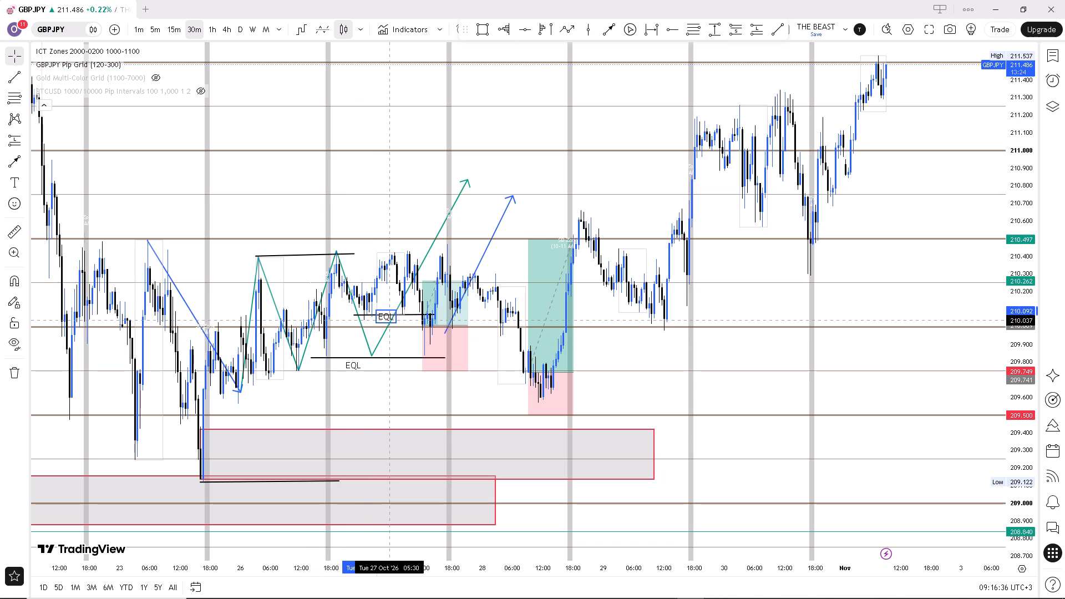
pyautogui.moveTo(389, 320); pyautogui.dragTo(388, 323)
pyautogui.click(390, 343)
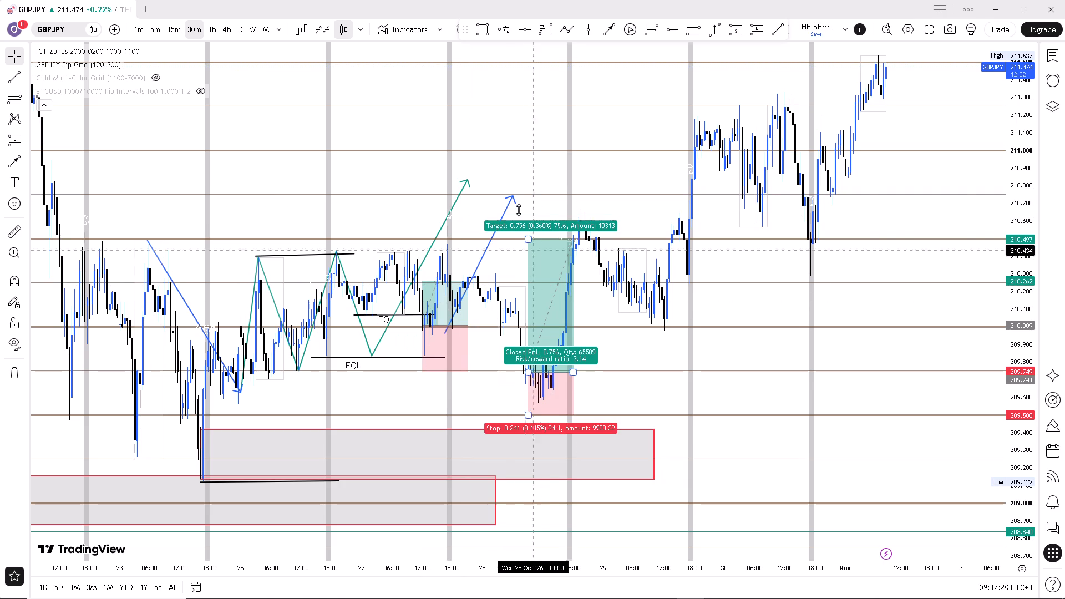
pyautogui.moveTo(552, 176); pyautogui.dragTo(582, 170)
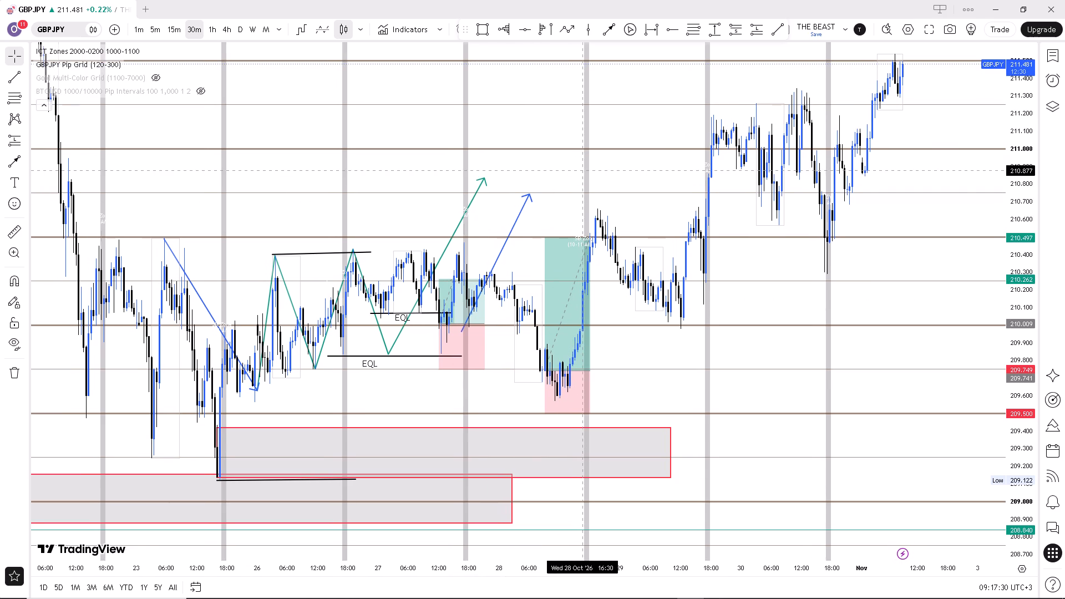
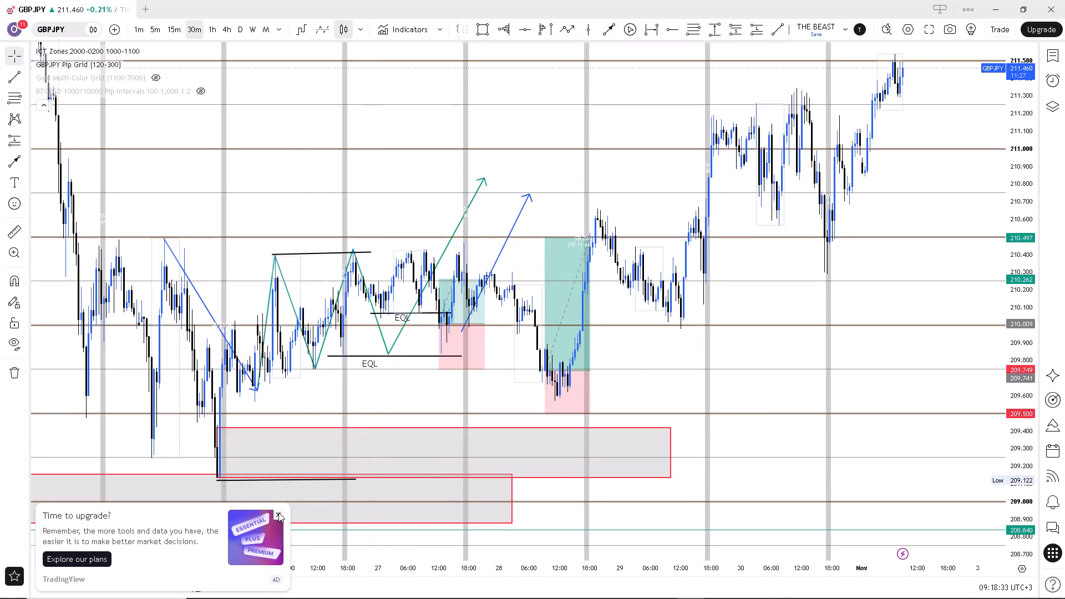
# Dismiss the upgrade advertisement covering the chart.
pyautogui.click(278, 512)
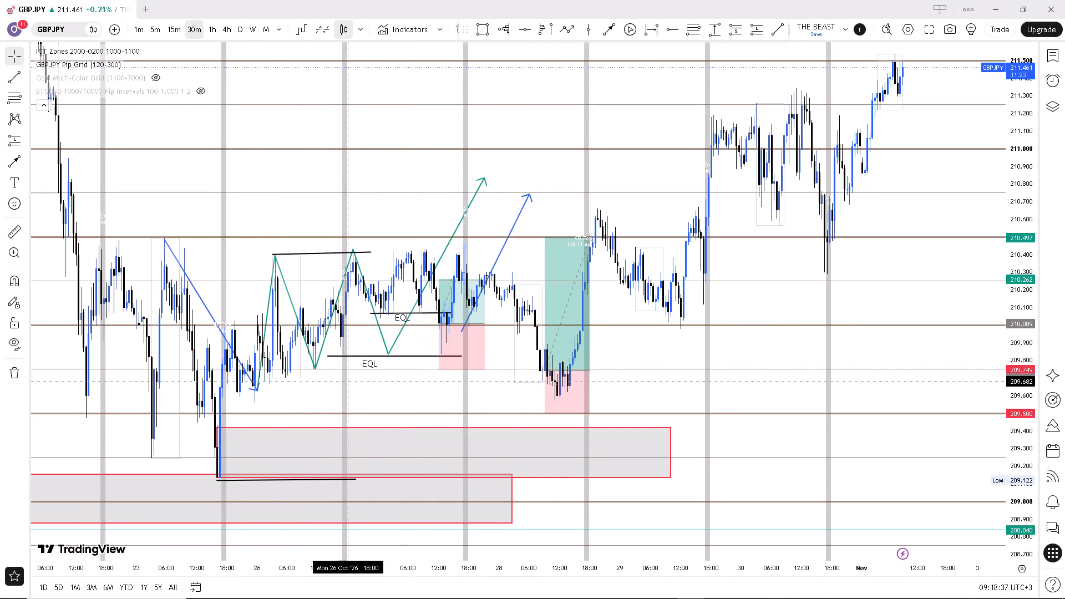
# Place a long position from 26 October 12:30 to 19:30 with entry at about 209.99 and stop at about 209.74.
pyautogui.moveTo(349, 390); pyautogui.dragTo(285, 388)
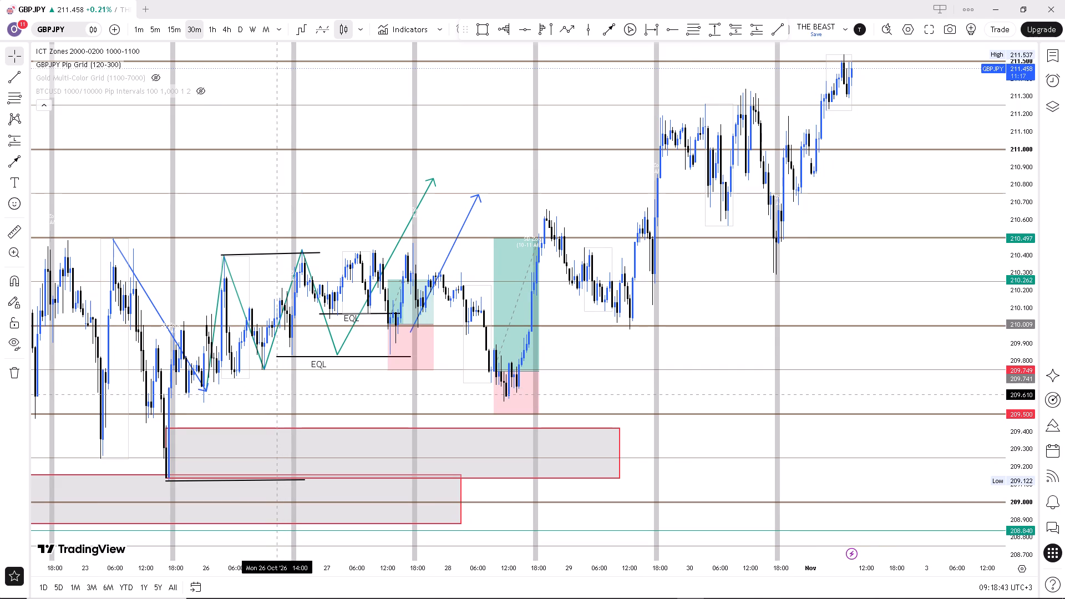
pyautogui.moveTo(293, 392); pyautogui.dragTo(288, 398)
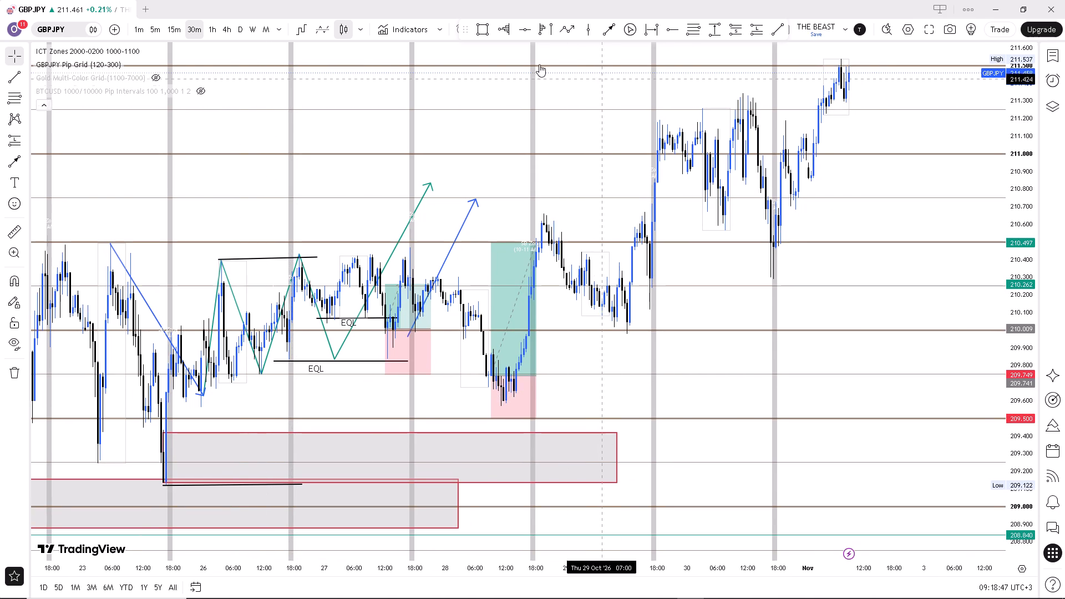
pyautogui.click(15, 142)
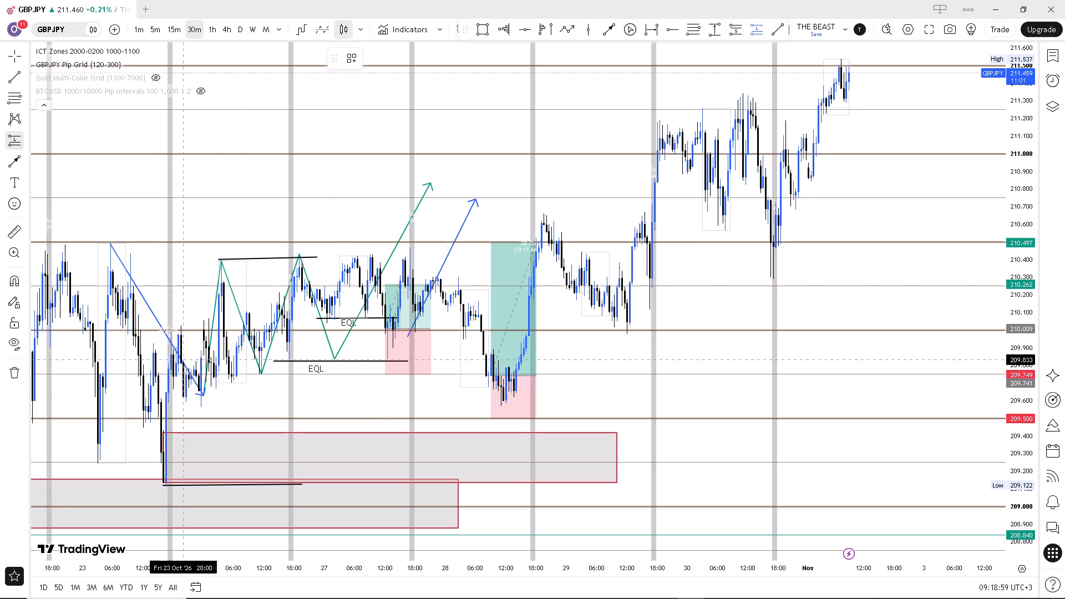
pyautogui.click(267, 332)
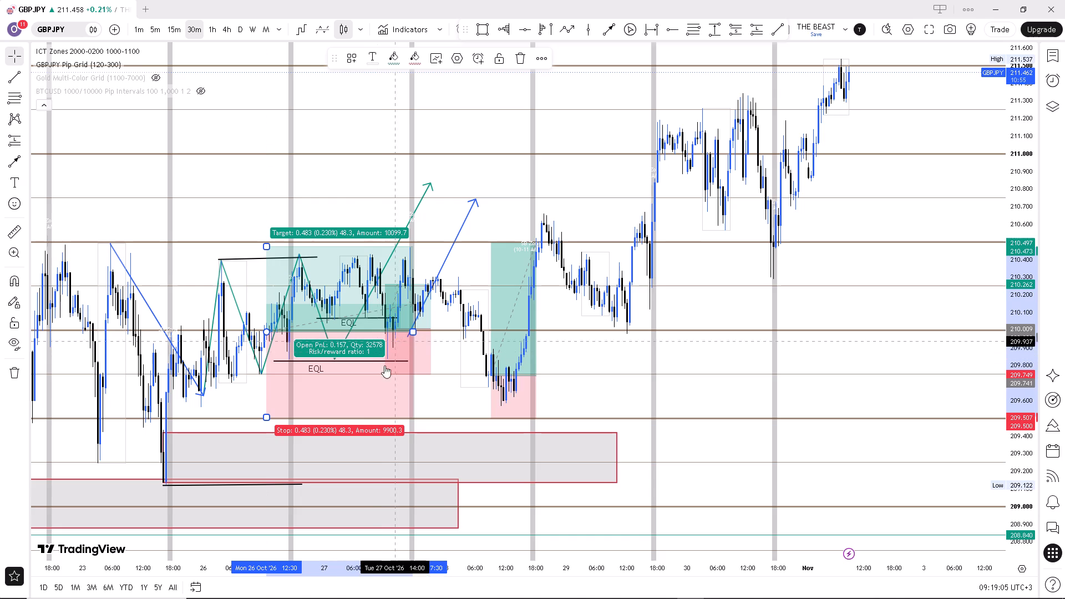
pyautogui.moveTo(410, 329); pyautogui.dragTo(400, 333)
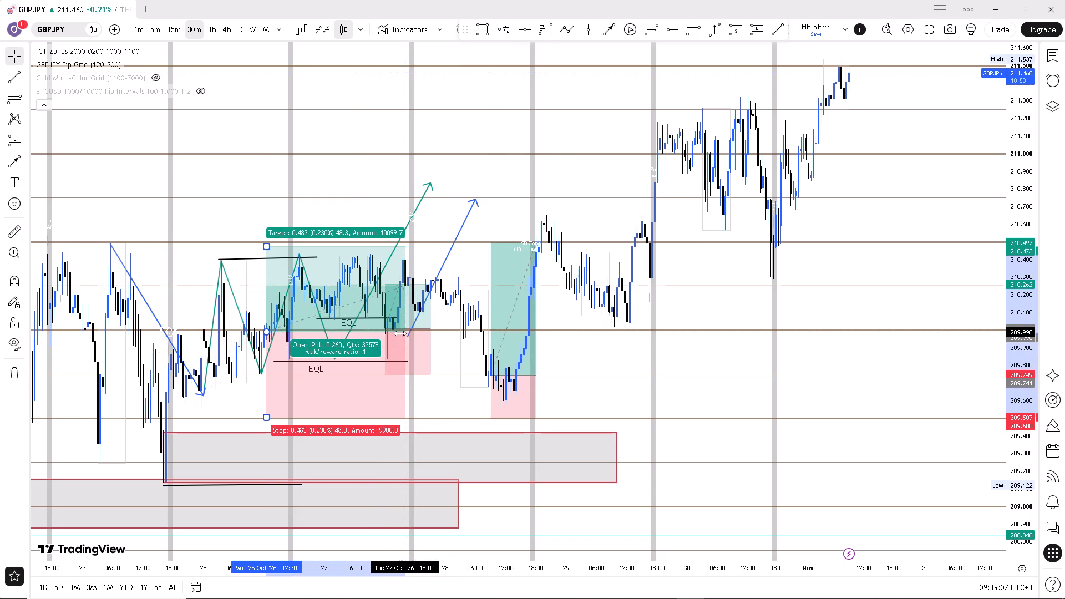
pyautogui.moveTo(400, 333); pyautogui.dragTo(302, 332)
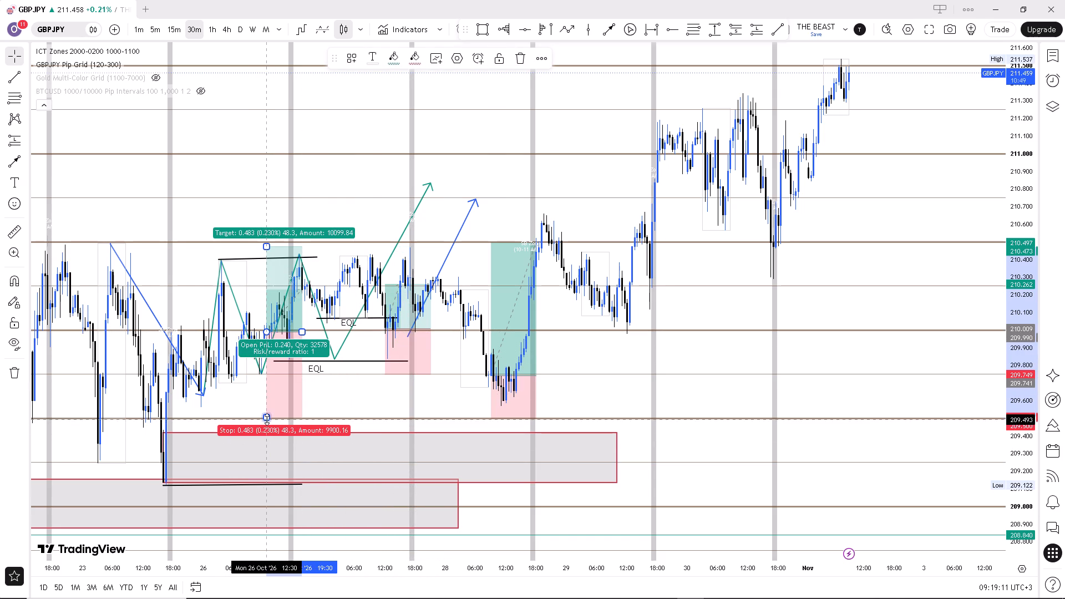
pyautogui.moveTo(267, 419); pyautogui.dragTo(268, 380)
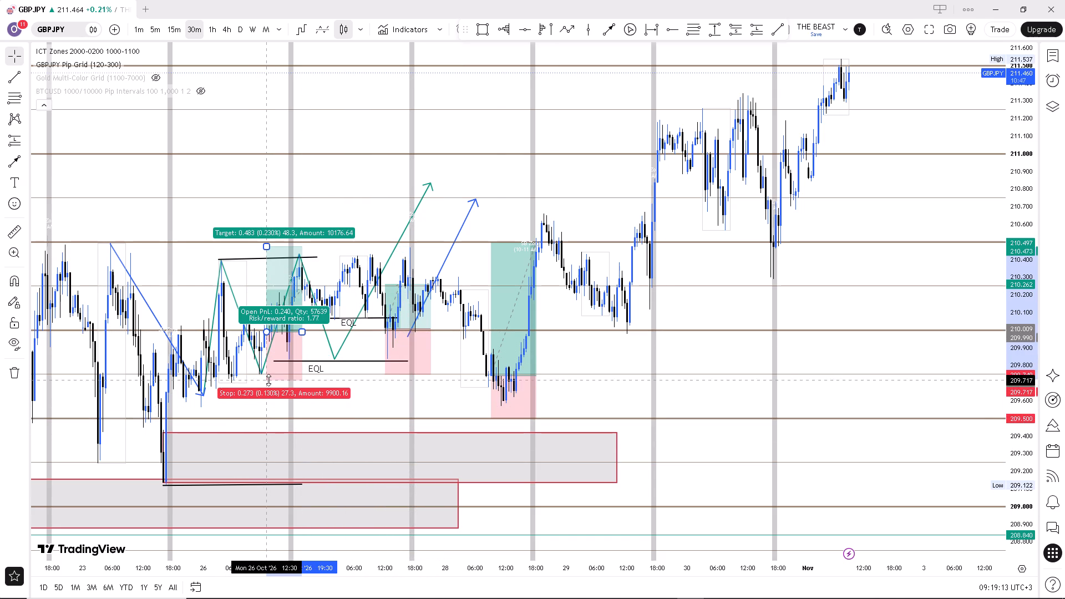
pyautogui.moveTo(268, 380); pyautogui.dragTo(270, 375)
pyautogui.click(297, 405)
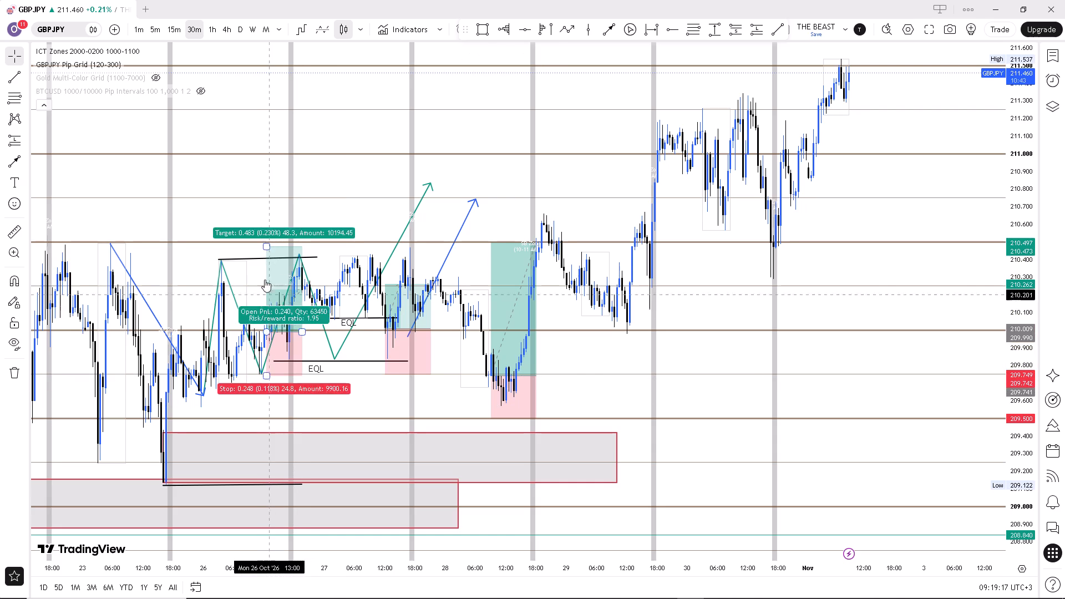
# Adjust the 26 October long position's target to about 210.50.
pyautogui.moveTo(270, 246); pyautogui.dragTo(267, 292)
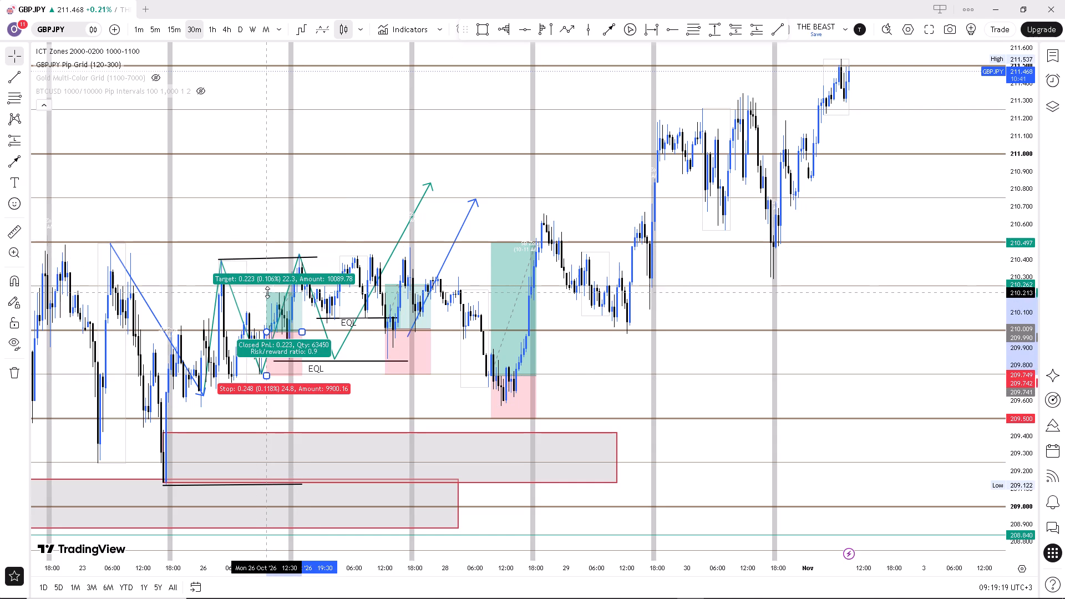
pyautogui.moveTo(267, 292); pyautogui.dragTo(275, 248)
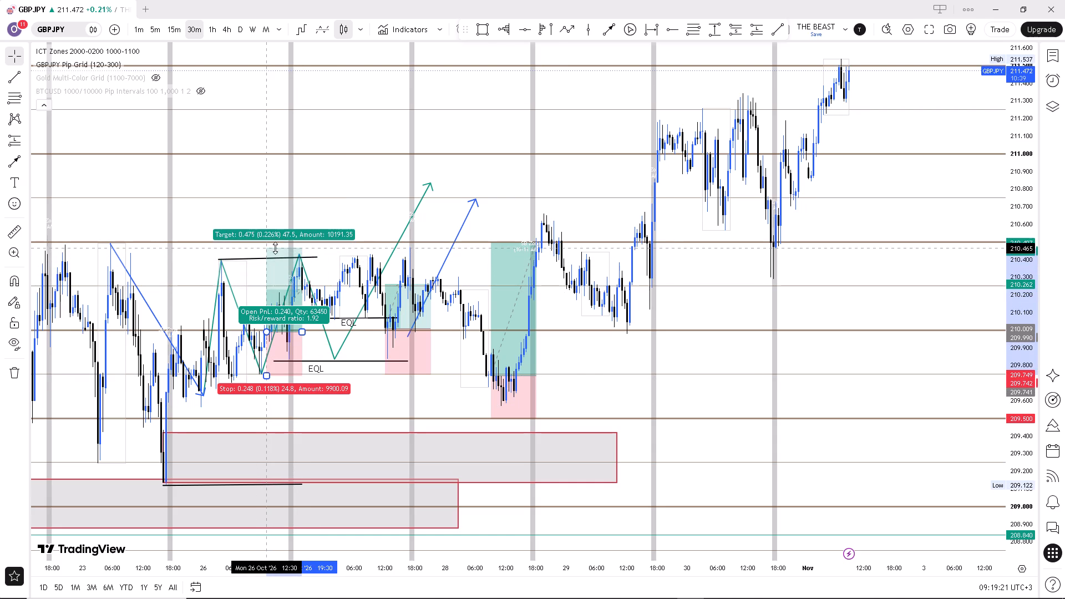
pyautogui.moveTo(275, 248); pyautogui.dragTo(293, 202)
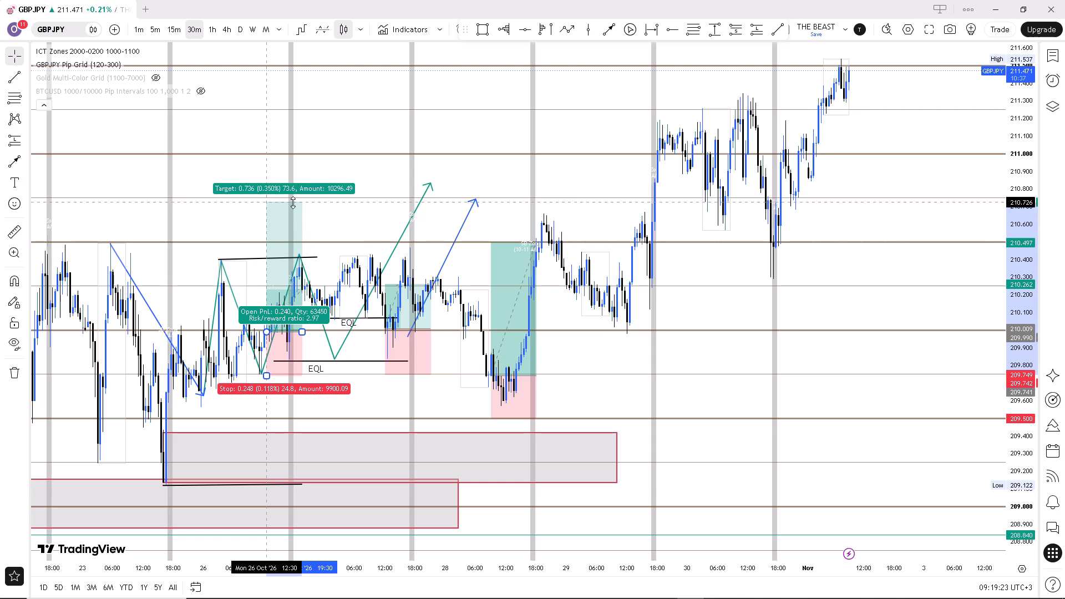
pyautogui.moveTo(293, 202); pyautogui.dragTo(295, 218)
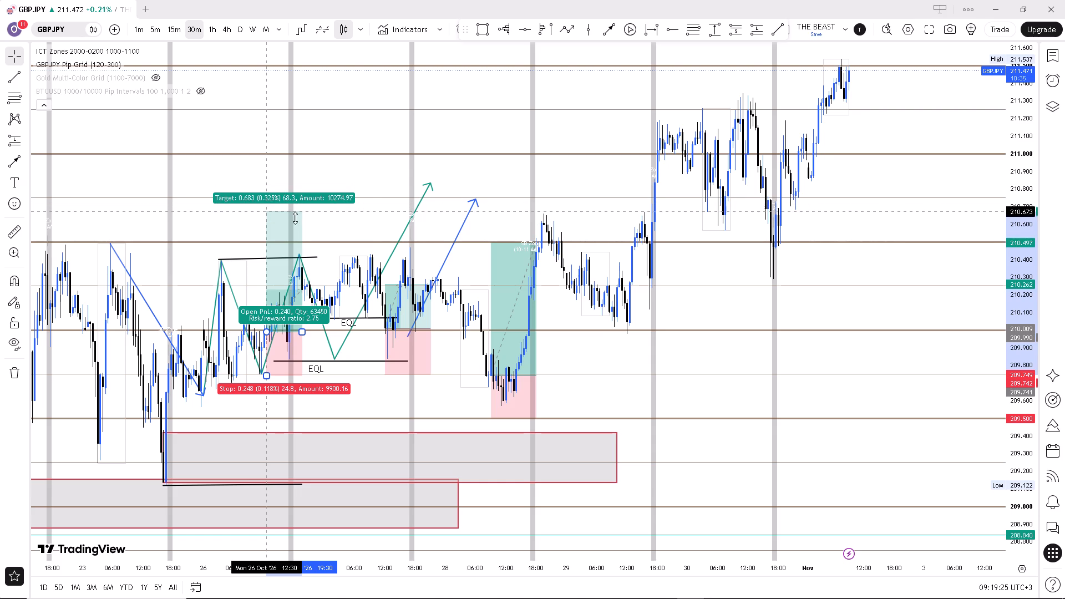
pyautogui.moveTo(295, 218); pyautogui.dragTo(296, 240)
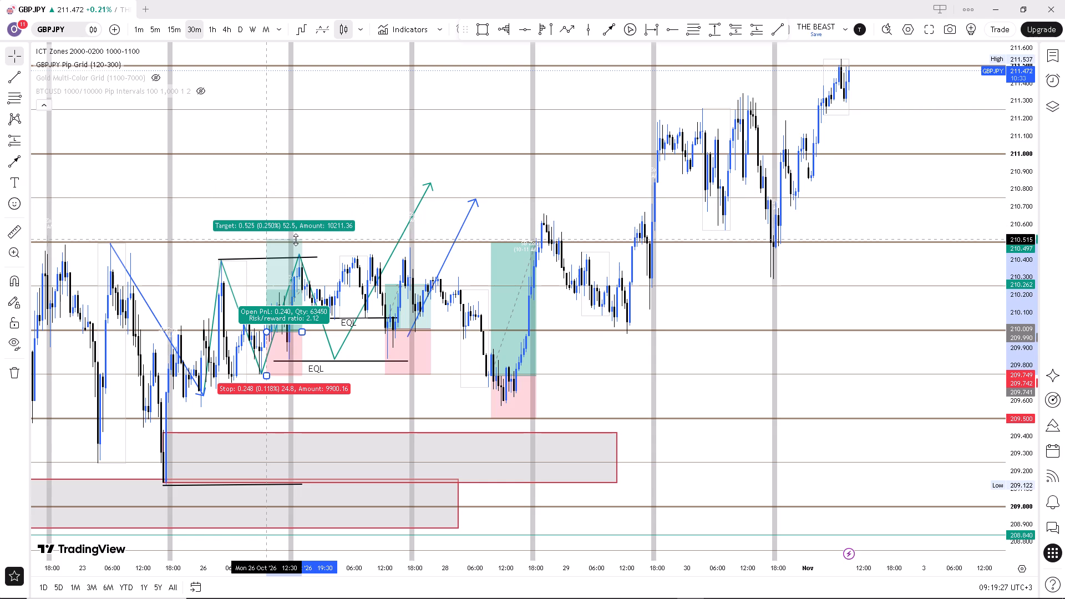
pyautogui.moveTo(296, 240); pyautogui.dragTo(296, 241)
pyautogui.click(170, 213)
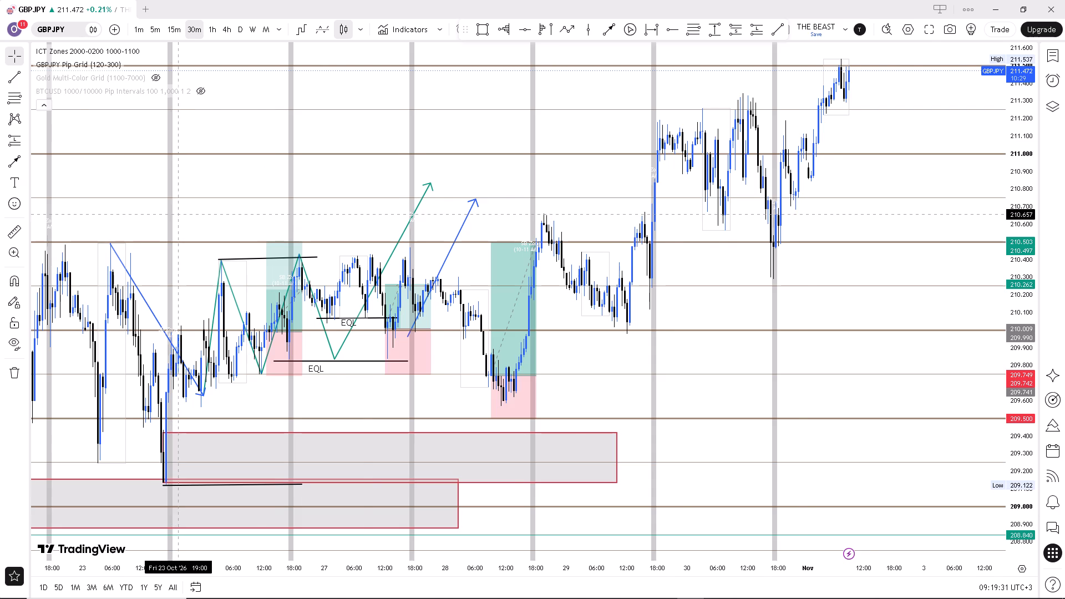
# Lower the 26 October long position's target to about 210.25.
pyautogui.scroll(-1, 181, 214)
pyautogui.scroll(2, 181, 214)
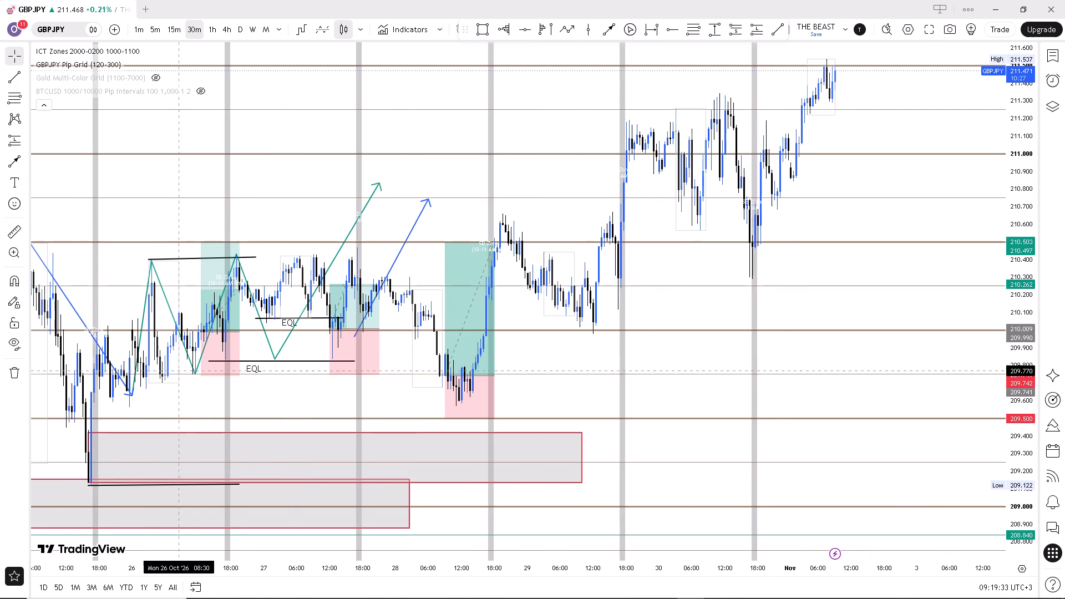
pyautogui.click(247, 341)
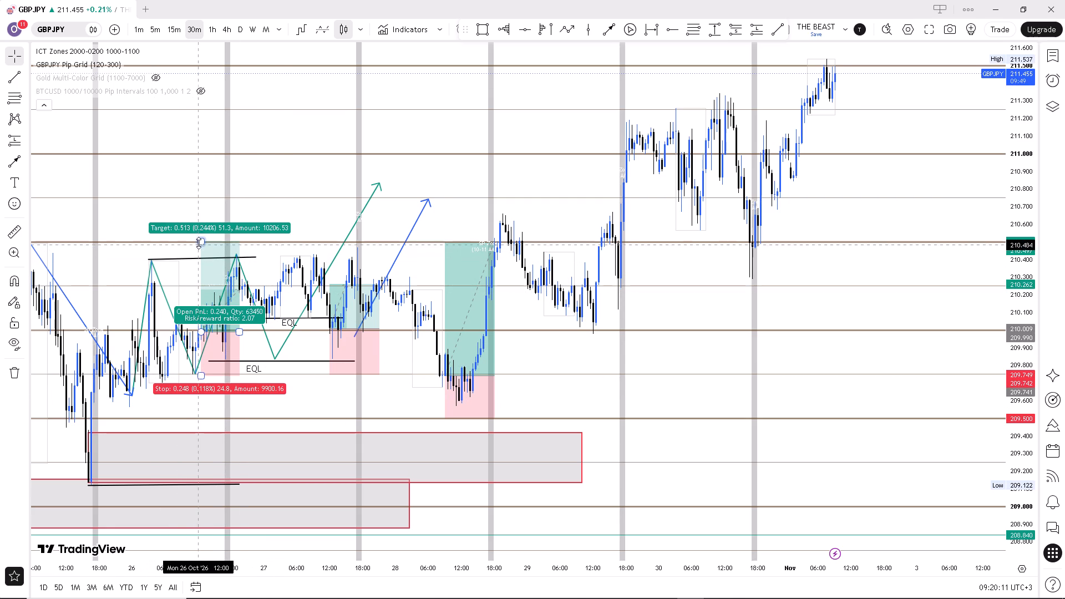
pyautogui.moveTo(201, 240); pyautogui.dragTo(207, 279)
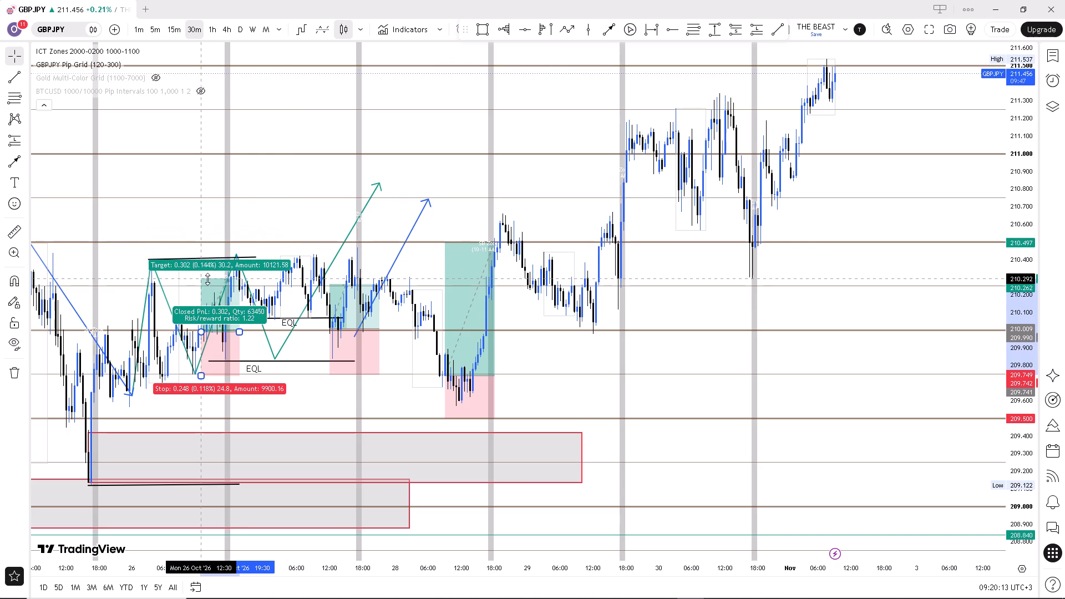
pyautogui.moveTo(207, 279); pyautogui.dragTo(209, 286)
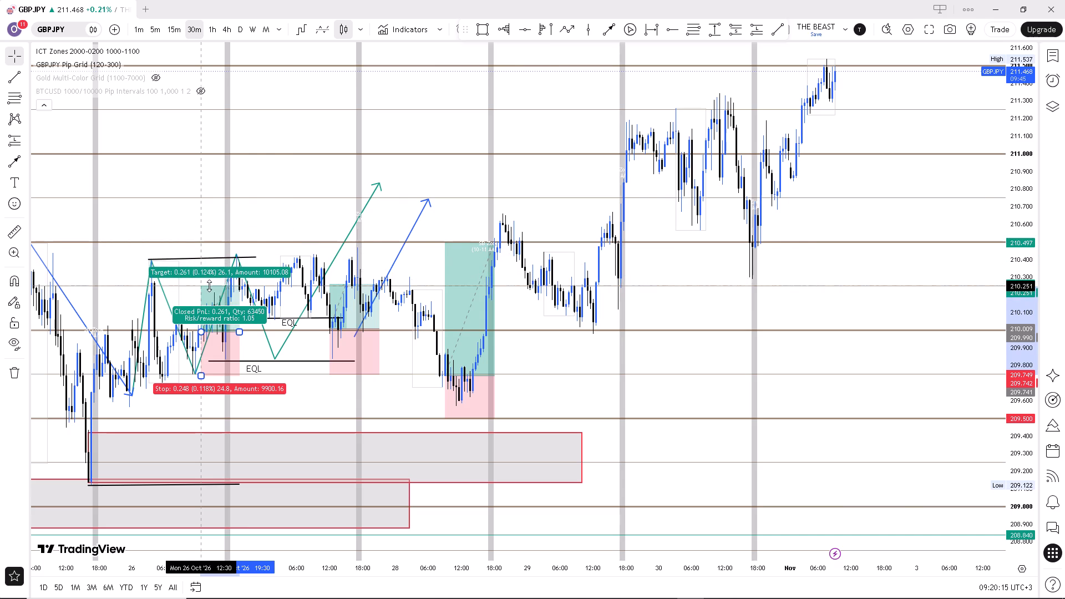
pyautogui.moveTo(209, 286); pyautogui.dragTo(209, 286)
pyautogui.click(211, 225)
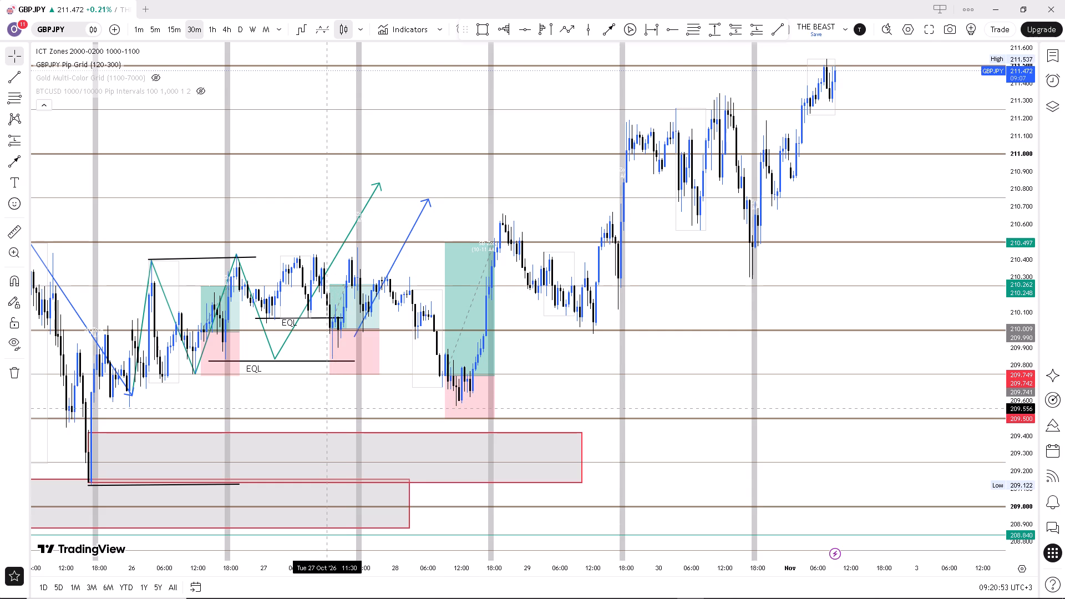
# Delete the blue upward arrow that rises from the 27 October long position.
pyautogui.moveTo(362, 400); pyautogui.dragTo(354, 407)
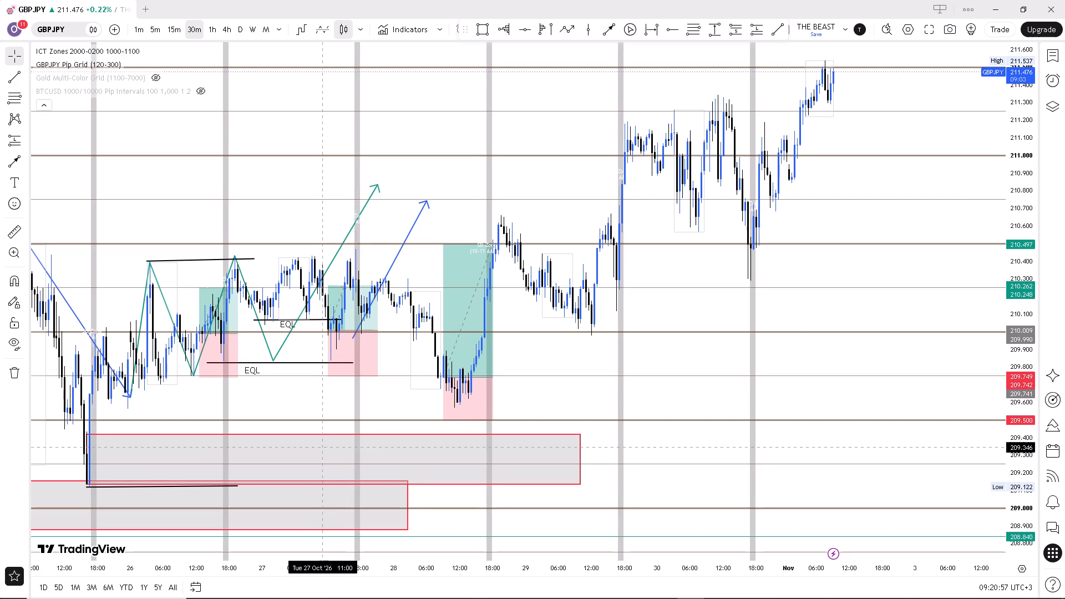
pyautogui.click(354, 398)
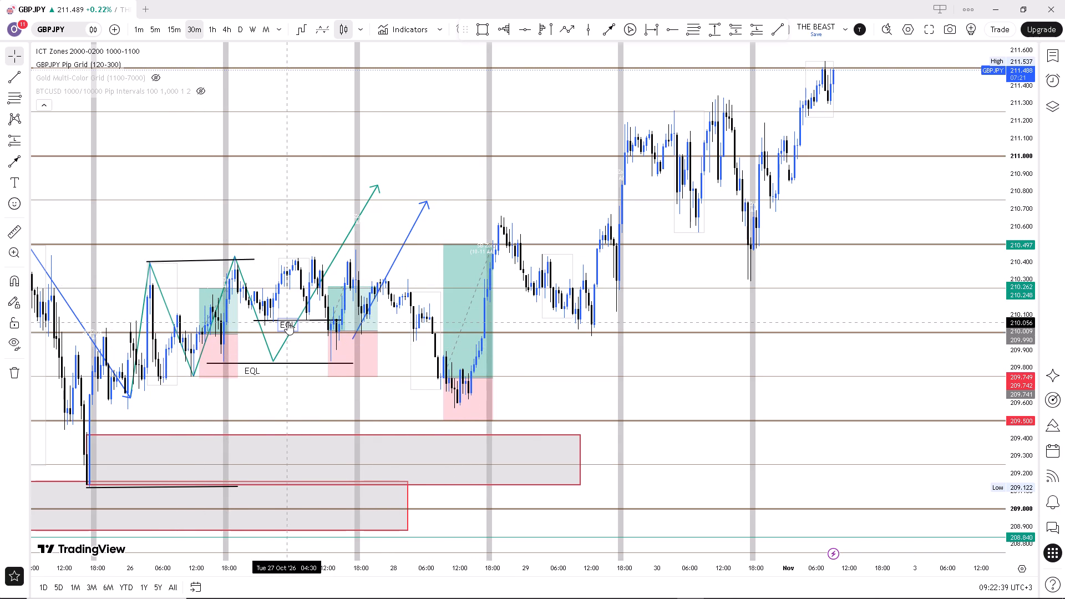
pyautogui.moveTo(282, 400); pyautogui.dragTo(310, 385)
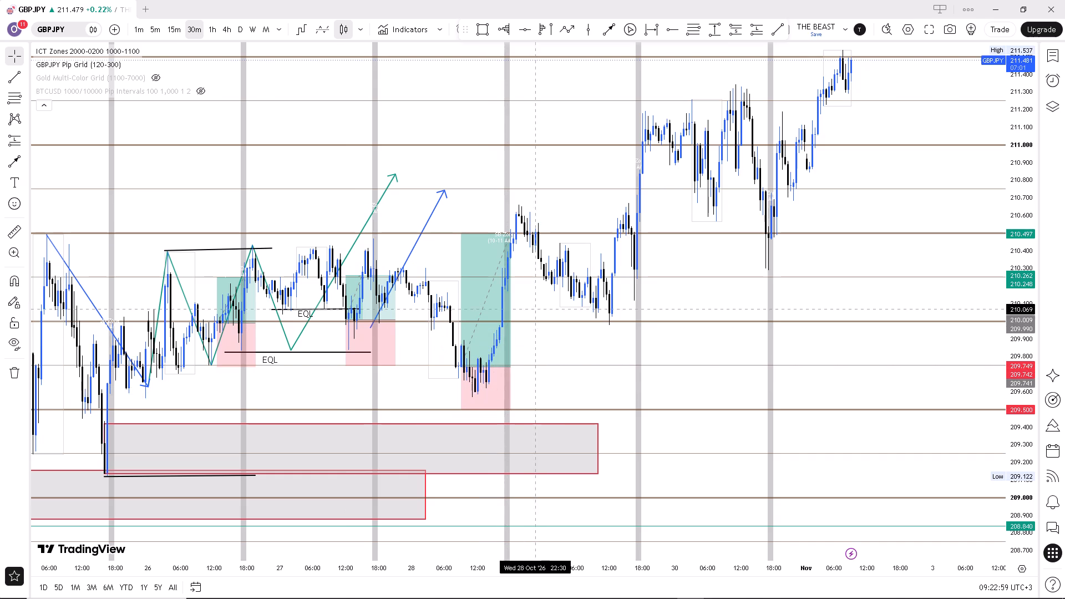
pyautogui.click(412, 247)
pyautogui.click(537, 61)
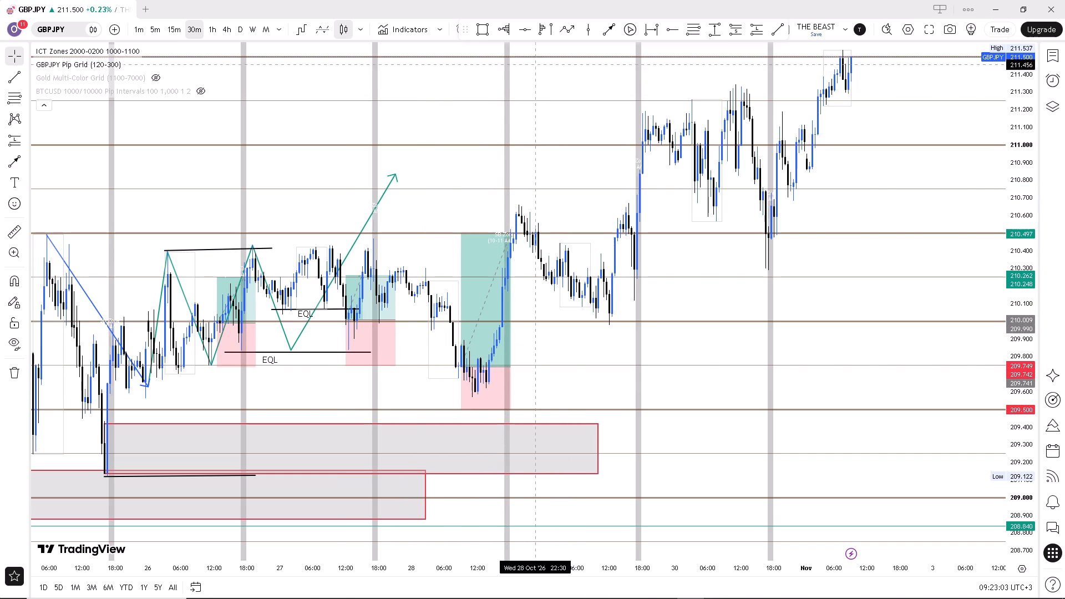
# Draw a path from the 27 October 17:30 high through about 209.61, 210.66, 209.99, 211.19 and 210.72, ending near 211.47 after the 30 October swings.
pyautogui.moveTo(542, 342); pyautogui.dragTo(412, 370)
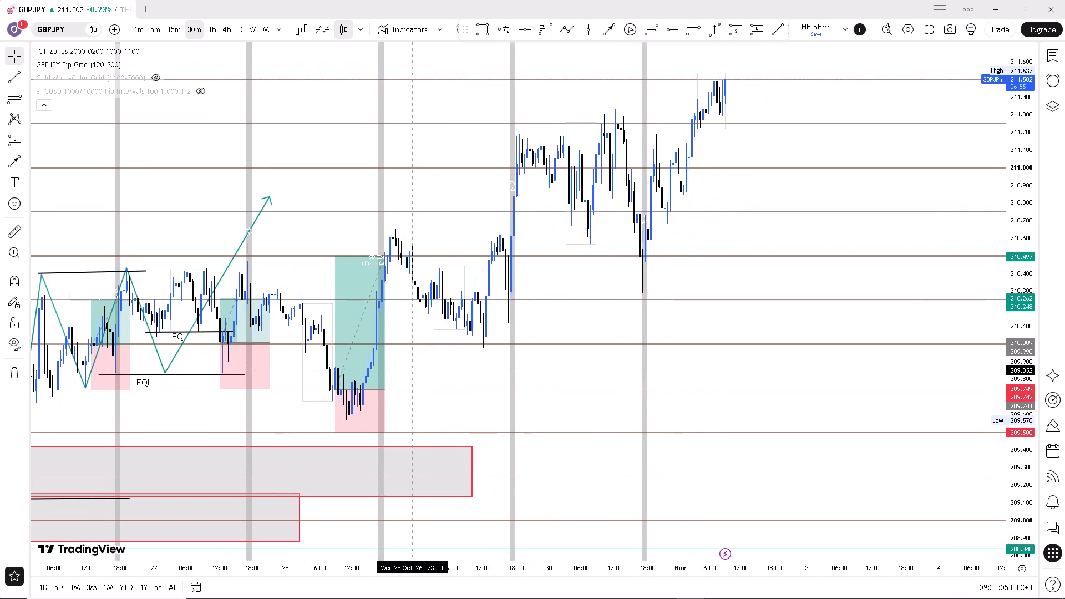
pyautogui.scroll(-2, 353, 358)
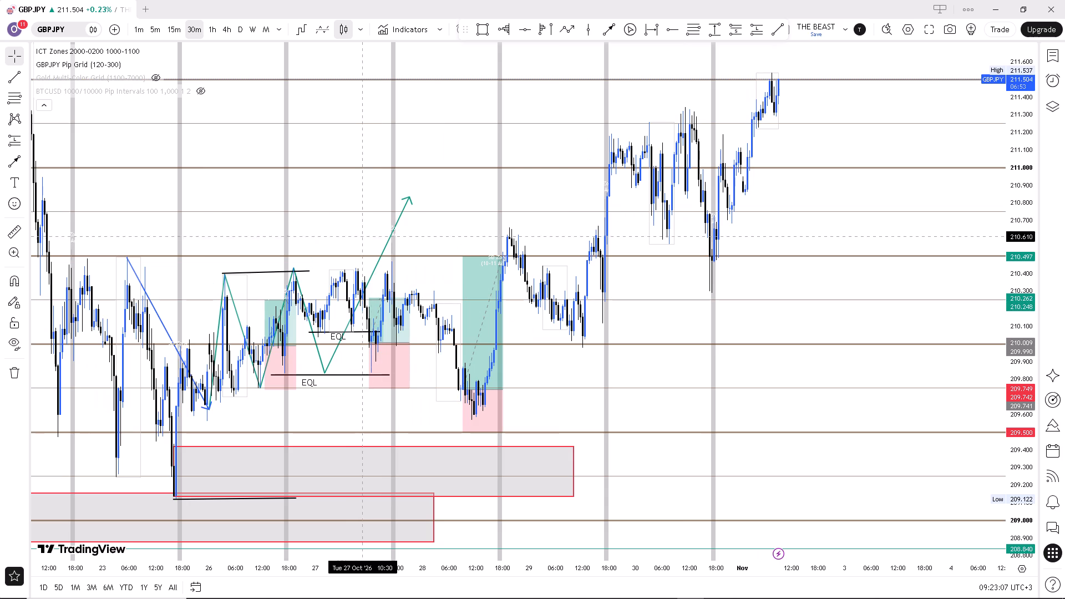
pyautogui.click(564, 23)
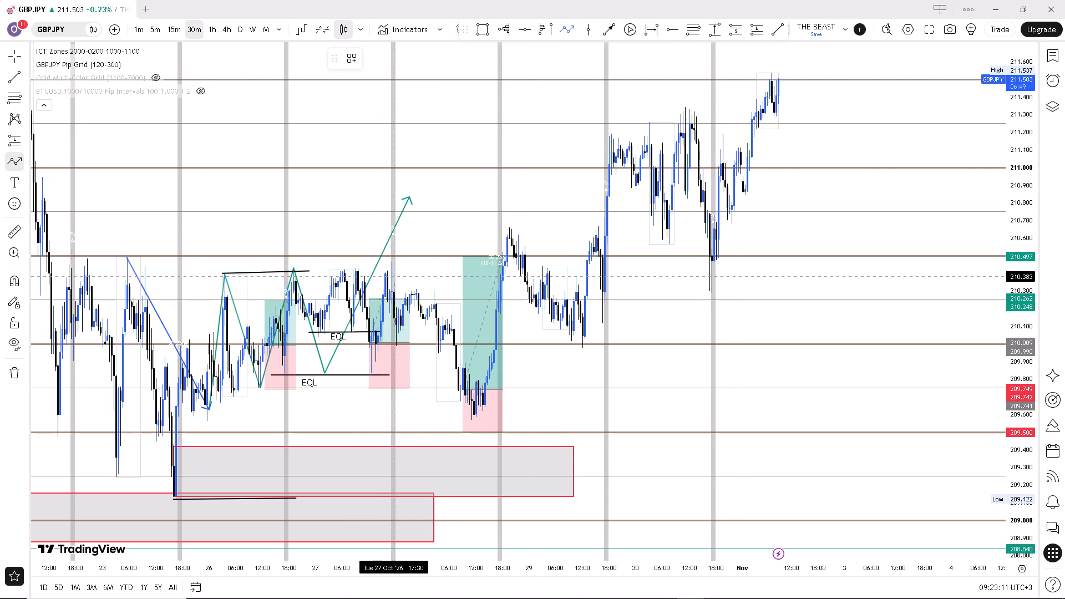
pyautogui.click(394, 266)
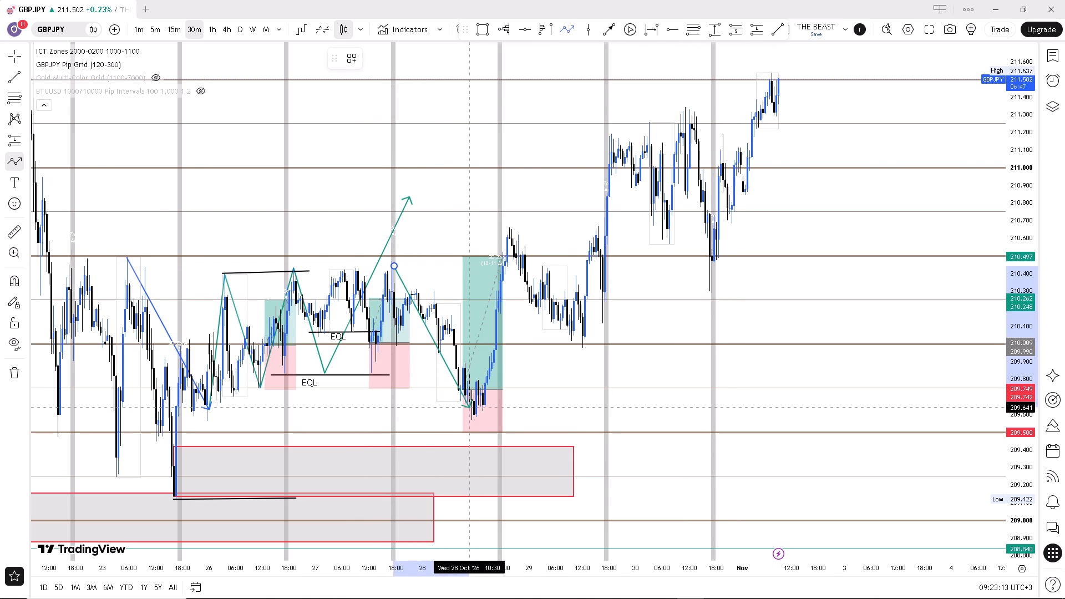
pyautogui.click(474, 413)
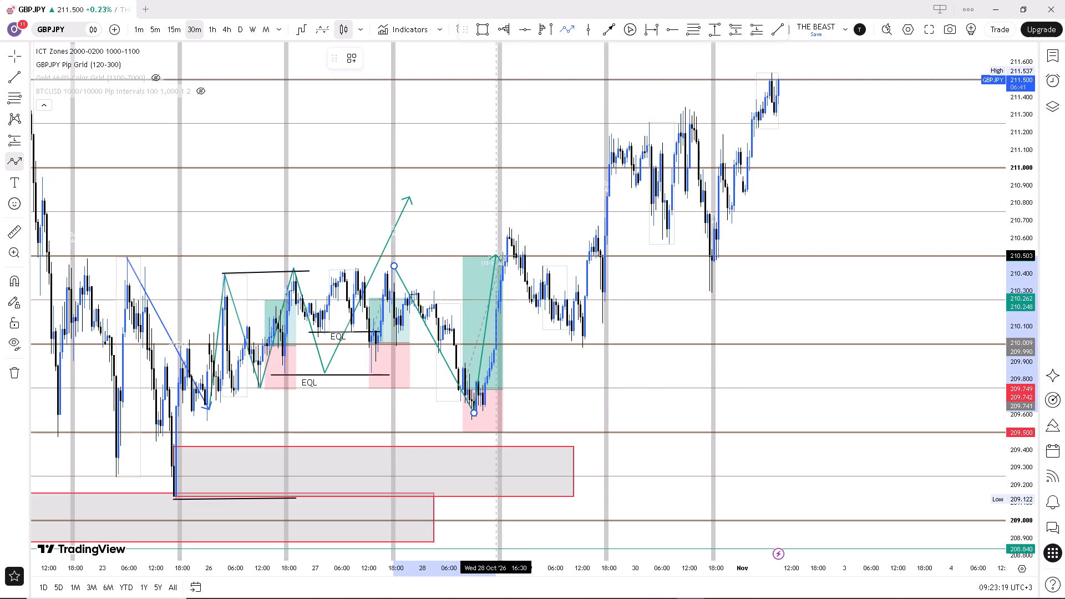
pyautogui.click(512, 227)
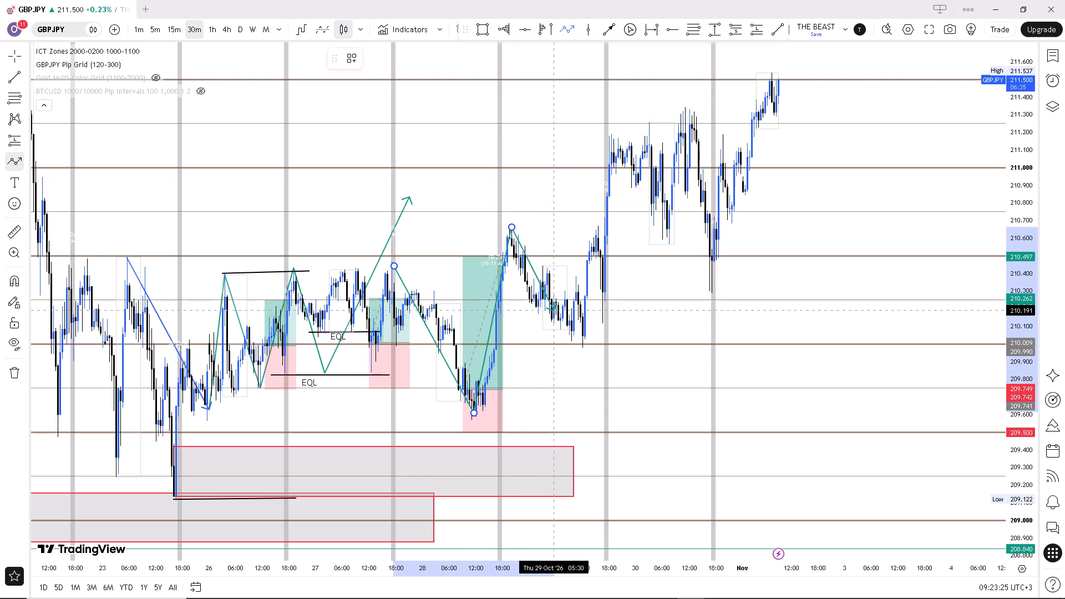
pyautogui.click(571, 346)
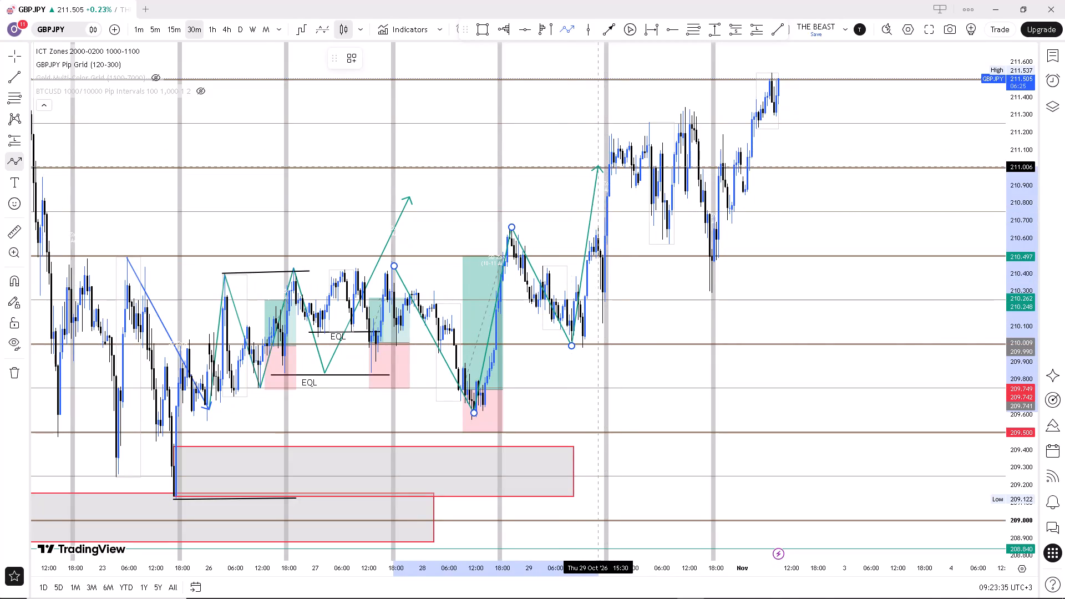
pyautogui.click(618, 134)
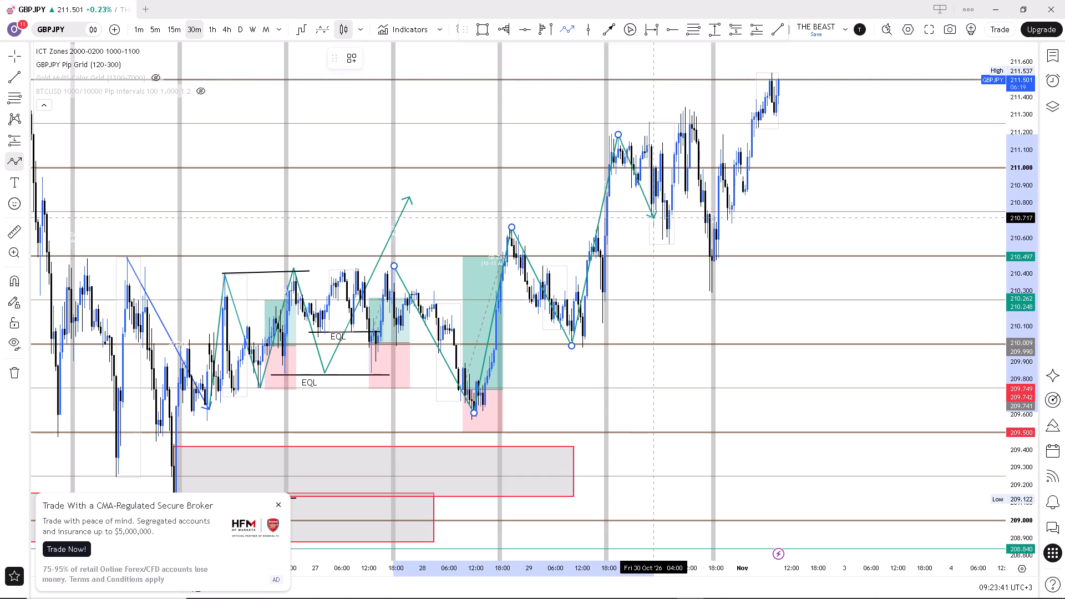
pyautogui.click(653, 218)
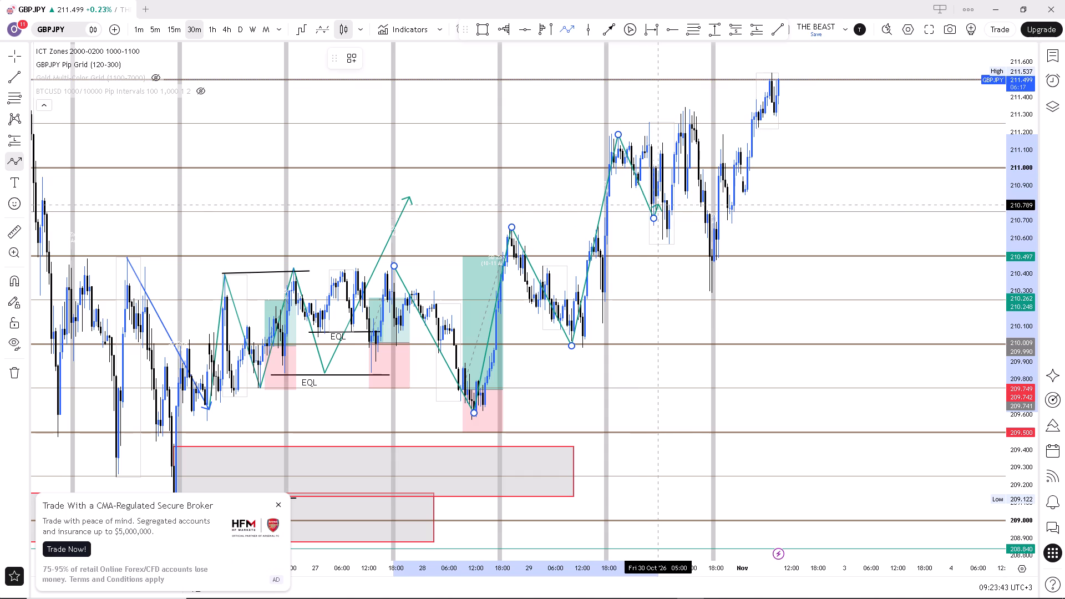
pyautogui.doubleClick(728, 84)
pyautogui.click(707, 98)
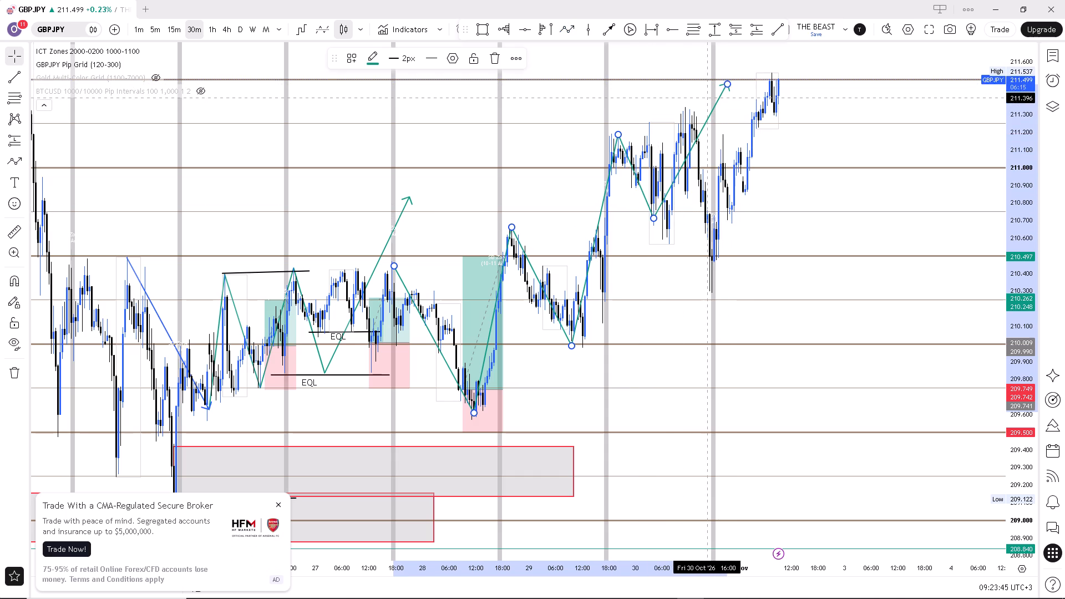
# Dismiss the broker advertisement covering the chart.
pyautogui.click(283, 506)
pyautogui.moveTo(546, 412); pyautogui.dragTo(528, 423)
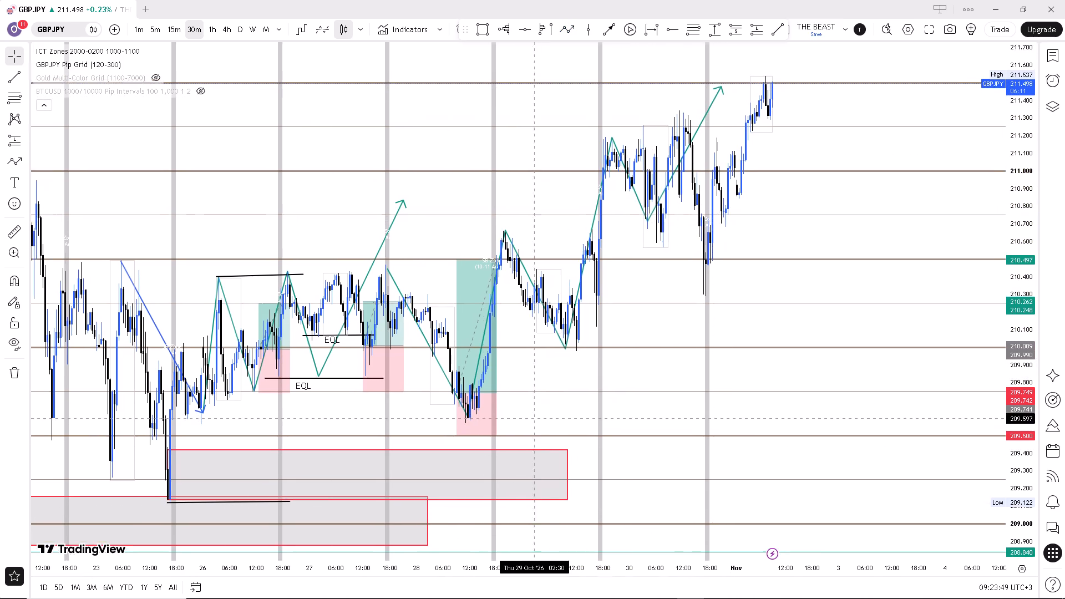
# Examine the late-October price swings around the equal lows, the long positions and the drawn path up to 2 November.
pyautogui.moveTo(528, 423); pyautogui.dragTo(454, 480)
pyautogui.scroll(-1, 685, 402)
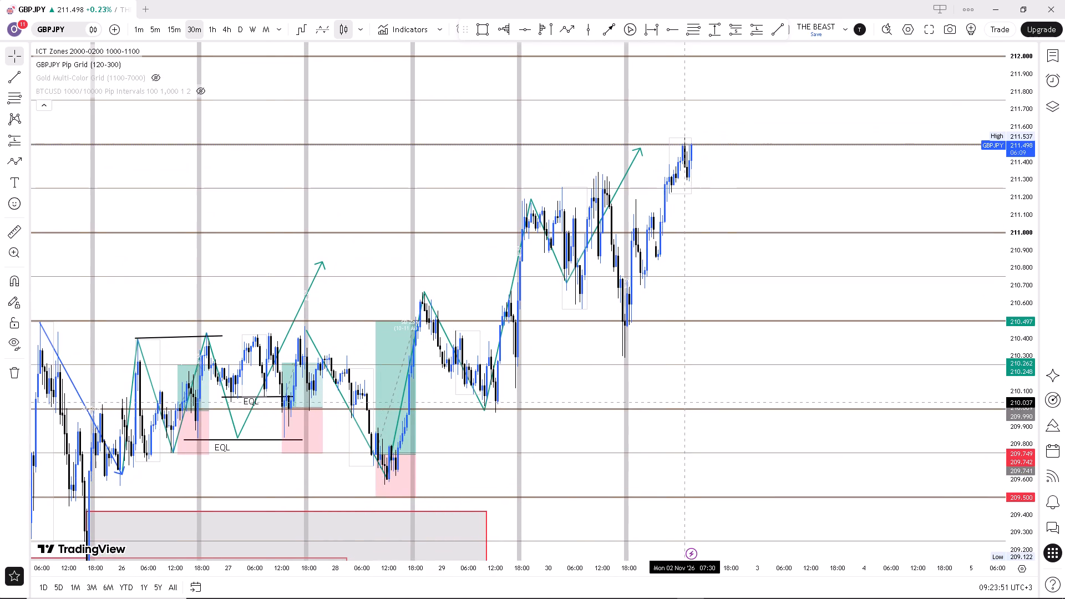
pyautogui.scroll(-2, 685, 402)
pyautogui.scroll(1, 435, 469)
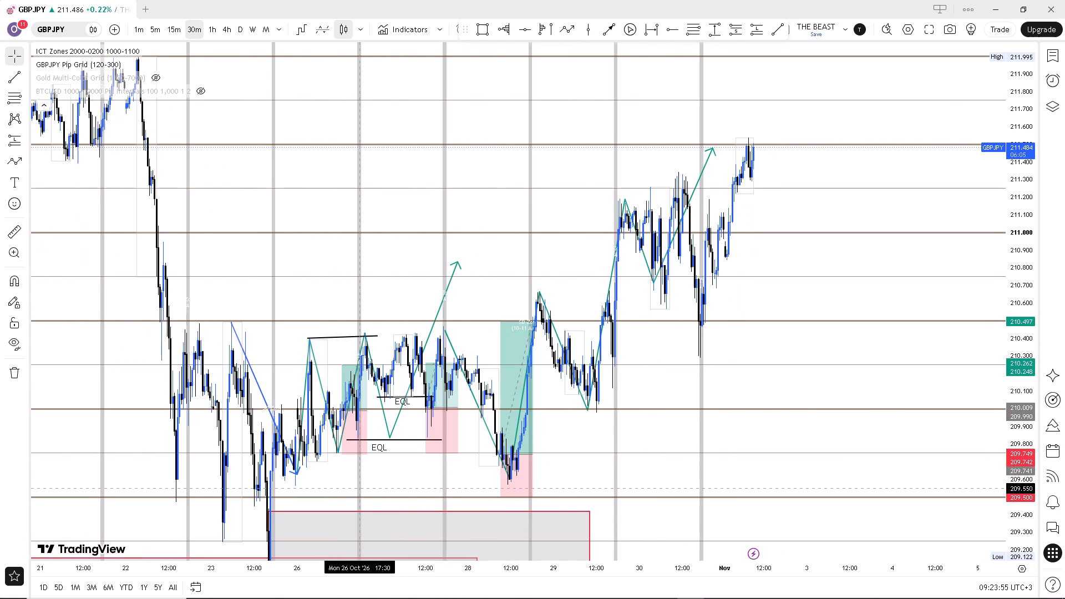
pyautogui.scroll(1, 337, 489)
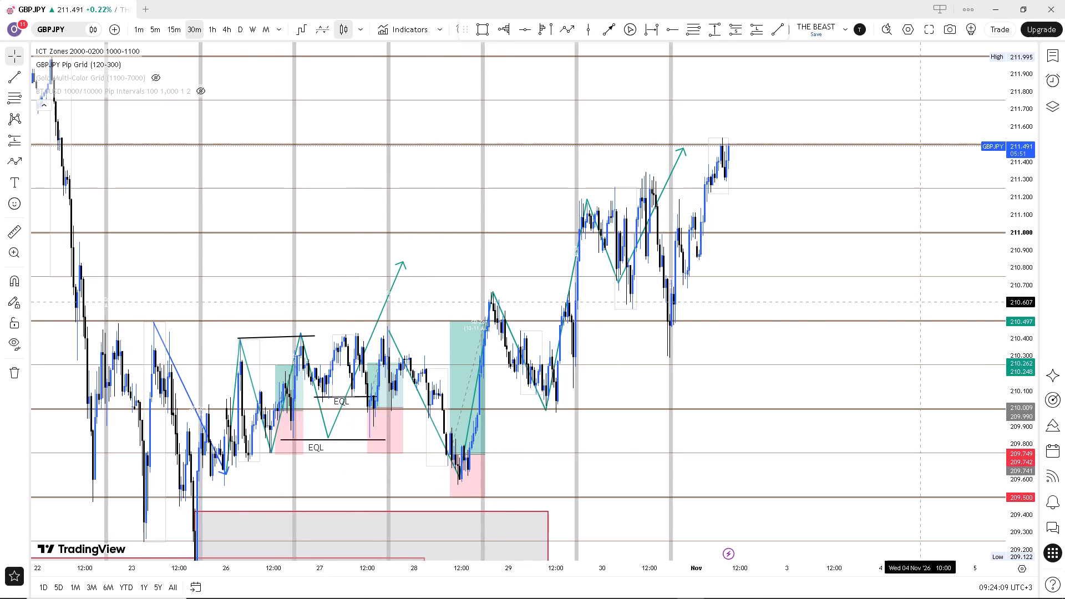
pyautogui.scroll(4, 1010, 361)
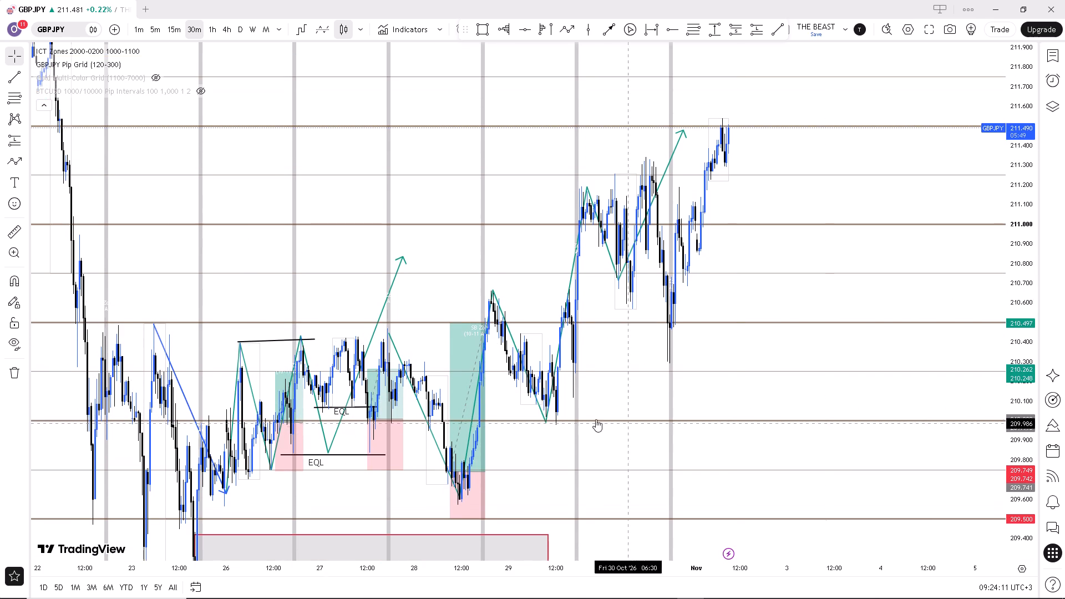
pyautogui.moveTo(555, 447); pyautogui.dragTo(544, 417)
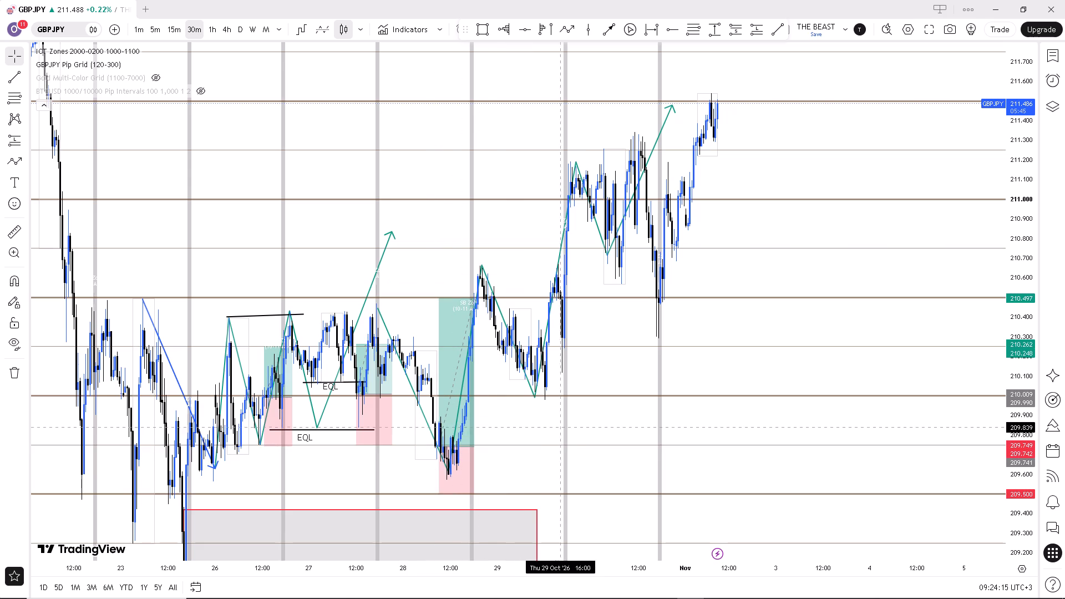
pyautogui.scroll(2, 528, 419)
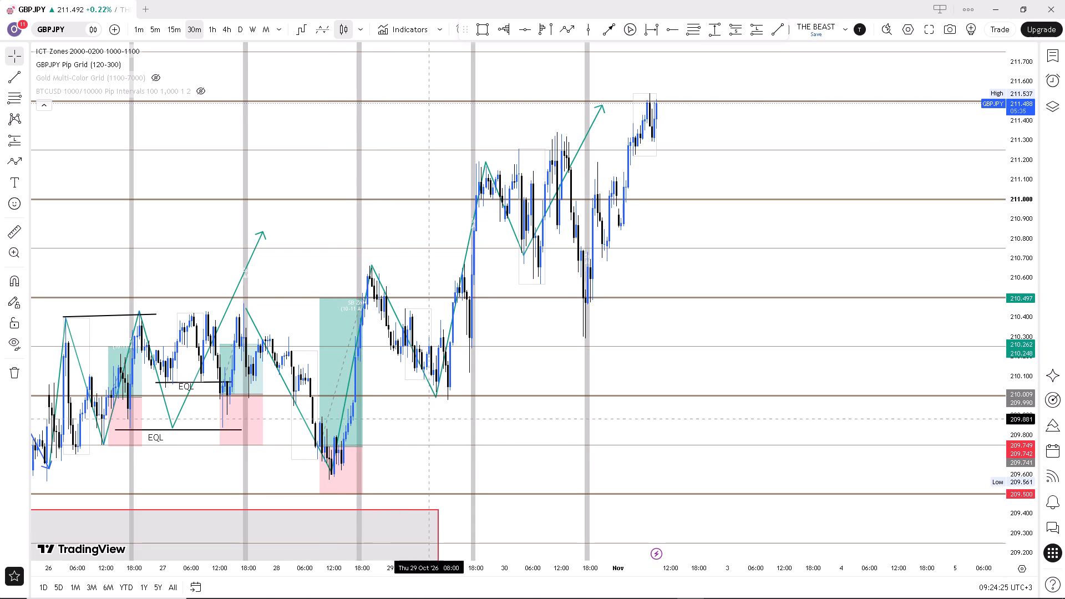
pyautogui.moveTo(440, 422); pyautogui.dragTo(448, 405)
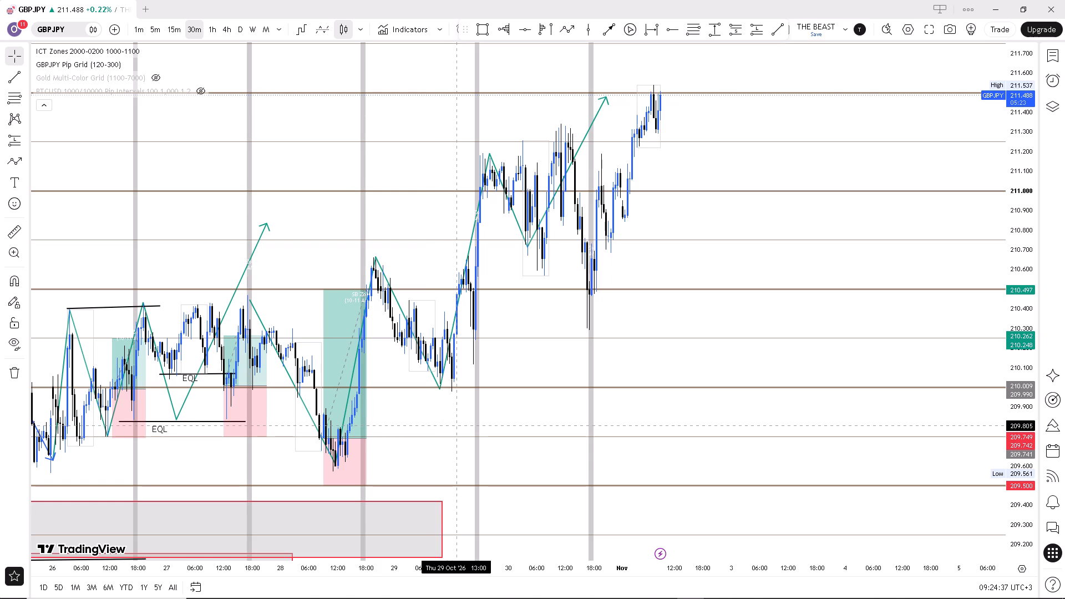
pyautogui.scroll(1, 457, 425)
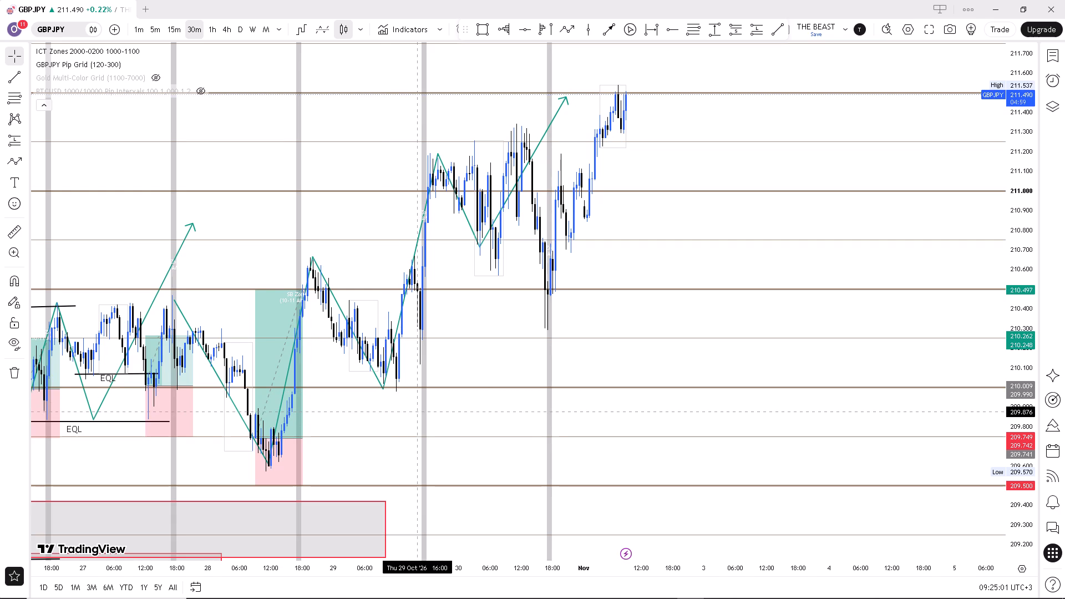
pyautogui.moveTo(418, 412); pyautogui.dragTo(426, 405)
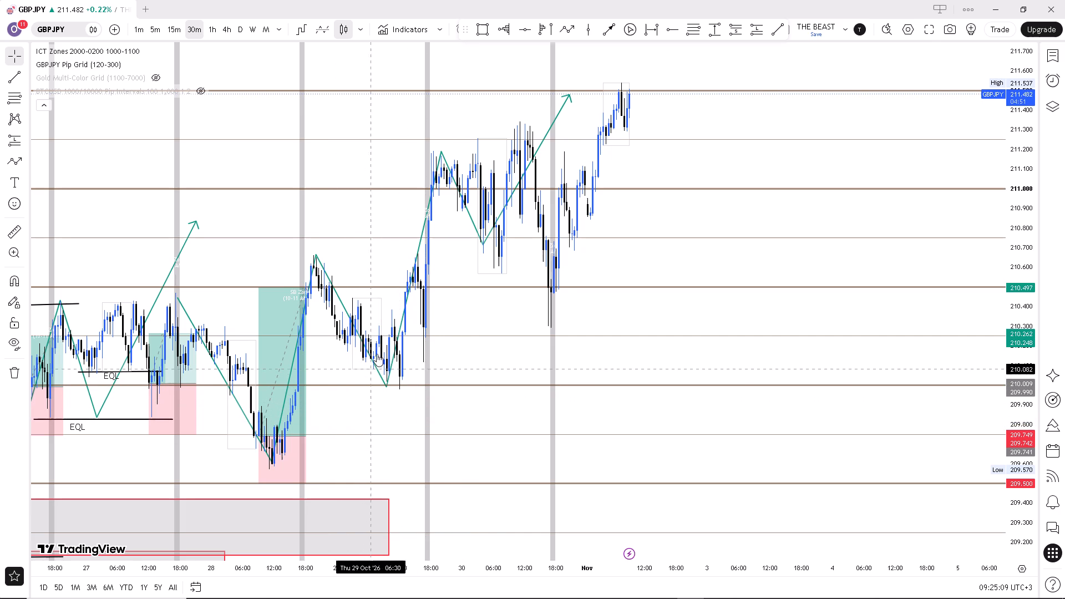
pyautogui.moveTo(356, 406); pyautogui.dragTo(437, 398)
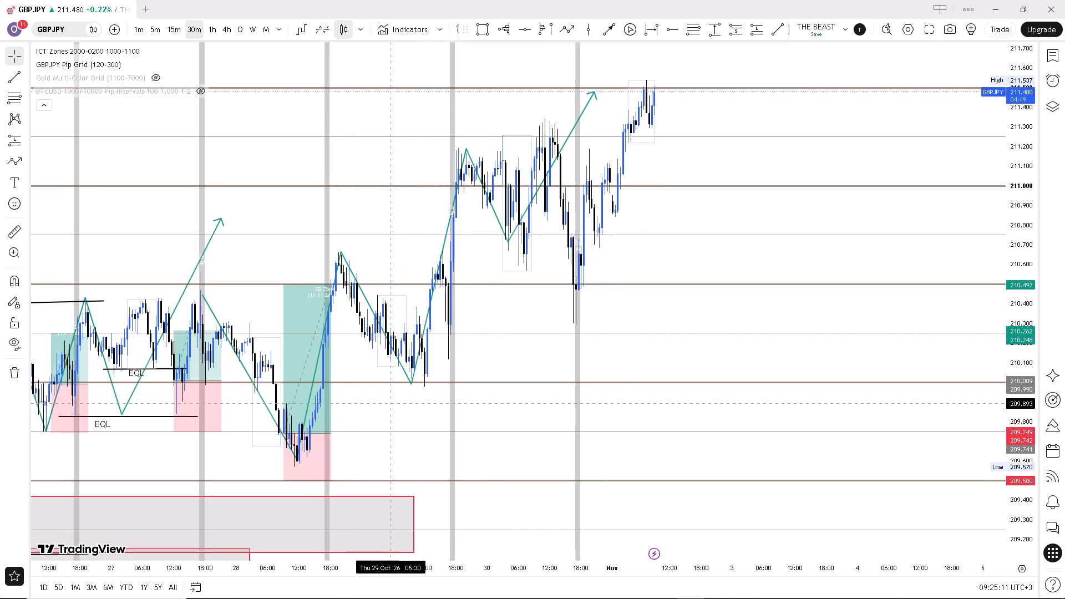
pyautogui.moveTo(437, 398); pyautogui.dragTo(542, 378)
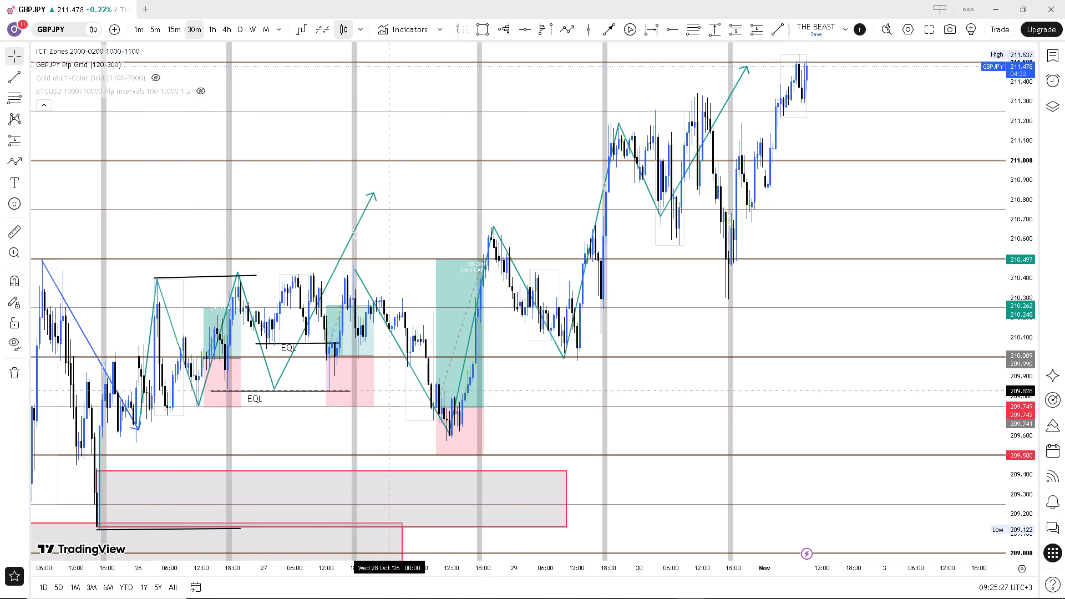
pyautogui.moveTo(332, 424); pyautogui.dragTo(326, 423)
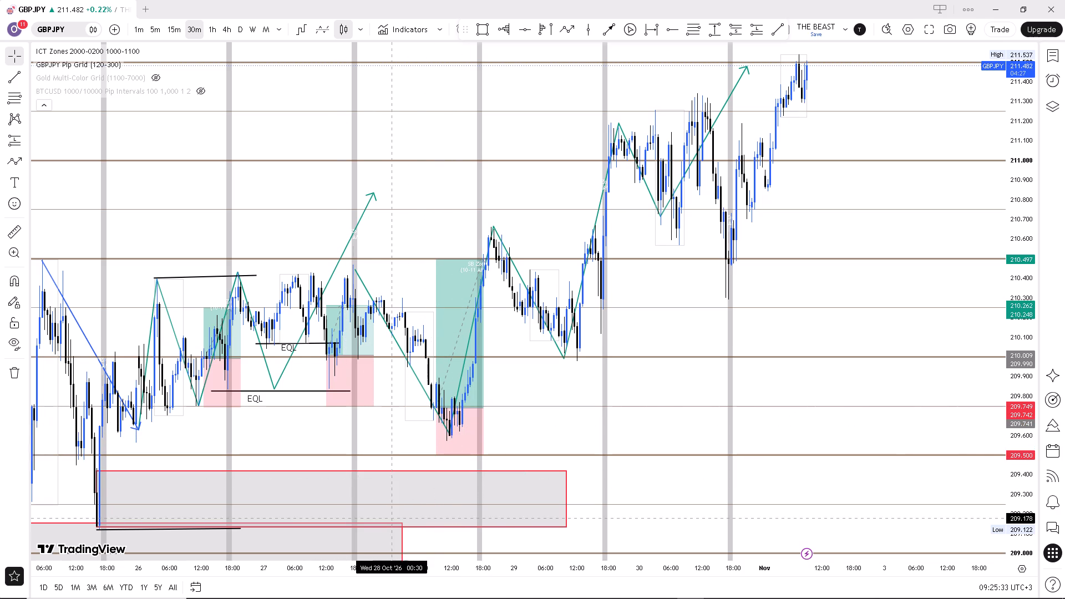
# Place a long position with entry at 210.248 from 29 October 09:30 to about 12:30, and raise its stop to 209.989.
pyautogui.moveTo(504, 436); pyautogui.dragTo(461, 450)
pyautogui.scroll(1, 502, 393)
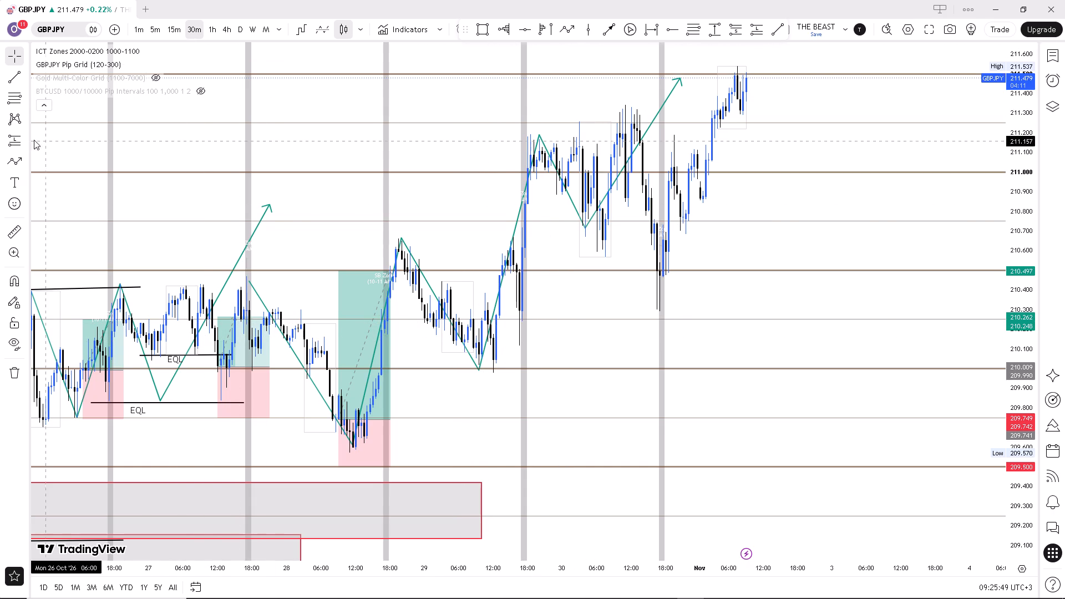
pyautogui.click(14, 144)
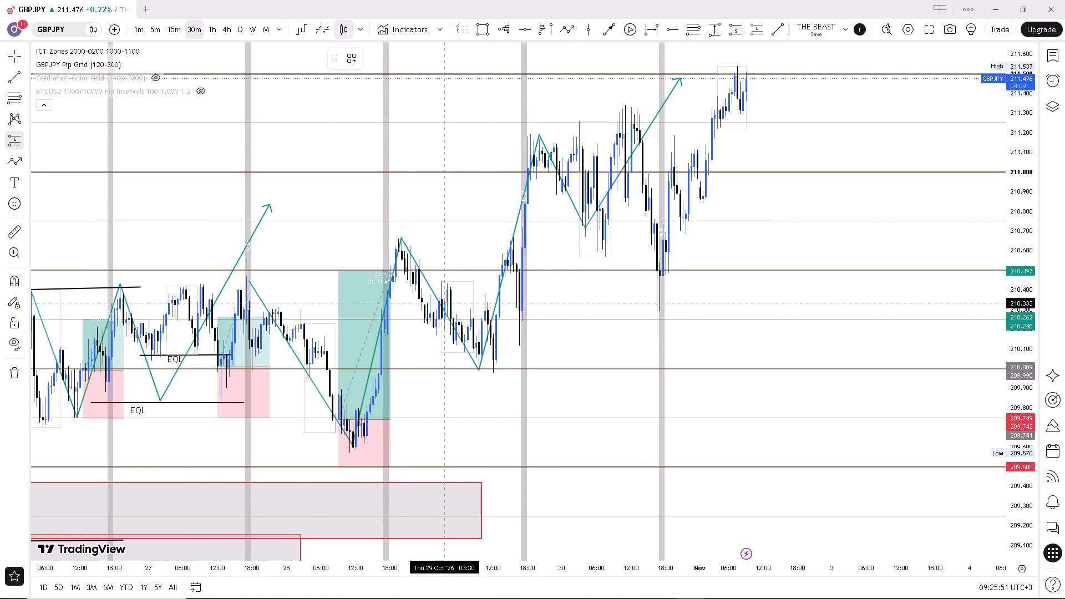
pyautogui.click(479, 319)
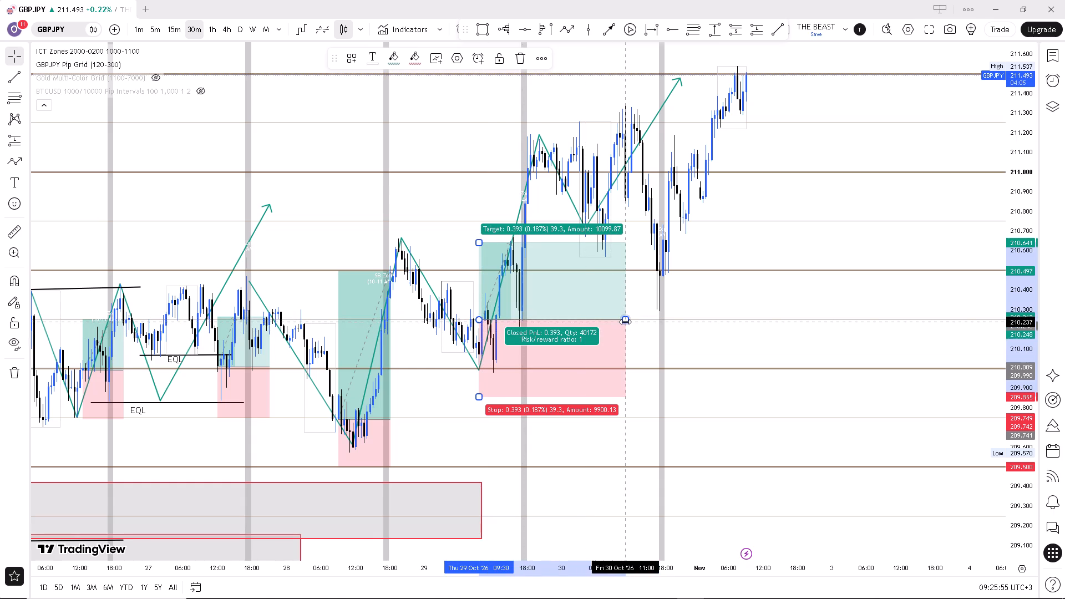
pyautogui.moveTo(625, 321); pyautogui.dragTo(493, 318)
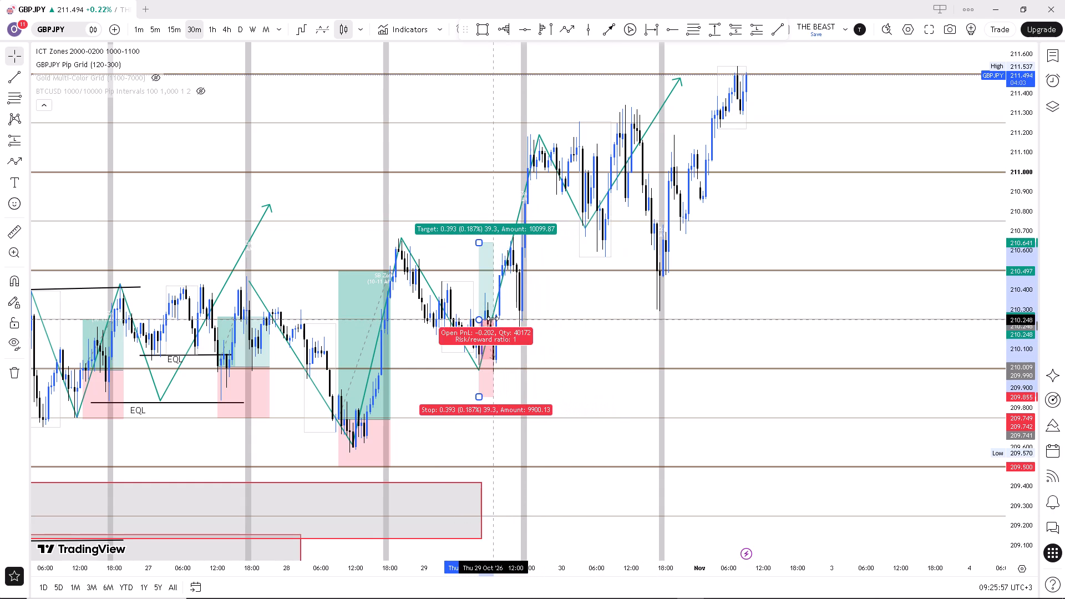
pyautogui.moveTo(493, 318); pyautogui.dragTo(495, 318)
pyautogui.moveTo(480, 395); pyautogui.dragTo(479, 384)
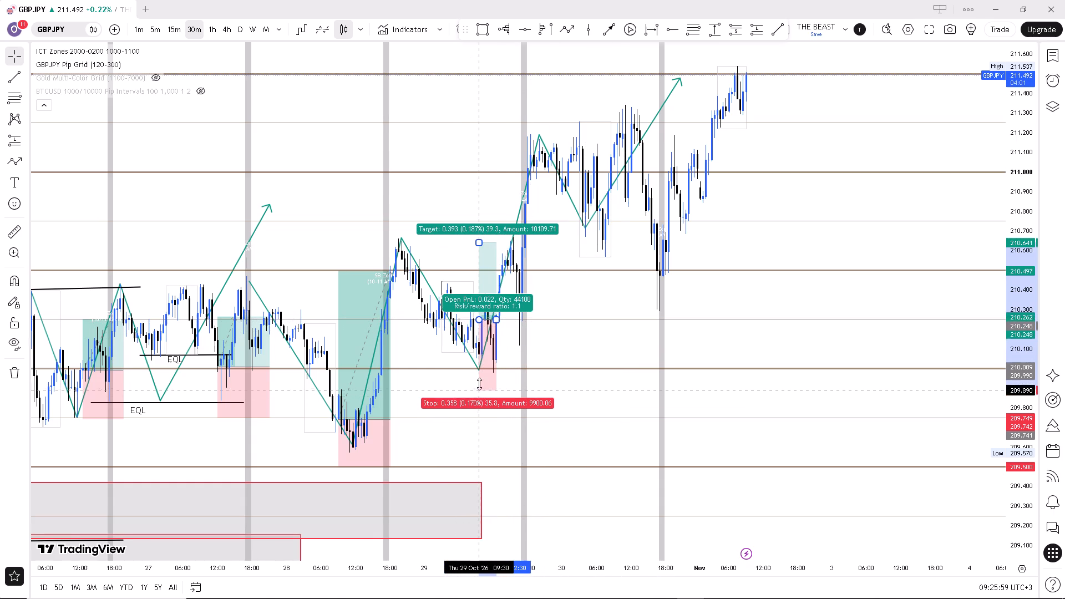
pyautogui.moveTo(479, 384); pyautogui.dragTo(481, 371)
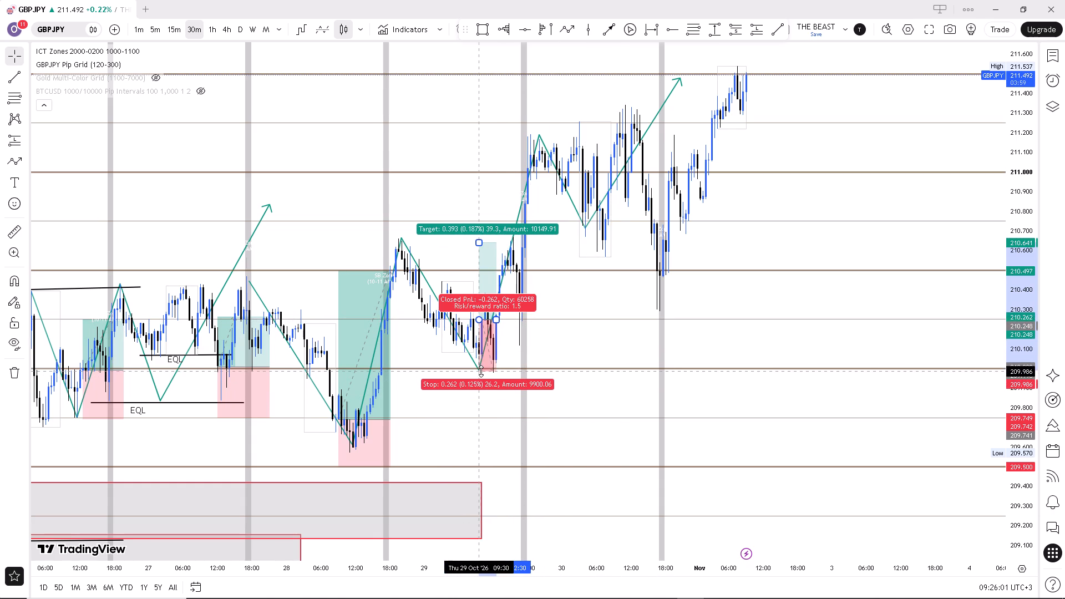
pyautogui.moveTo(481, 371); pyautogui.dragTo(482, 370)
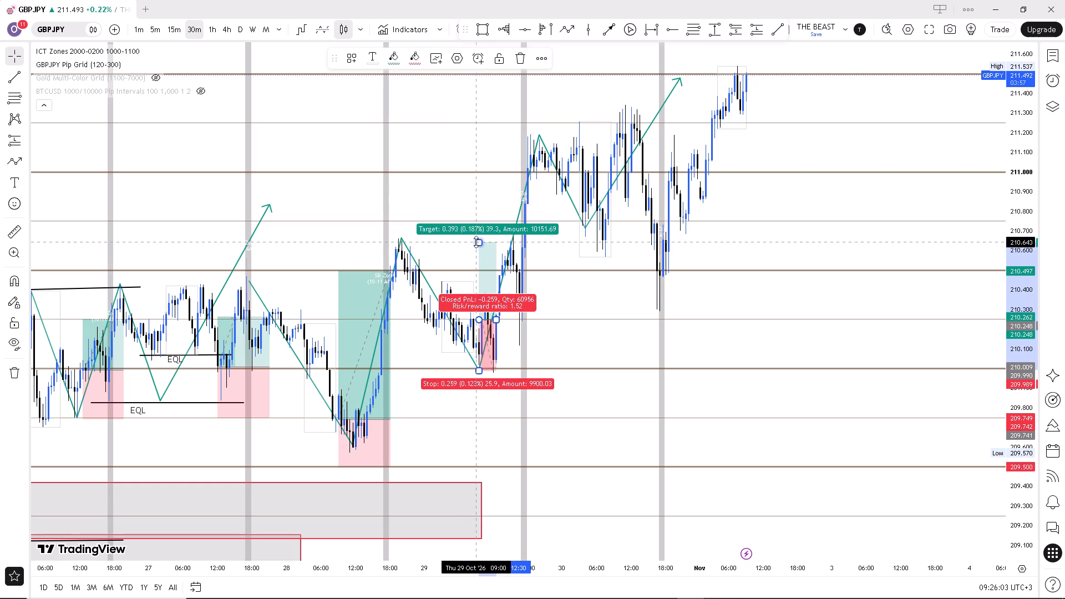
# Raise the 29 October 09:30 long position's target to 211.005 at the 211.000 grid level.
pyautogui.moveTo(478, 241); pyautogui.dragTo(481, 176)
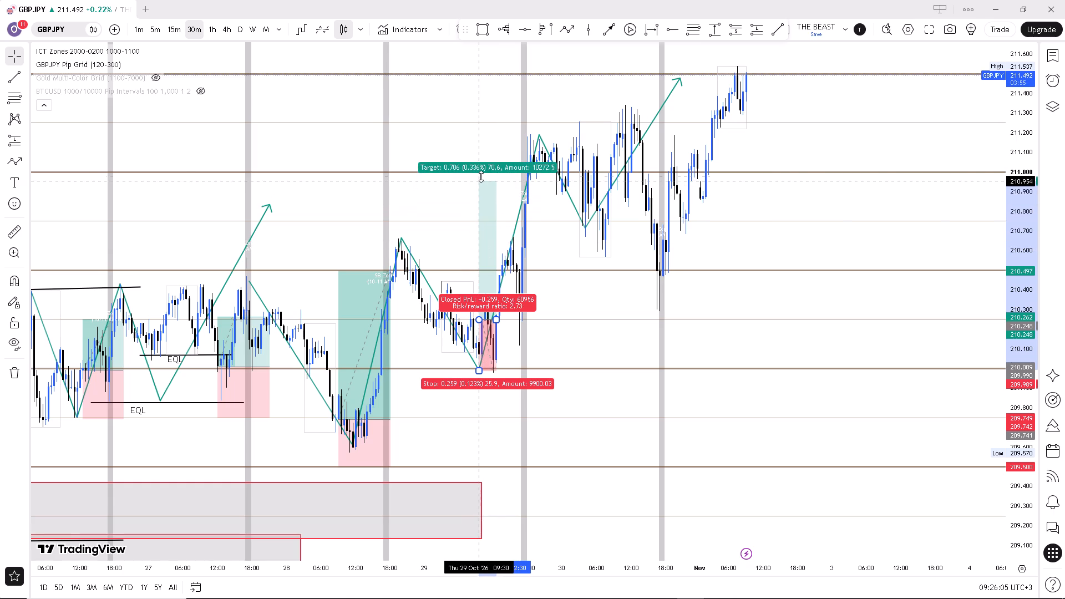
pyautogui.moveTo(481, 176); pyautogui.dragTo(486, 270)
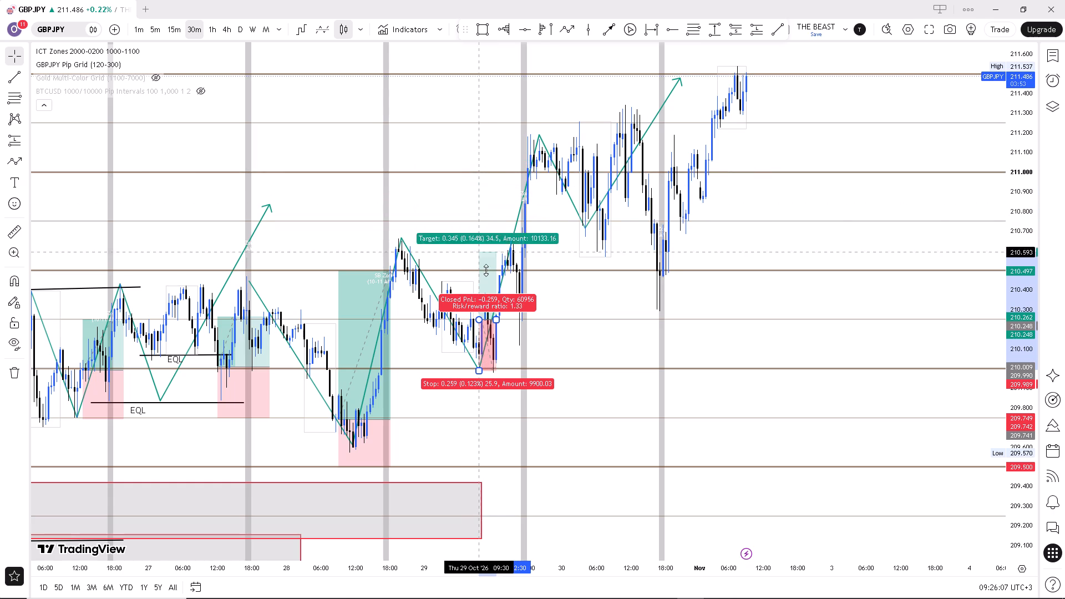
pyautogui.moveTo(486, 270); pyautogui.dragTo(479, 222)
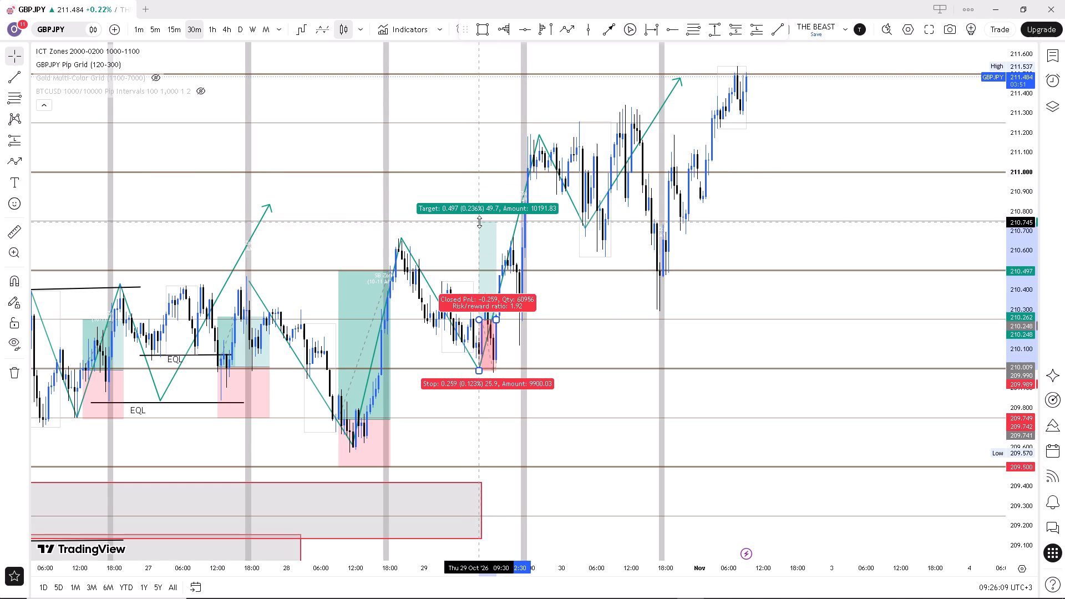
pyautogui.moveTo(479, 222); pyautogui.dragTo(481, 219)
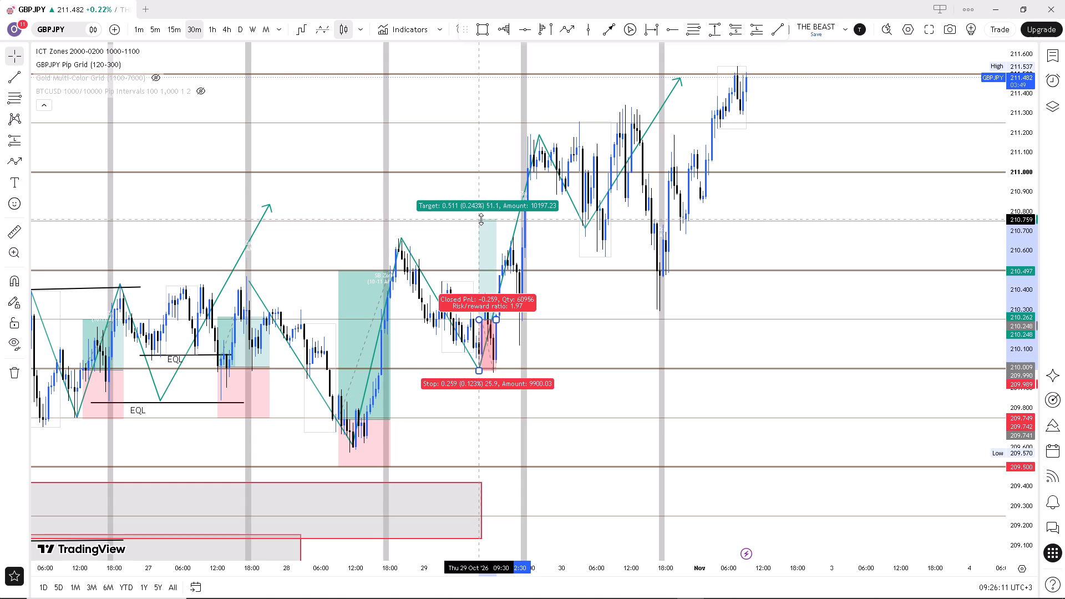
pyautogui.moveTo(481, 219); pyautogui.dragTo(485, 172)
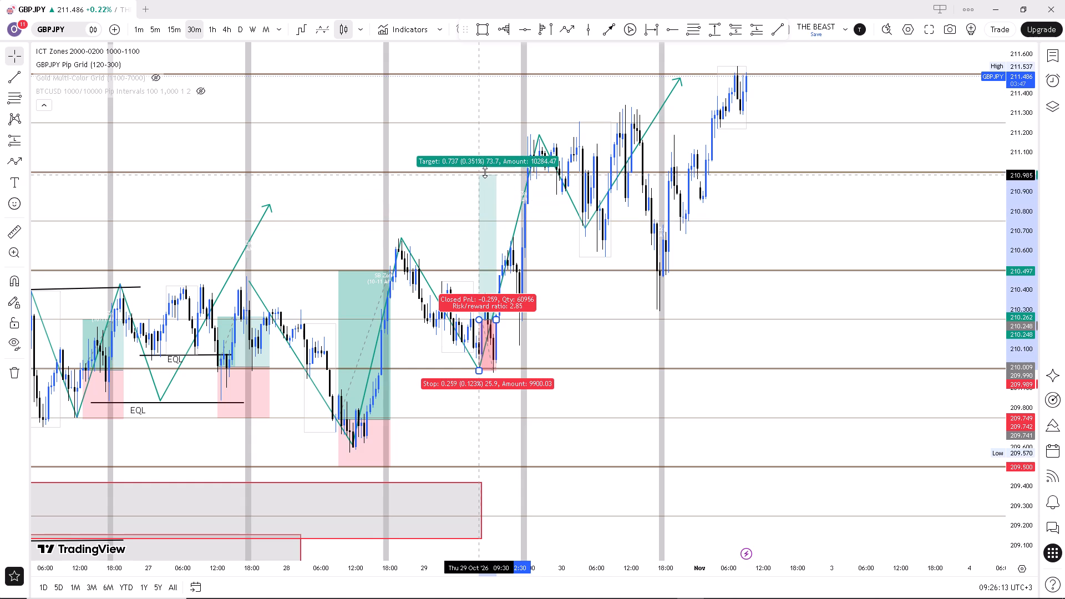
pyautogui.moveTo(485, 172); pyautogui.dragTo(485, 171)
pyautogui.click(448, 187)
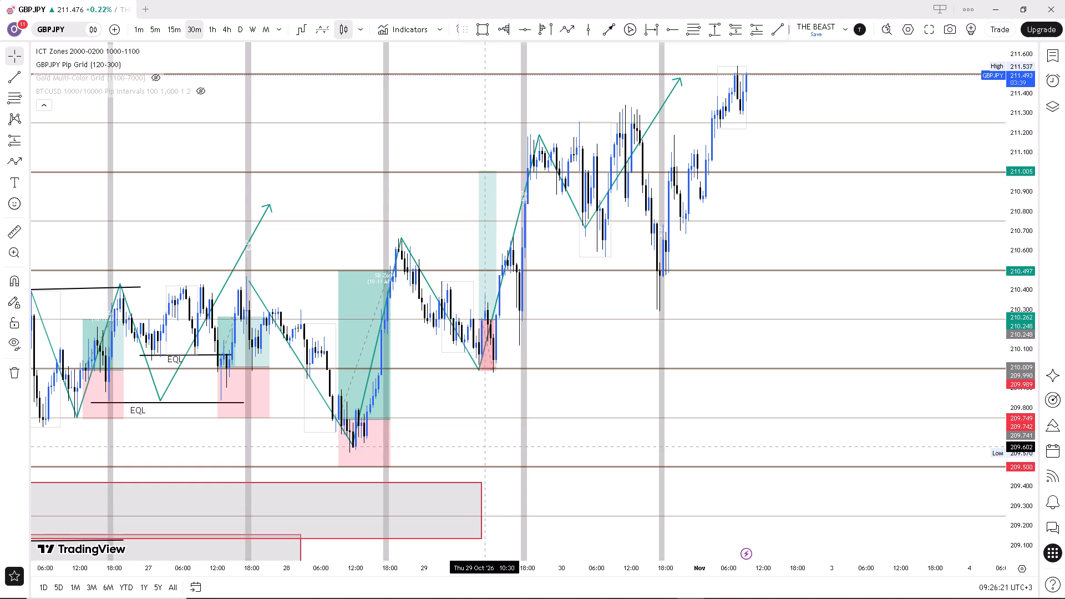
# Shorten the 29 October 09:30 long position so it ends at about 12:00.
pyautogui.scroll(2, 483, 405)
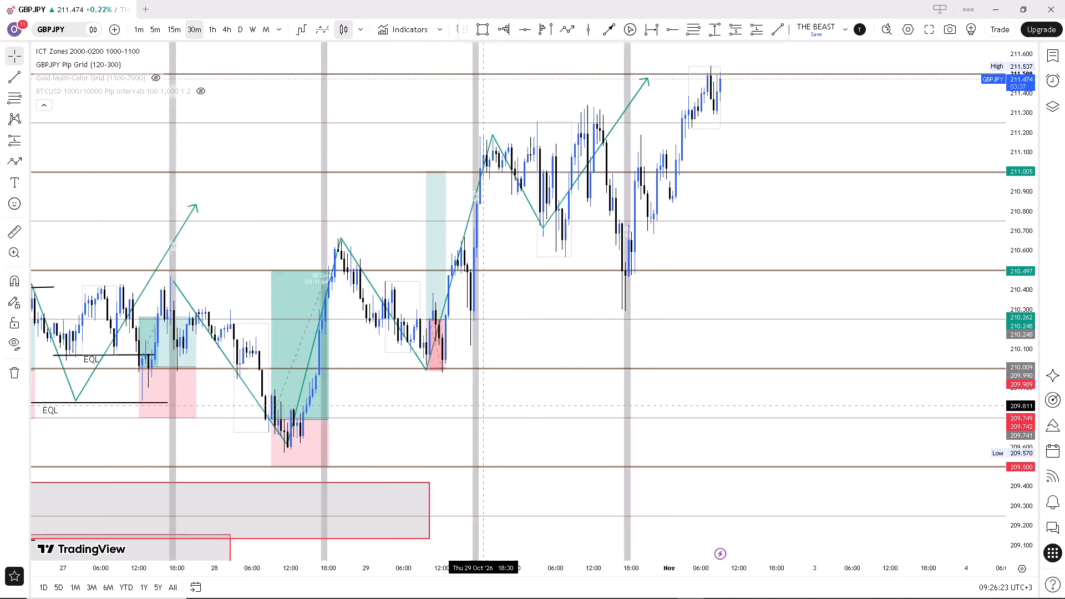
pyautogui.moveTo(485, 392); pyautogui.dragTo(607, 391)
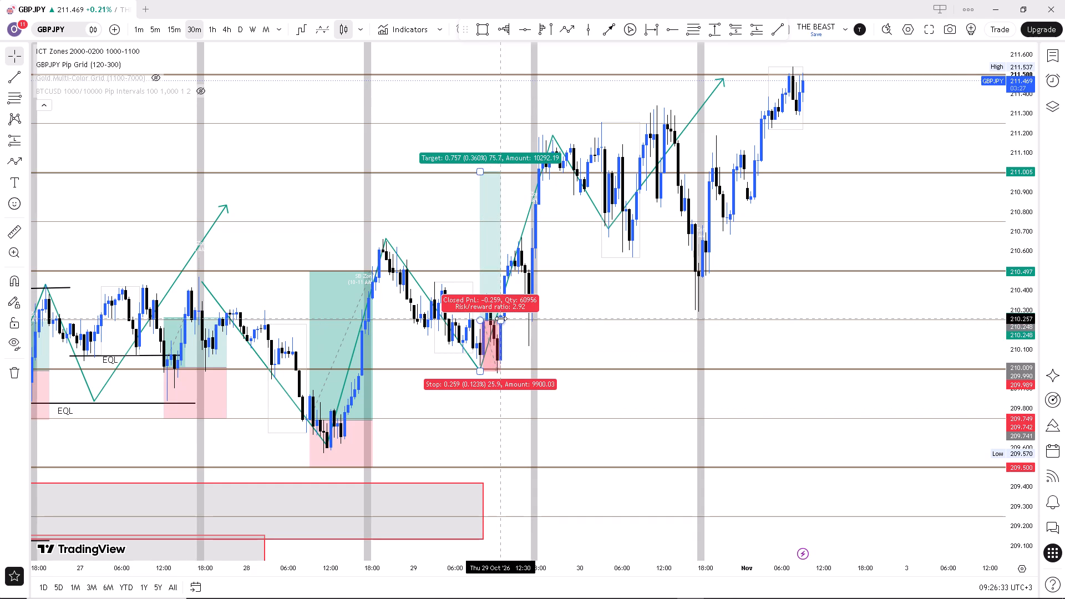
pyautogui.moveTo(501, 319); pyautogui.dragTo(495, 319)
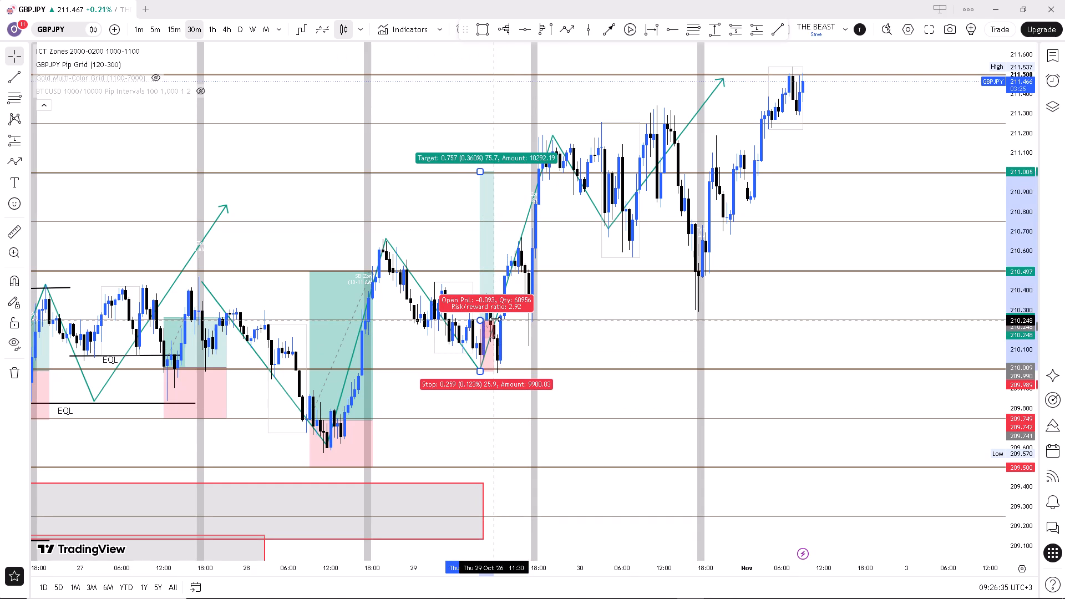
pyautogui.moveTo(495, 319); pyautogui.dragTo(496, 319)
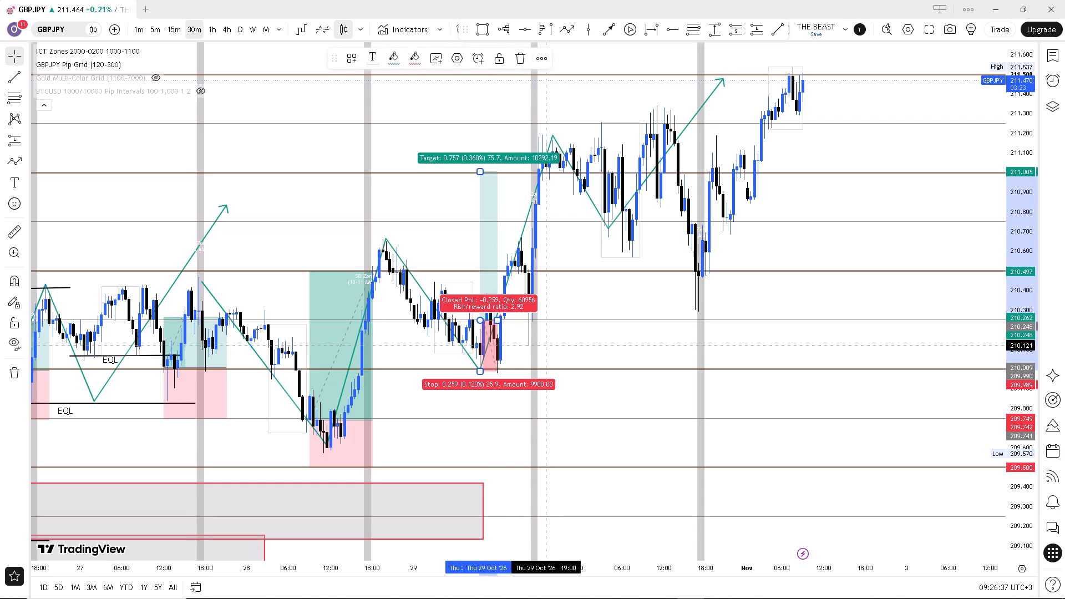
pyautogui.click(545, 345)
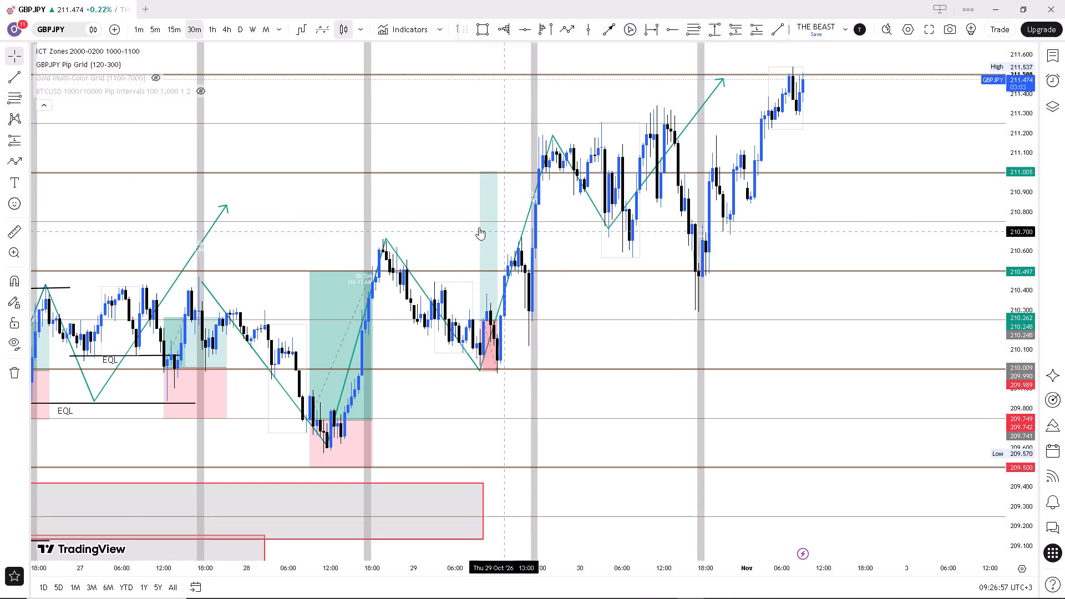
# Place a second long position with entry at 210.260, running from about 12:30 to 18:30 on 29 October.
pyautogui.scroll(1, 449, 217)
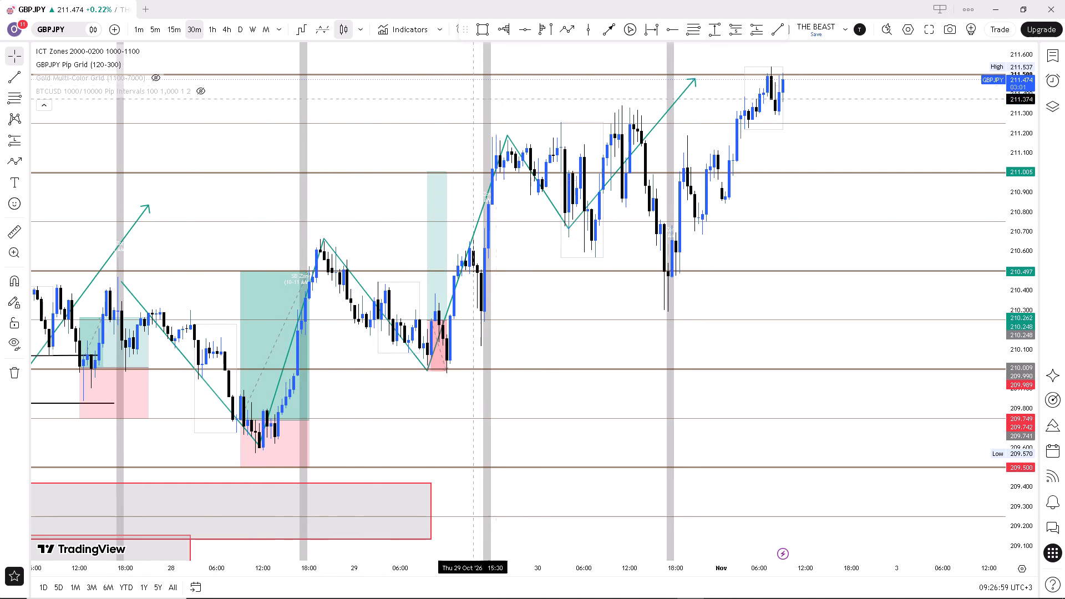
pyautogui.click(14, 138)
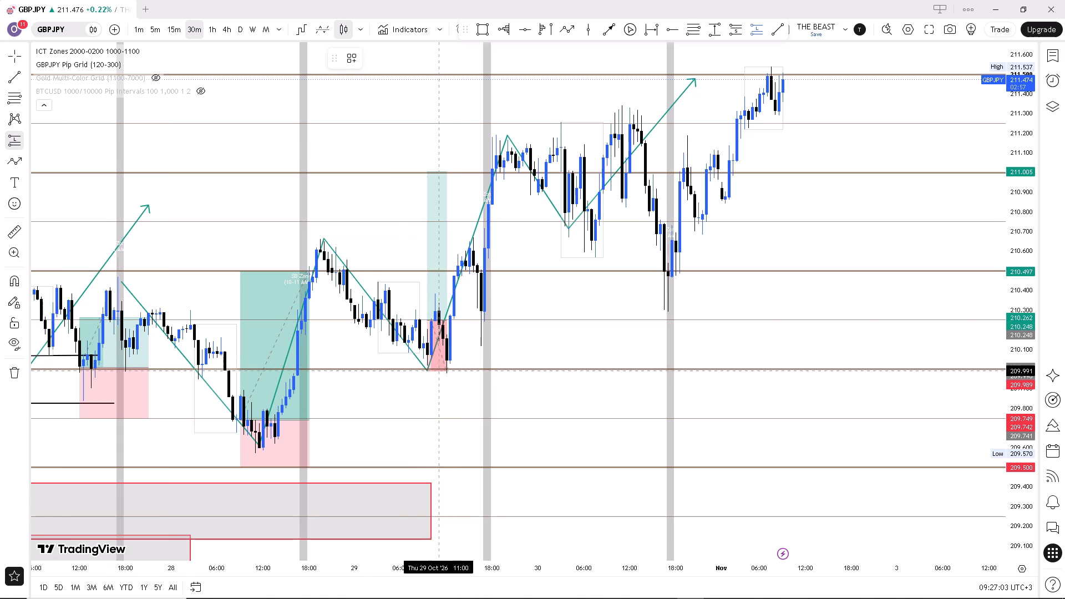
pyautogui.click(453, 320)
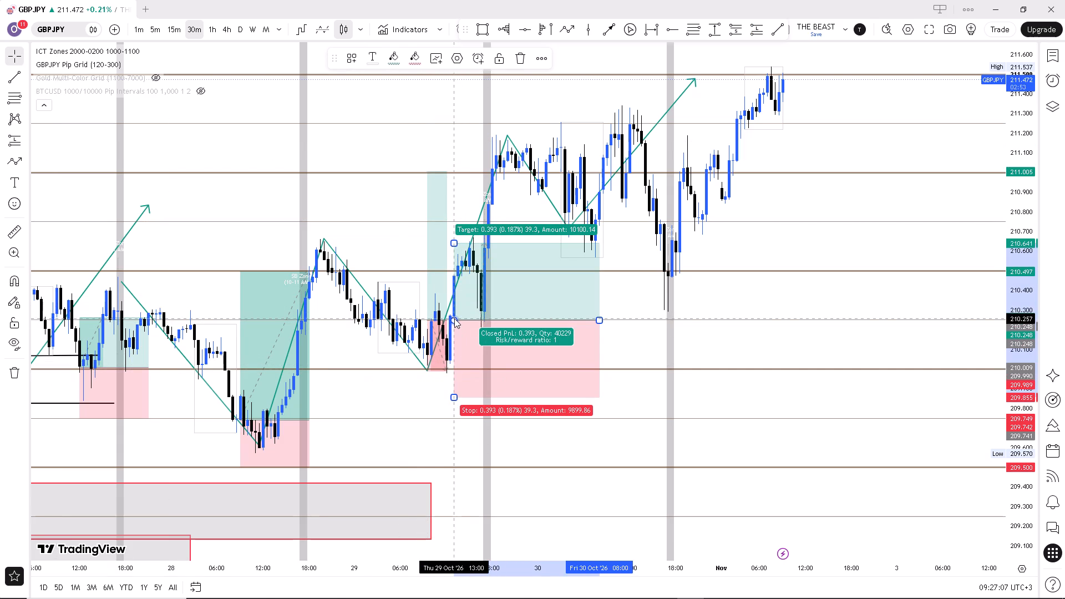
pyautogui.click(454, 318)
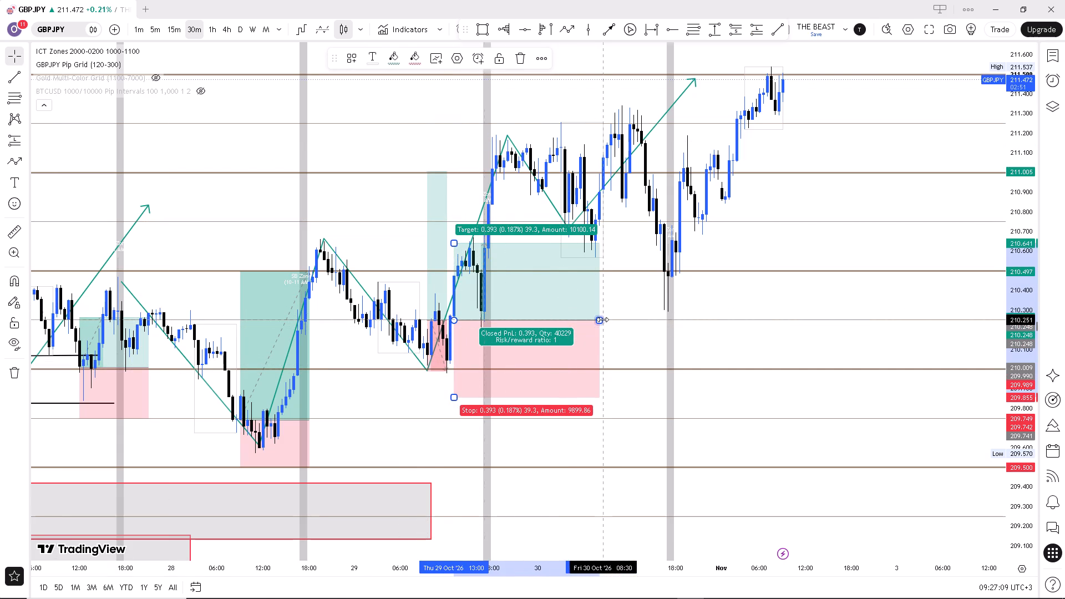
pyautogui.moveTo(602, 319); pyautogui.dragTo(495, 313)
pyautogui.click(452, 320)
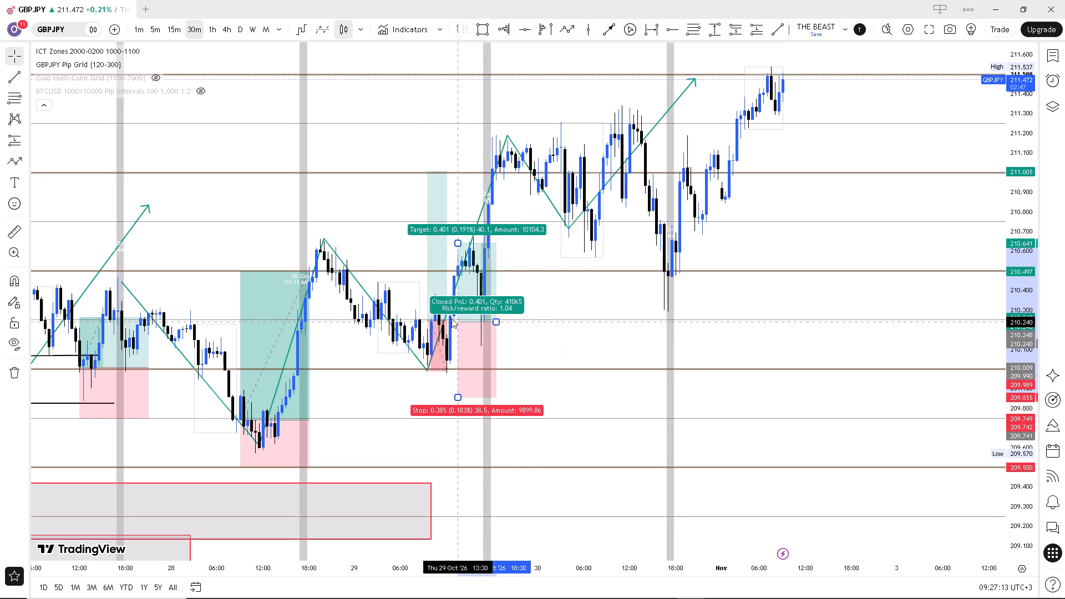
# Lower the second 29 October long position's entry to 210.251 and raise its stop to 210.003 near the 210.000 grid level.
pyautogui.click(543, 303)
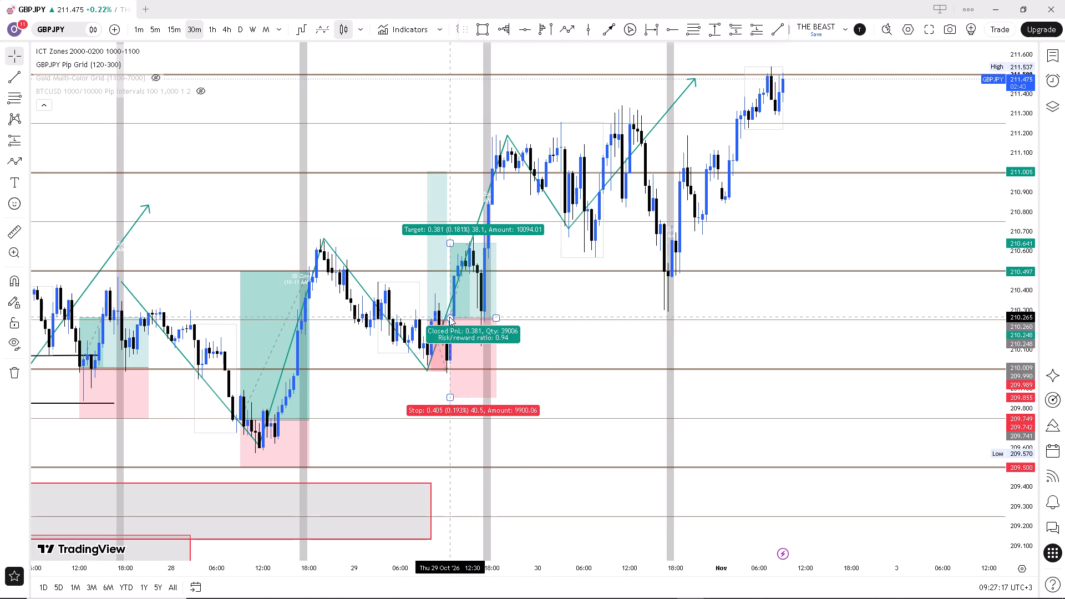
pyautogui.click(449, 317)
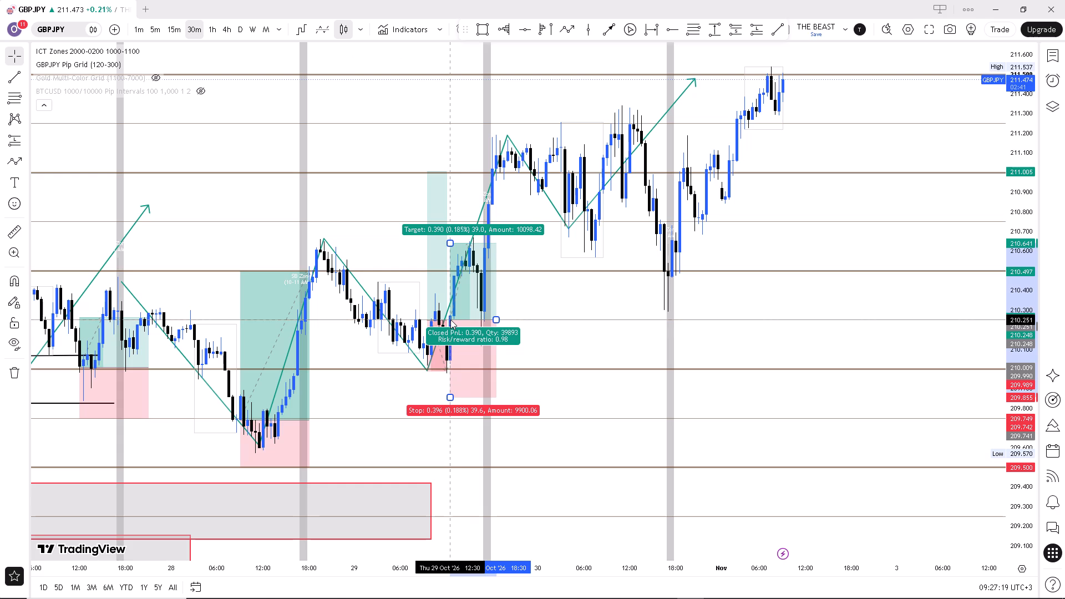
pyautogui.click(530, 304)
pyautogui.moveTo(449, 395); pyautogui.dragTo(455, 368)
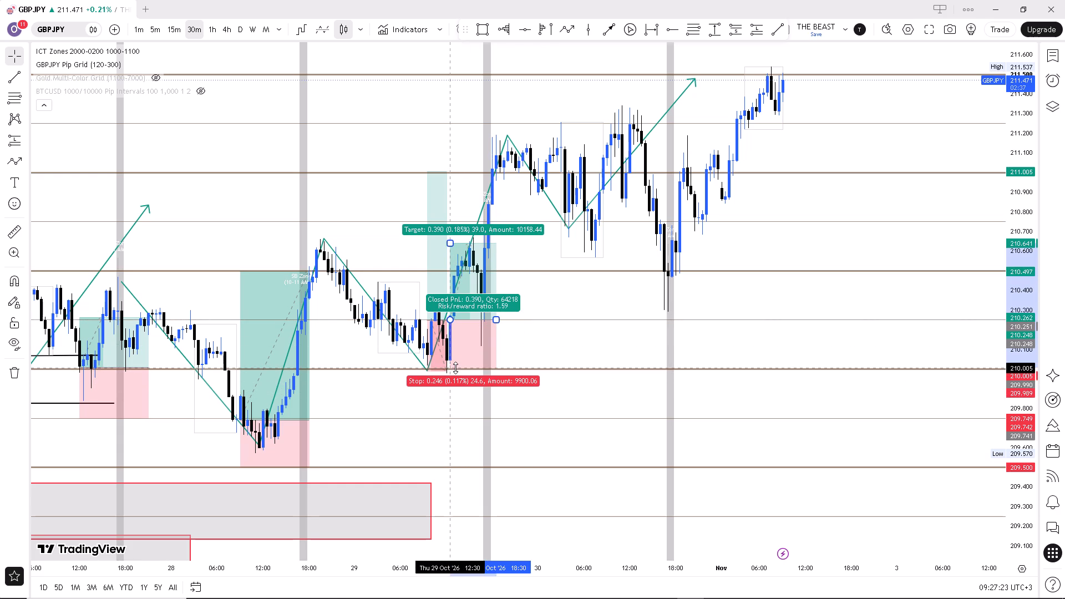
pyautogui.moveTo(455, 368); pyautogui.dragTo(455, 368)
pyautogui.click(529, 353)
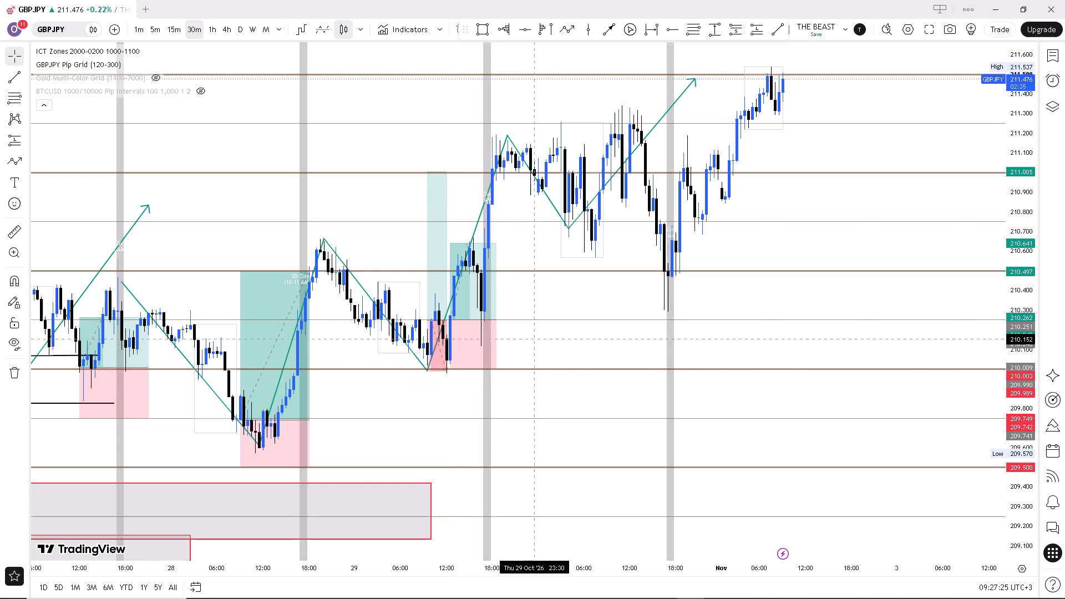
# Raise the second 29 October long position's target to 211.010, near the 211.000 grid level.
pyautogui.moveTo(452, 242); pyautogui.dragTo(454, 238)
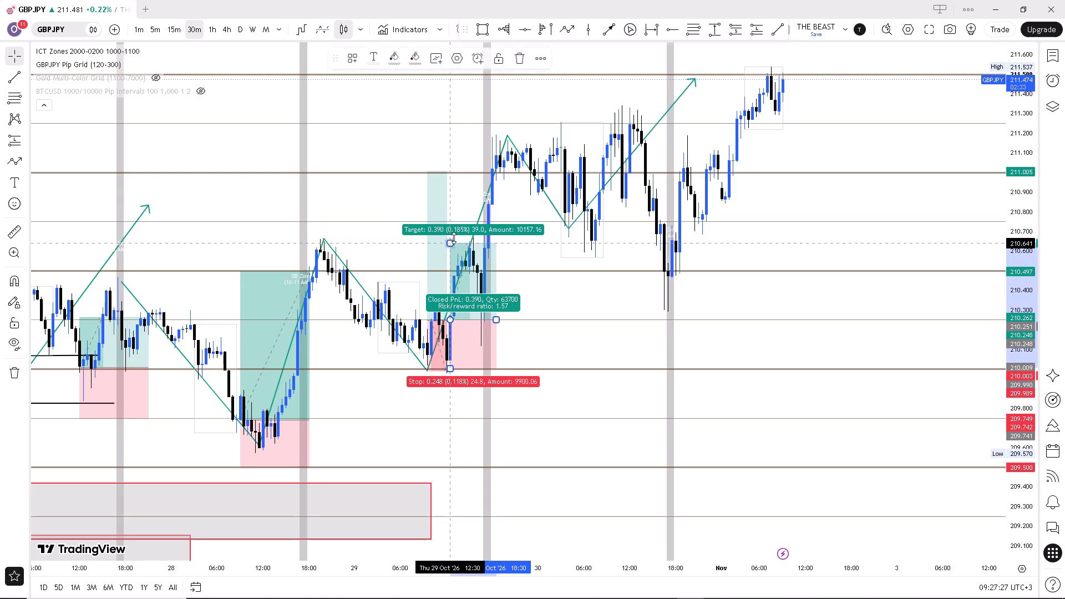
pyautogui.moveTo(454, 238); pyautogui.dragTo(460, 171)
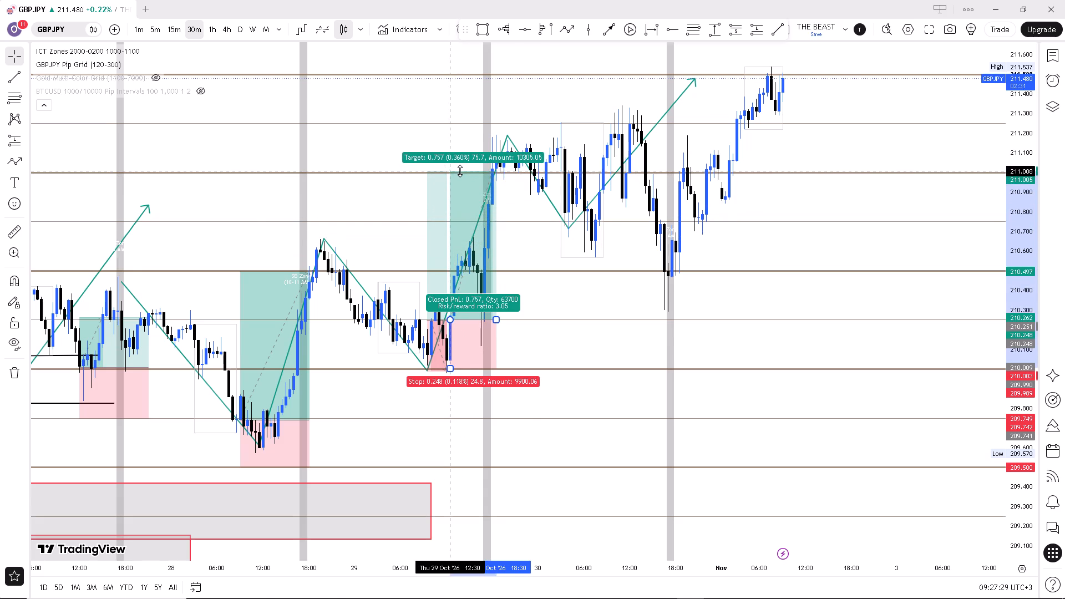
pyautogui.moveTo(460, 171); pyautogui.dragTo(460, 170)
pyautogui.click(398, 138)
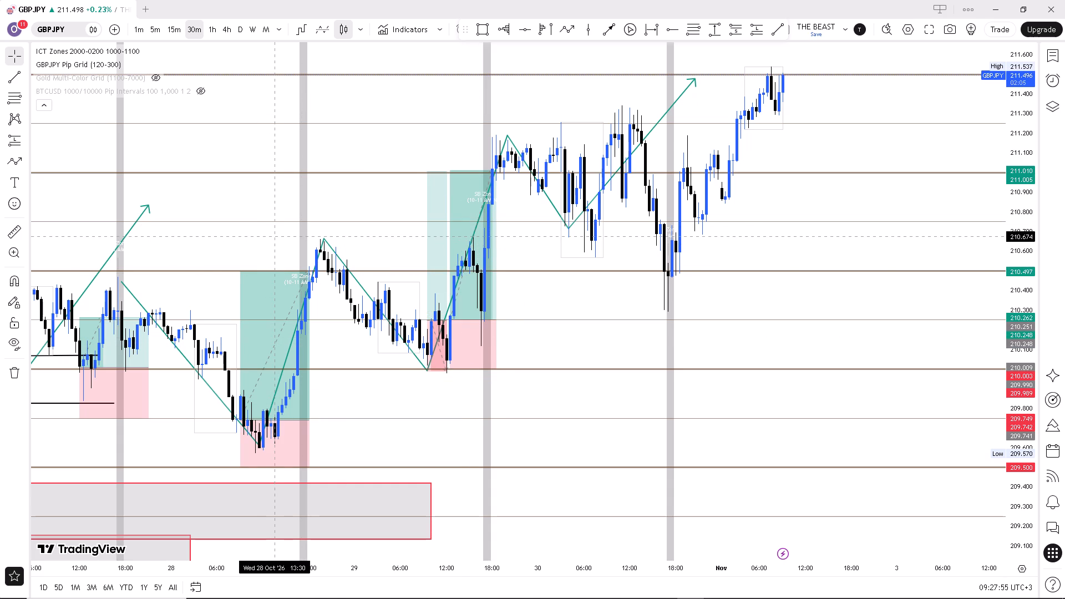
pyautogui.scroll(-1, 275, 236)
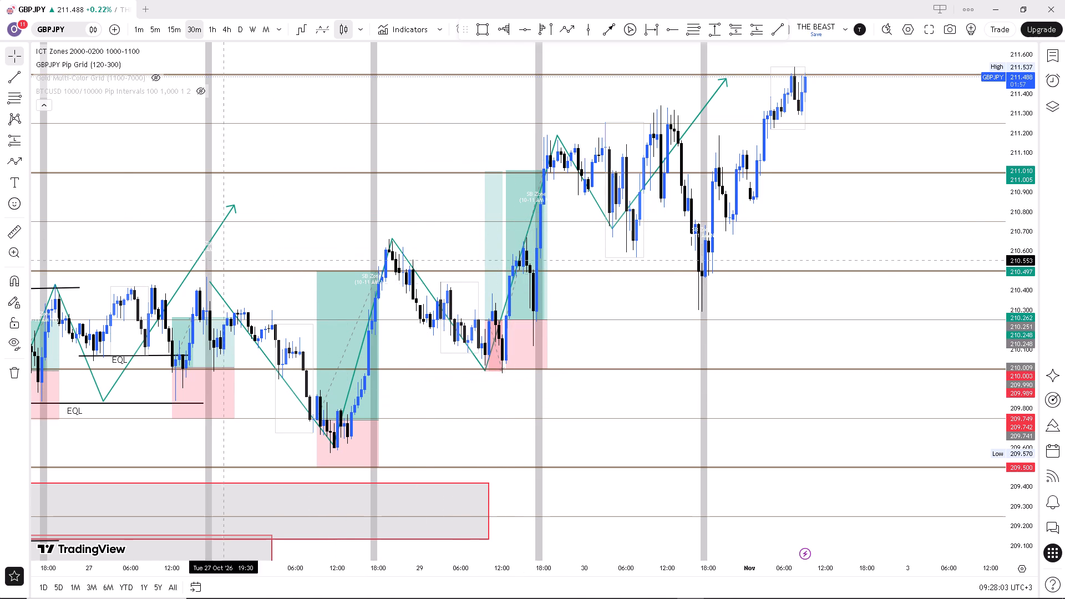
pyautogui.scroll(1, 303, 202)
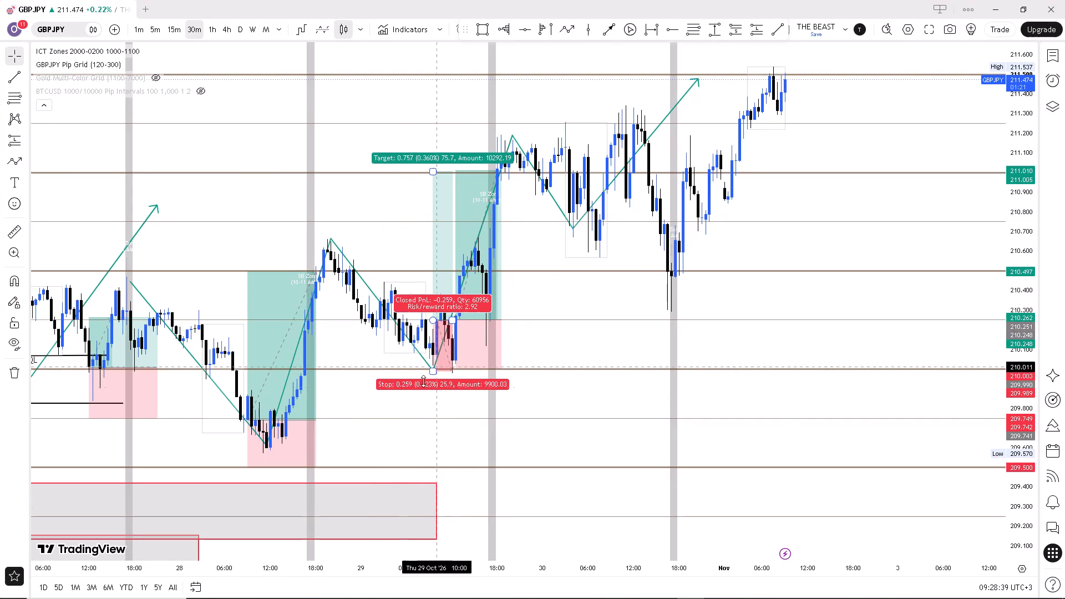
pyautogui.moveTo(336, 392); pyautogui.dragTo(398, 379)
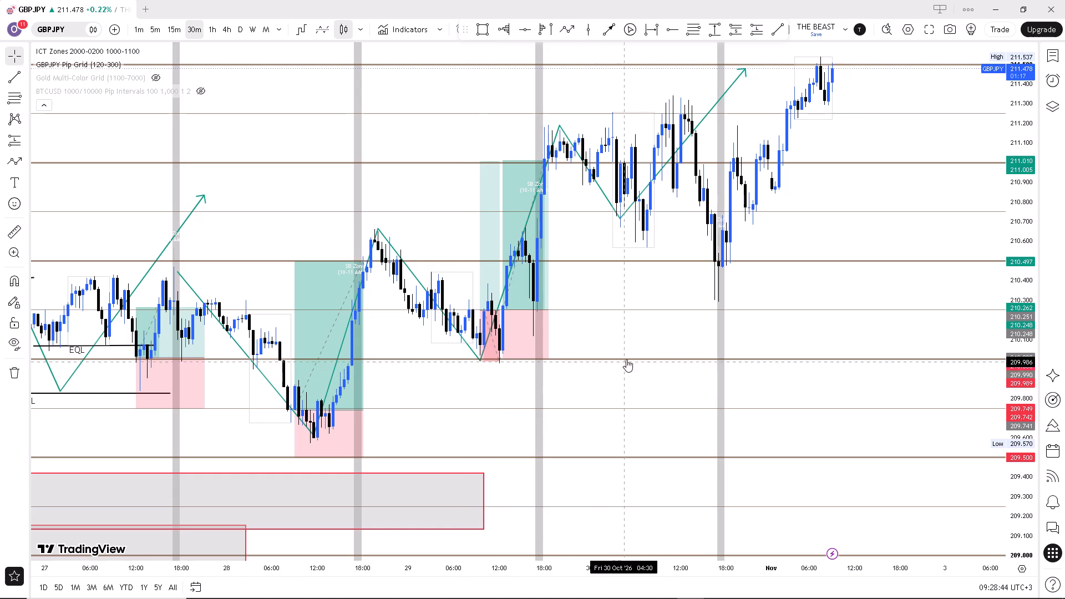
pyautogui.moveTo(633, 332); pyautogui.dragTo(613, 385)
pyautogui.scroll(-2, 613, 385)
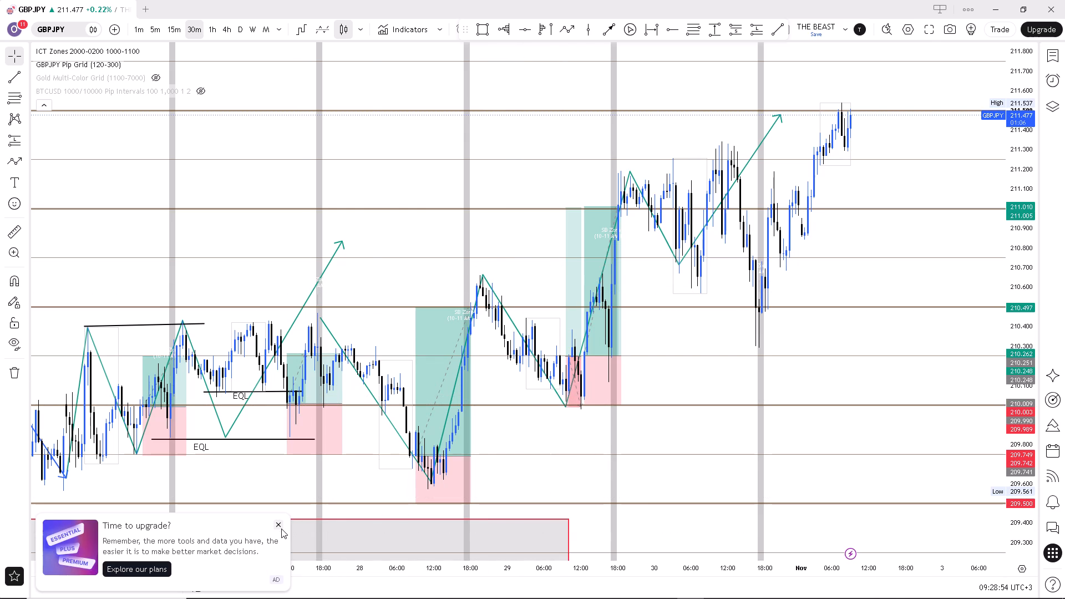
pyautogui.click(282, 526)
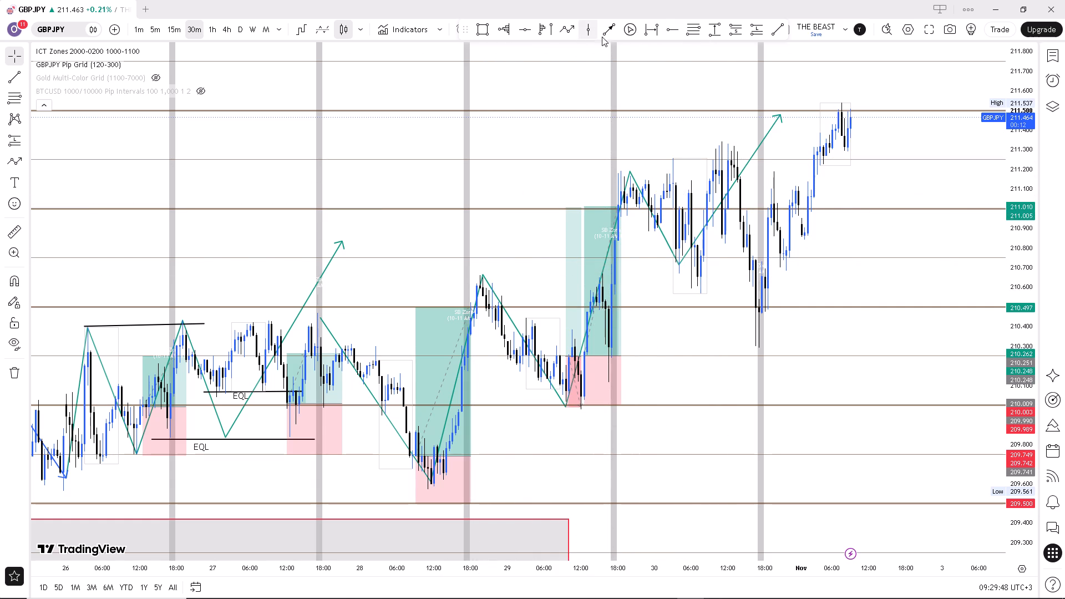
# Draw a near-horizontal trend line at about 210.66 from the 28 October evening high to about 06:00 on 2 November.
pyautogui.click(787, 30)
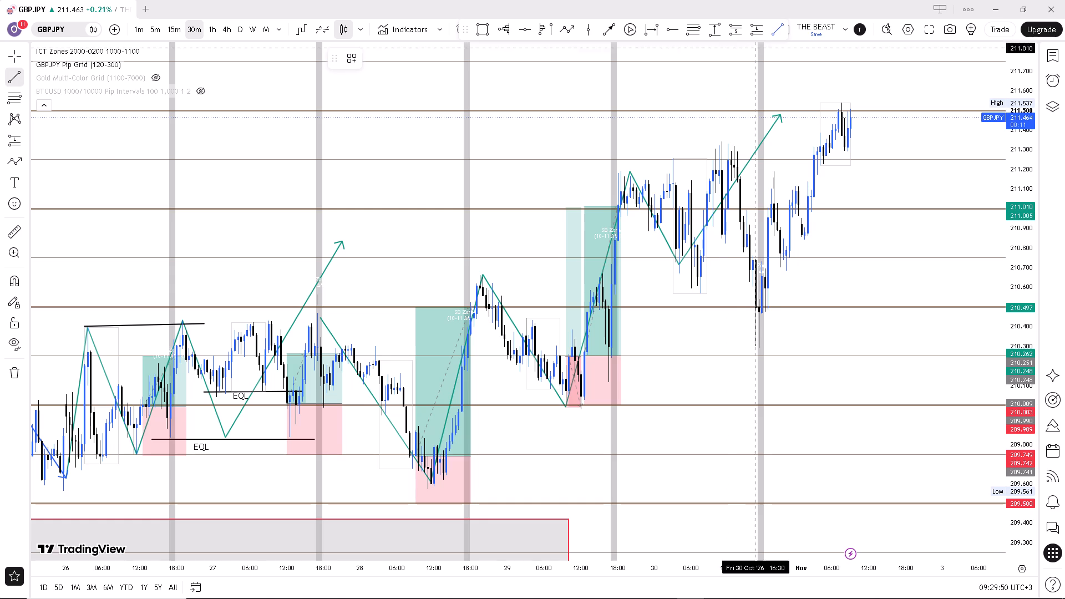
pyautogui.click(480, 278)
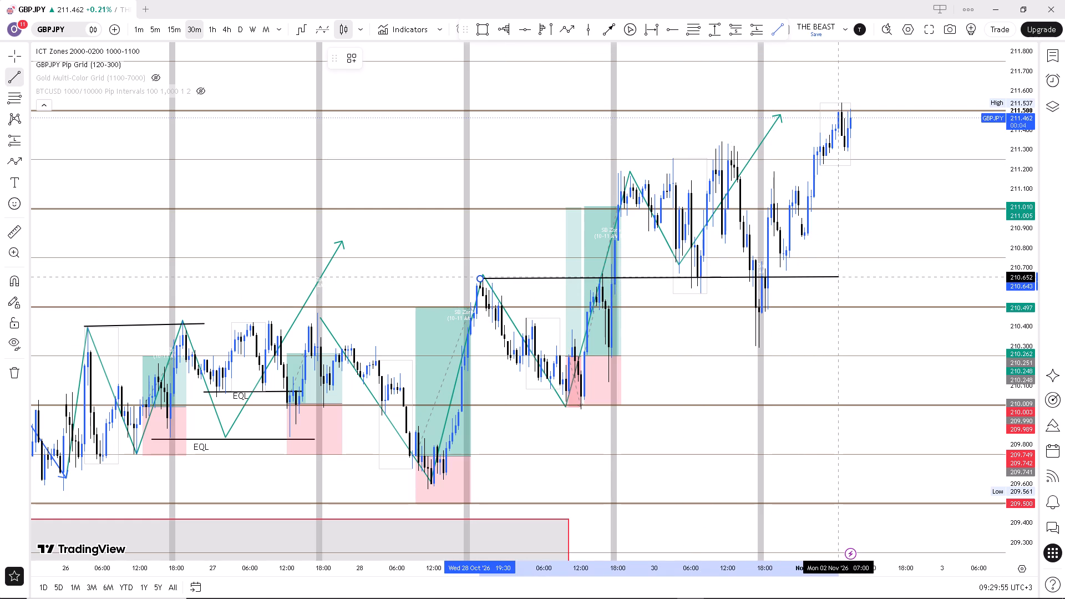
pyautogui.click(837, 277)
pyautogui.click(846, 286)
pyautogui.moveTo(850, 292); pyautogui.dragTo(805, 297)
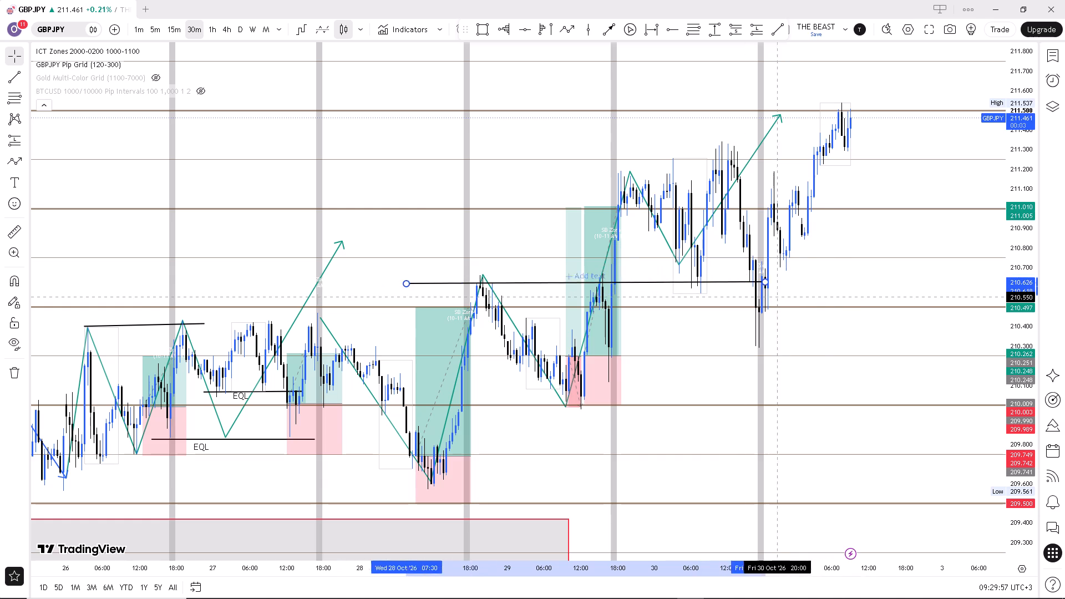
pyautogui.moveTo(805, 297); pyautogui.dragTo(845, 289)
pyautogui.click(870, 281)
# Examine the earlier price action, shaded zones and grid levels back to late September against the late-October setups.
pyautogui.moveTo(869, 284); pyautogui.dragTo(787, 302)
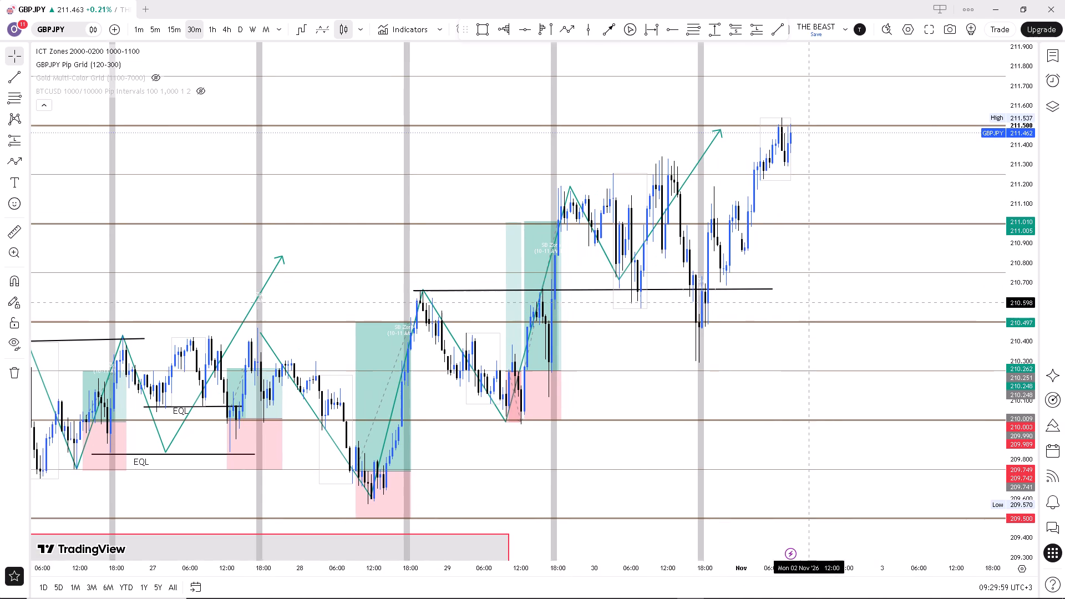
pyautogui.moveTo(787, 302); pyautogui.dragTo(754, 307)
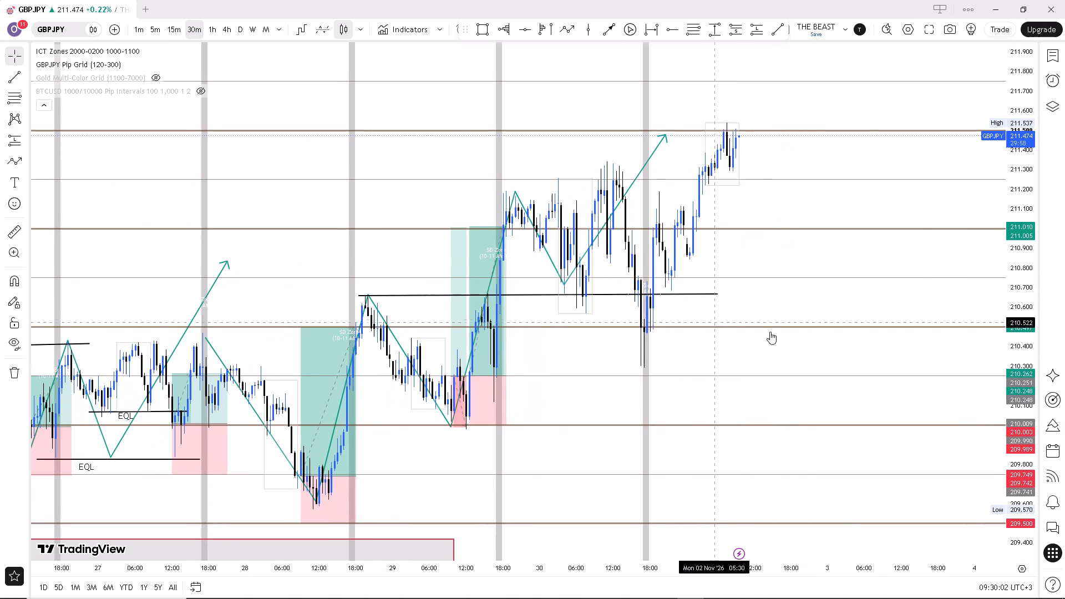
pyautogui.moveTo(591, 352); pyautogui.dragTo(595, 341)
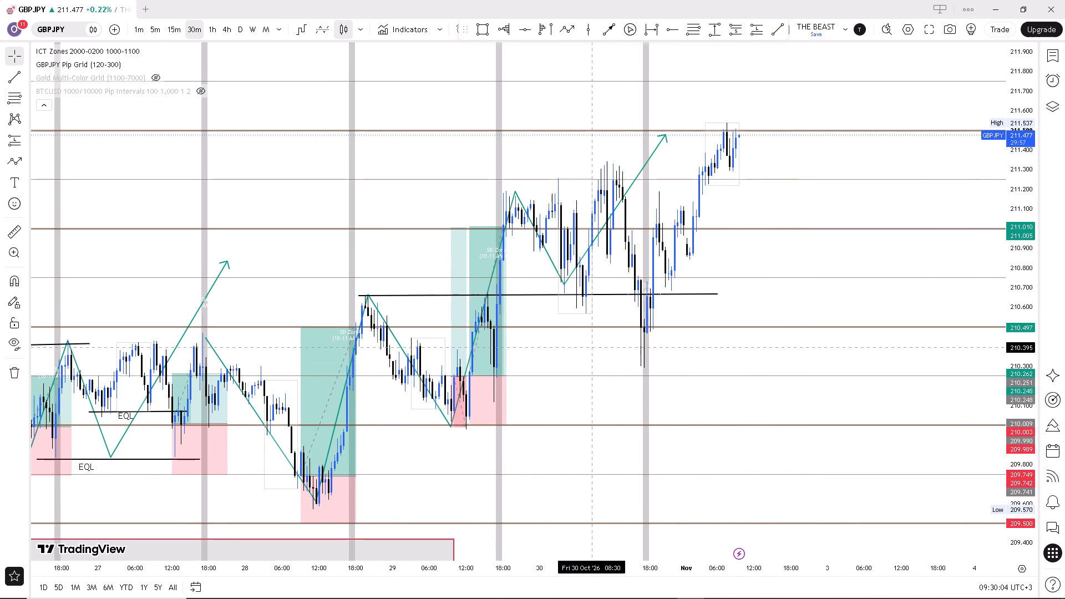
pyautogui.moveTo(595, 341); pyautogui.dragTo(597, 333)
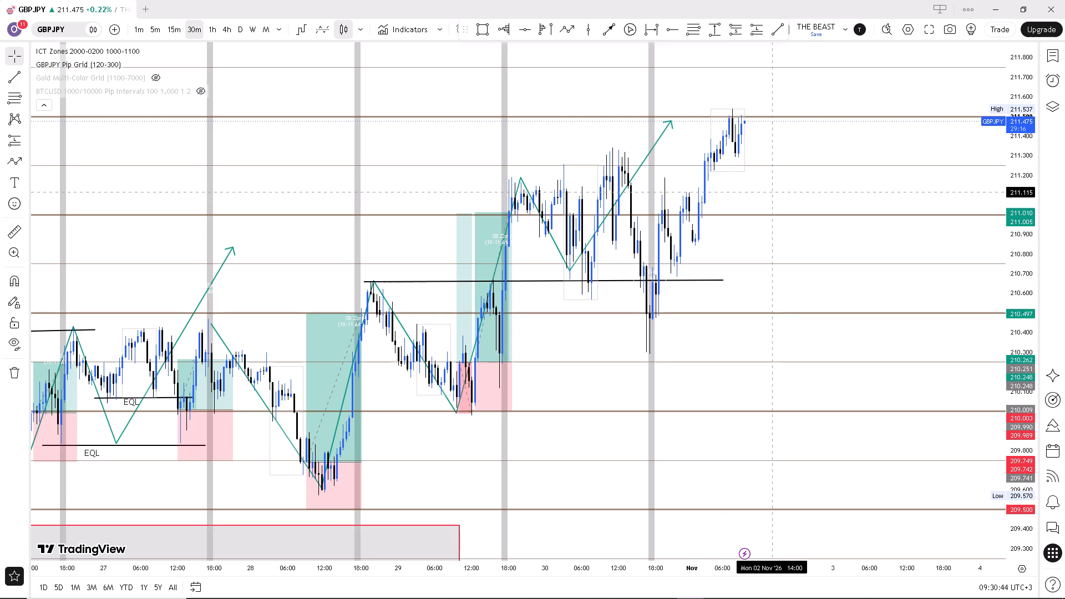
pyautogui.scroll(-4, 645, 245)
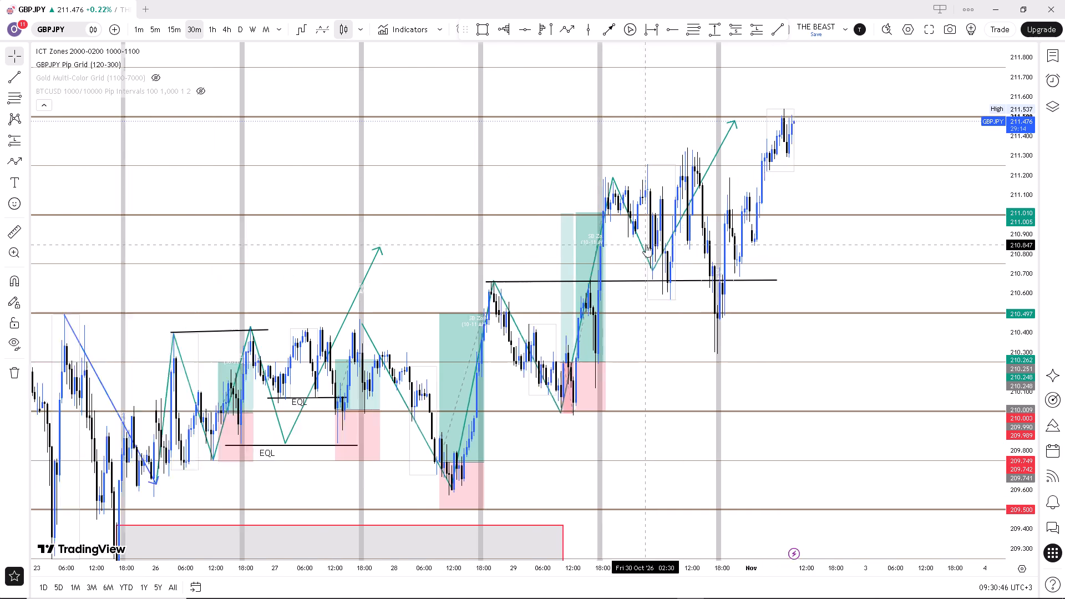
pyautogui.moveTo(401, 192); pyautogui.dragTo(635, 272)
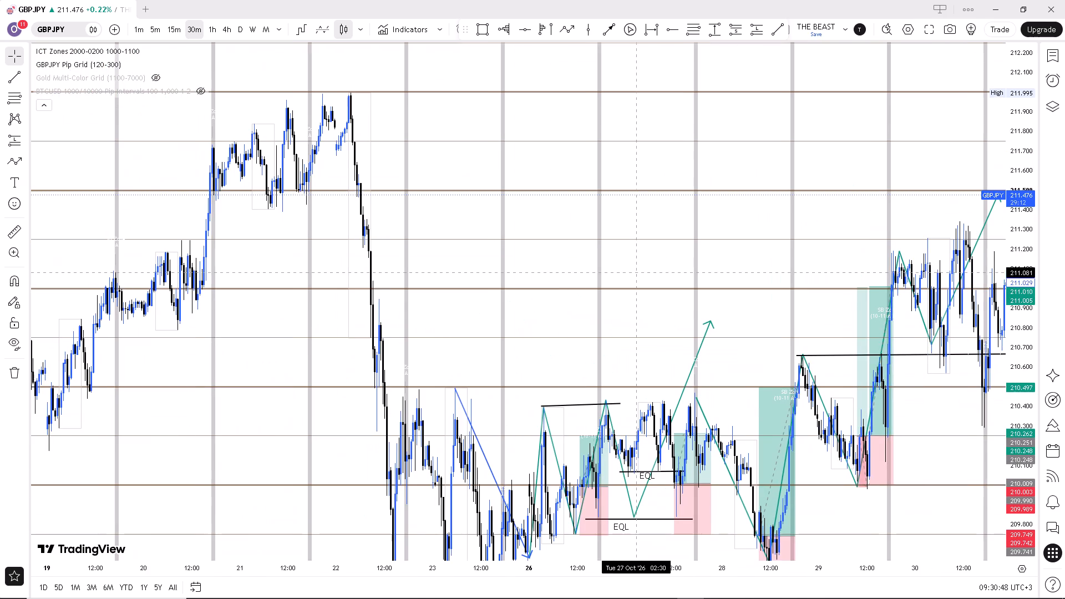
pyautogui.moveTo(519, 364); pyautogui.dragTo(563, 246)
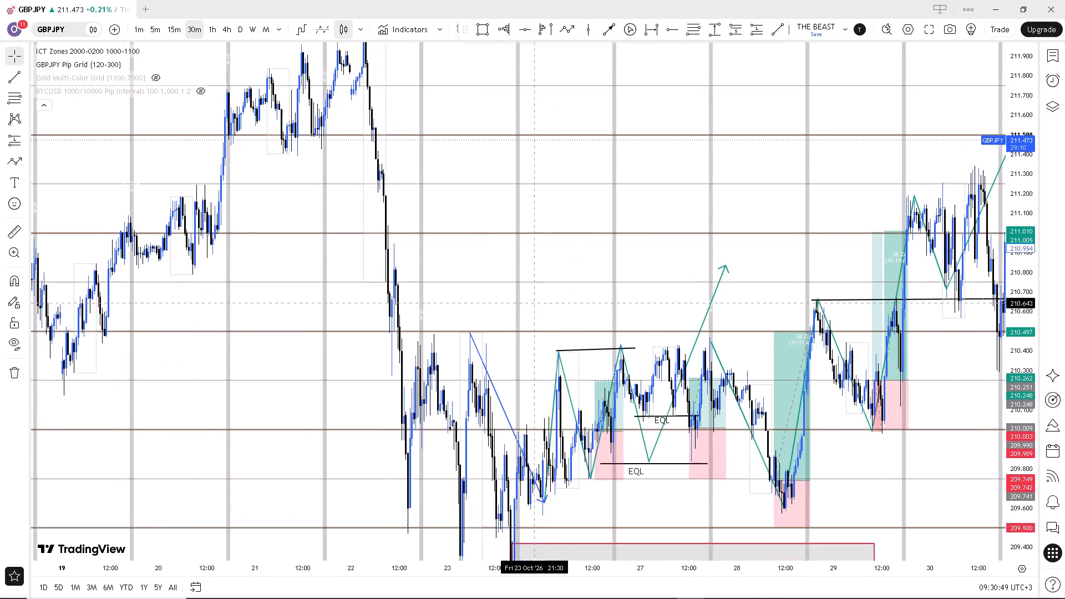
pyautogui.moveTo(563, 246); pyautogui.dragTo(683, 120)
pyautogui.scroll(-2, 298, 295)
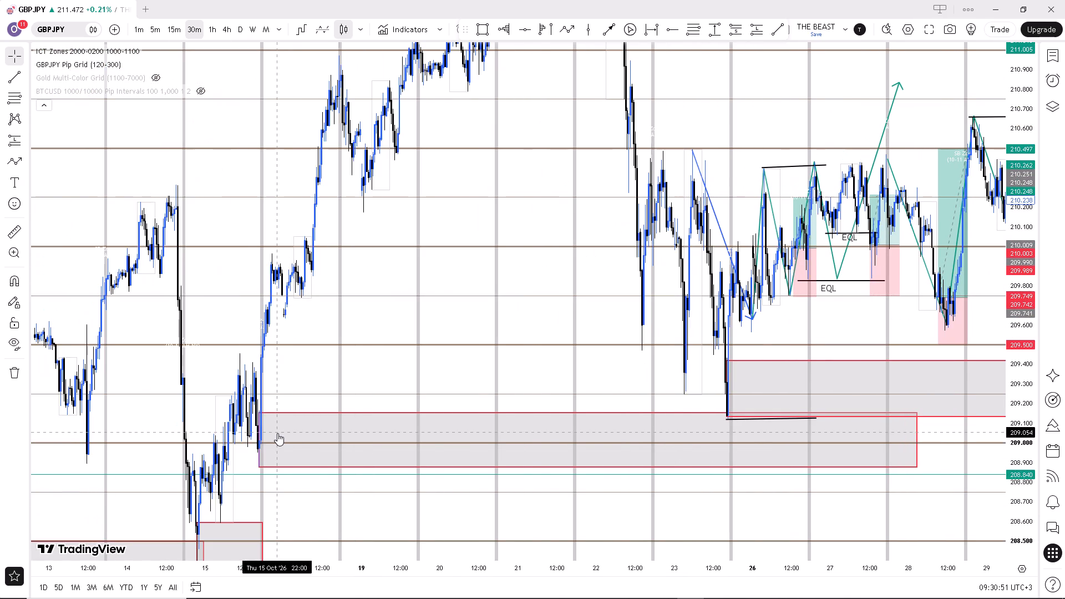
pyautogui.scroll(1, 277, 433)
pyautogui.moveTo(468, 261); pyautogui.dragTo(386, 261)
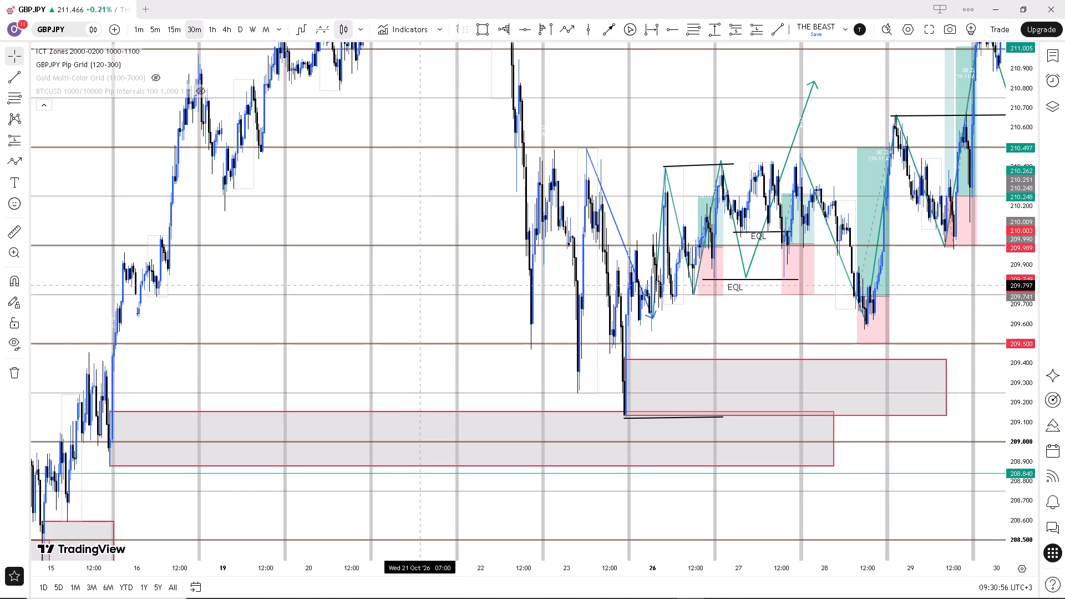
pyautogui.moveTo(423, 281); pyautogui.dragTo(576, 268)
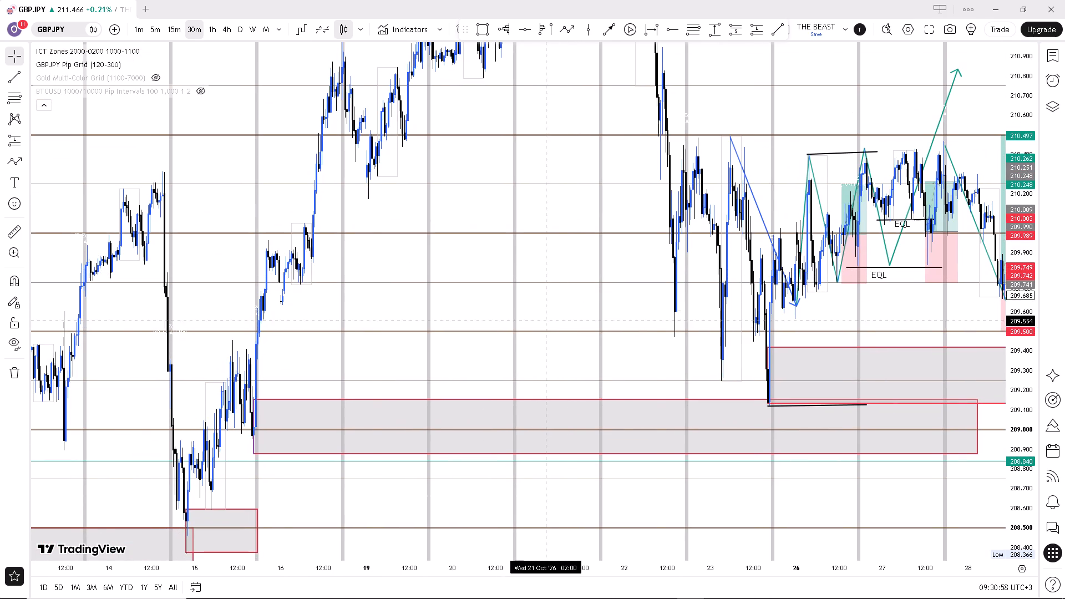
pyautogui.scroll(1, 528, 290)
pyautogui.moveTo(518, 302); pyautogui.dragTo(483, 330)
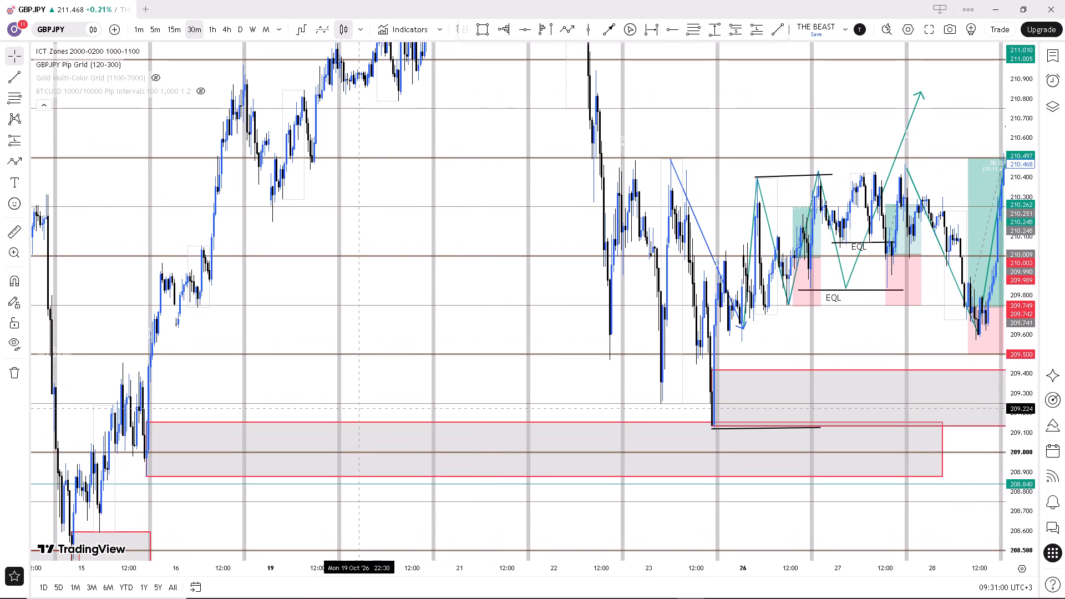
pyautogui.moveTo(419, 292); pyautogui.dragTo(318, 305)
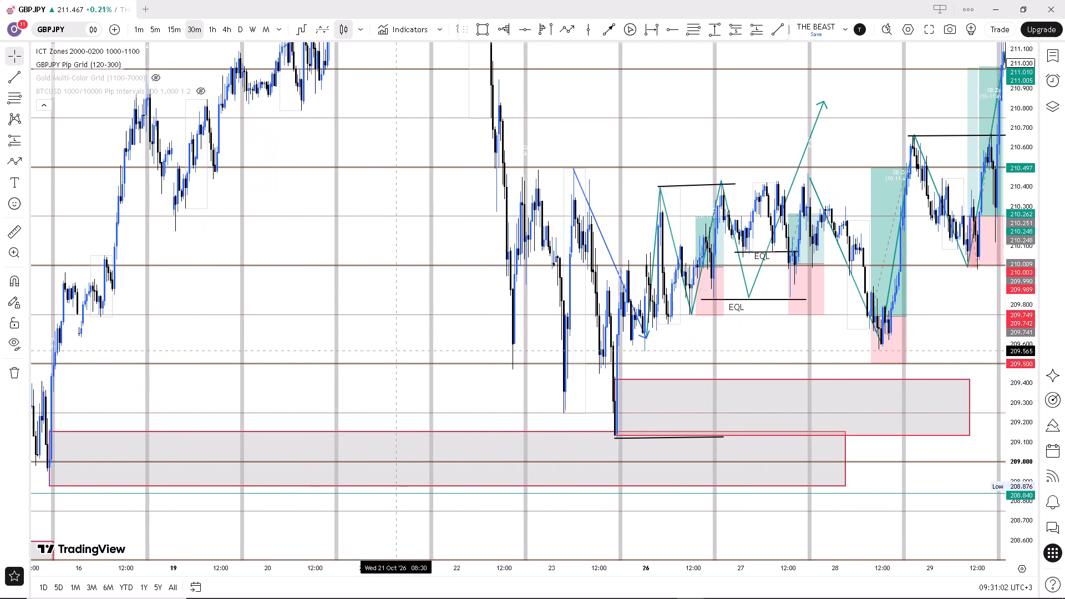
pyautogui.scroll(-3, 1025, 450)
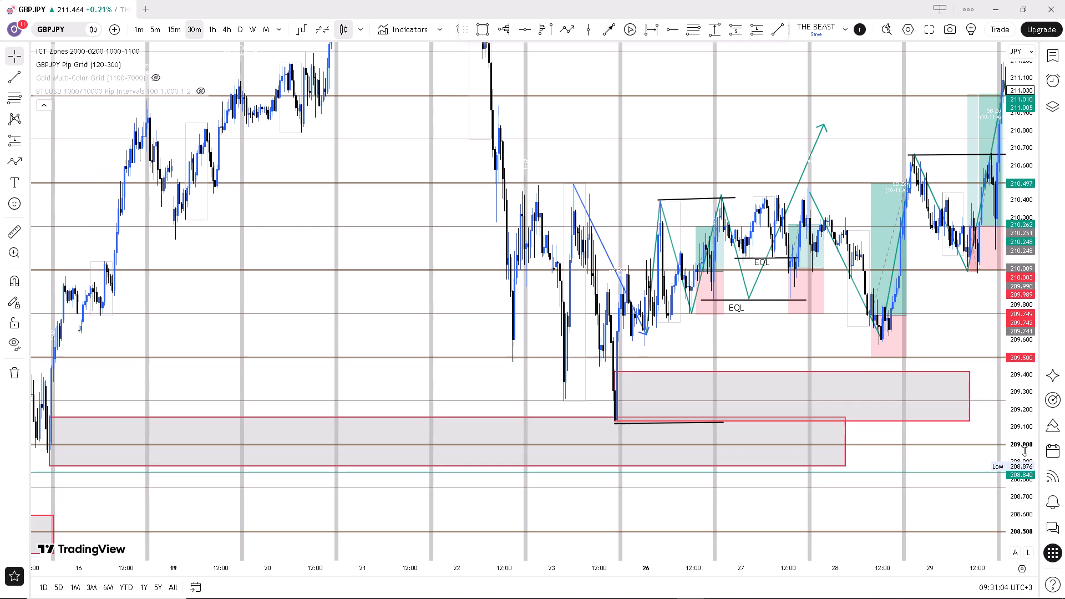
pyautogui.scroll(-5, 1025, 450)
pyautogui.scroll(-9, 768, 424)
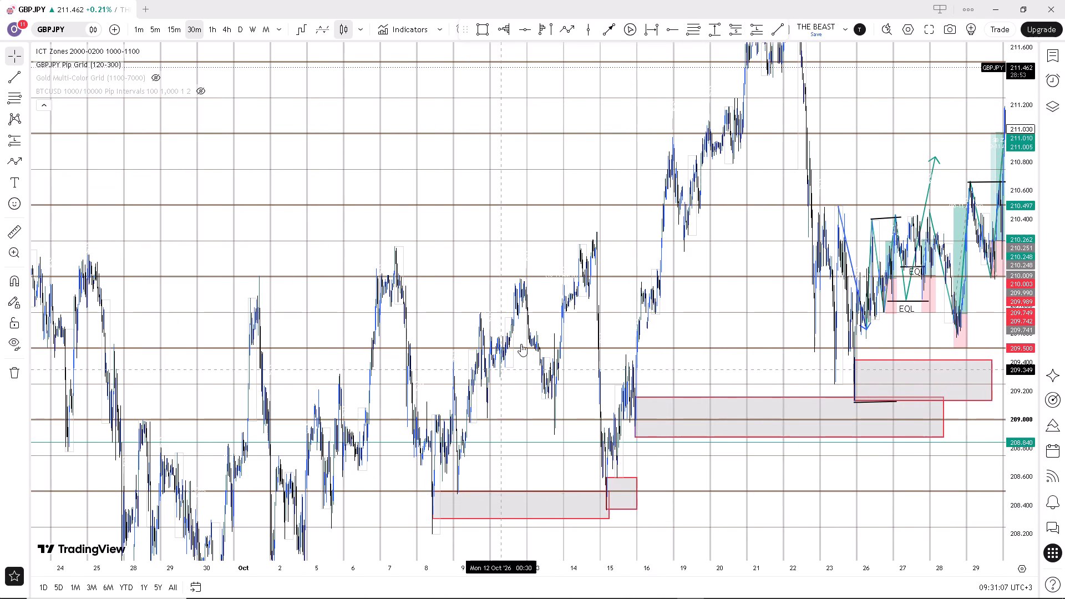
pyautogui.scroll(-1, 590, 337)
pyautogui.scroll(4, 742, 285)
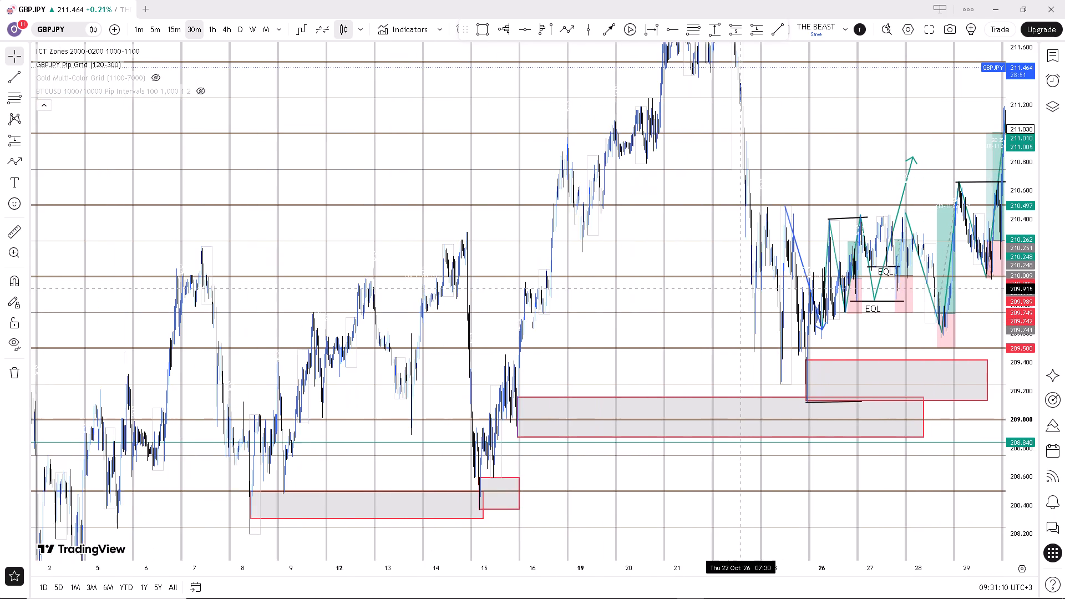
pyautogui.scroll(1, 741, 288)
pyautogui.scroll(4, 631, 261)
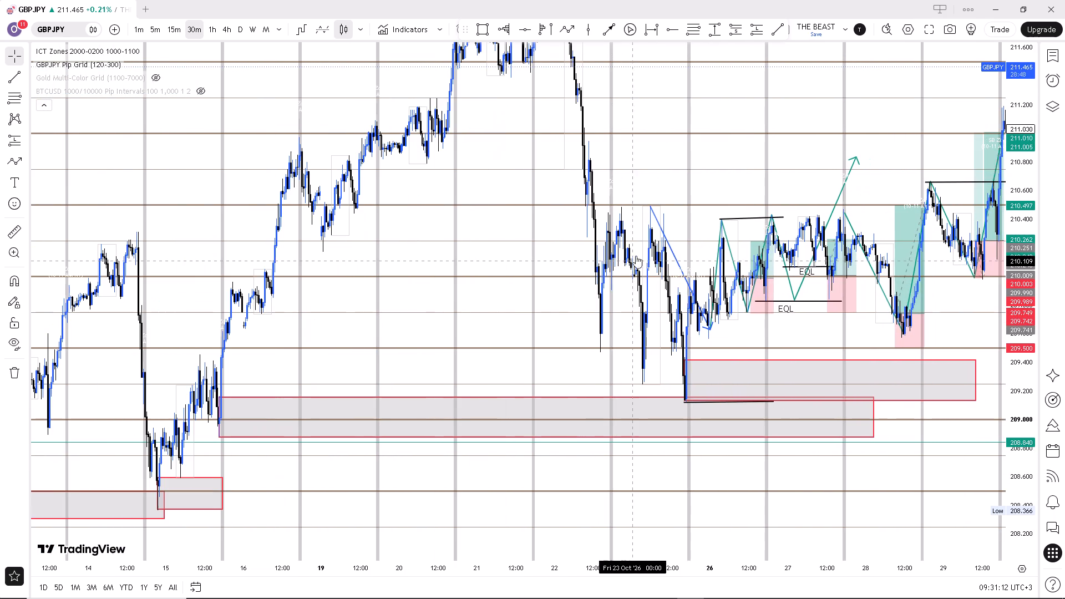
# Examine price action from 23 October to 2 November around the long positions and the line from the 28 October high.
pyautogui.moveTo(750, 149); pyautogui.dragTo(520, 181)
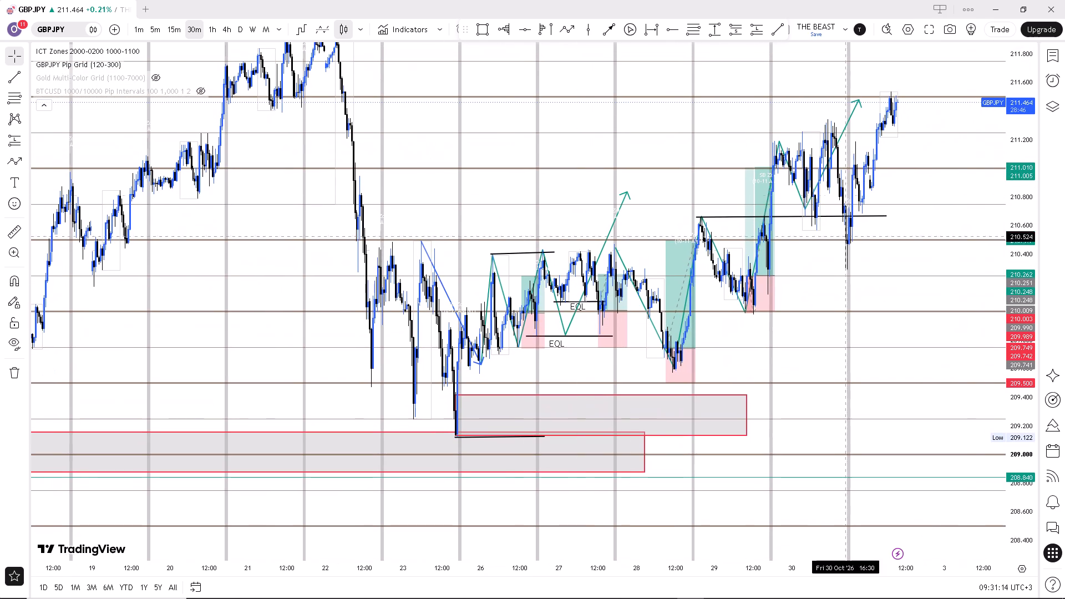
pyautogui.scroll(6, 1020, 200)
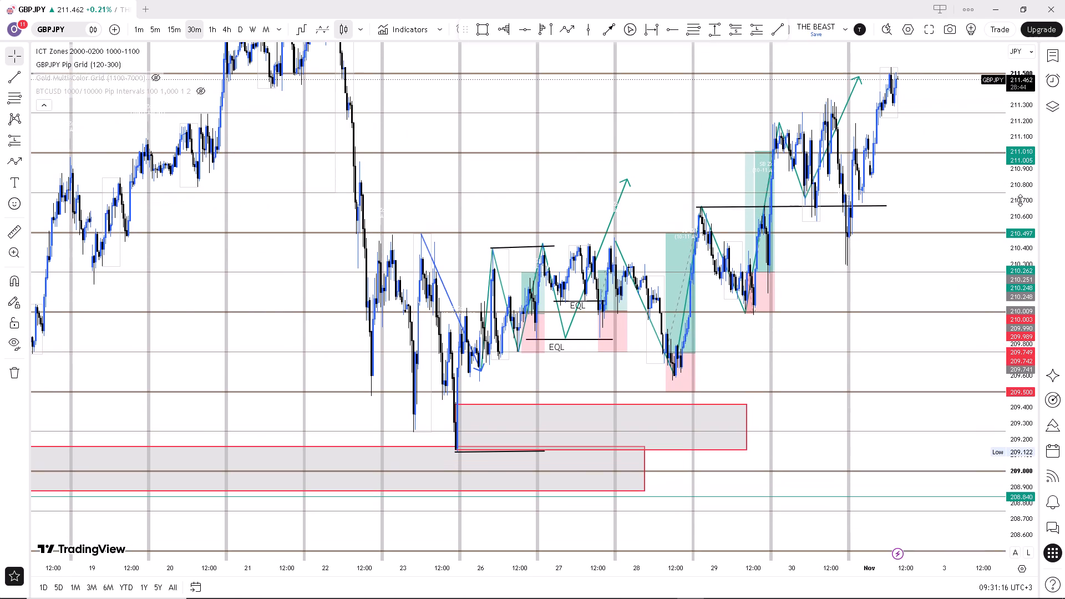
pyautogui.scroll(4, 1020, 200)
pyautogui.scroll(2, 669, 216)
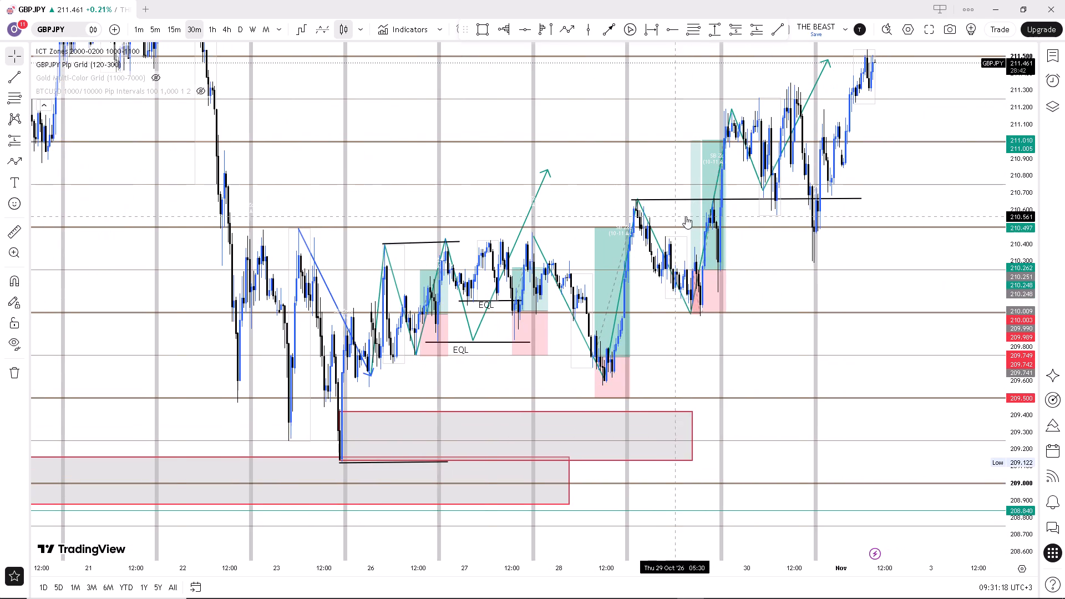
pyautogui.scroll(1, 694, 216)
pyautogui.scroll(2, 763, 232)
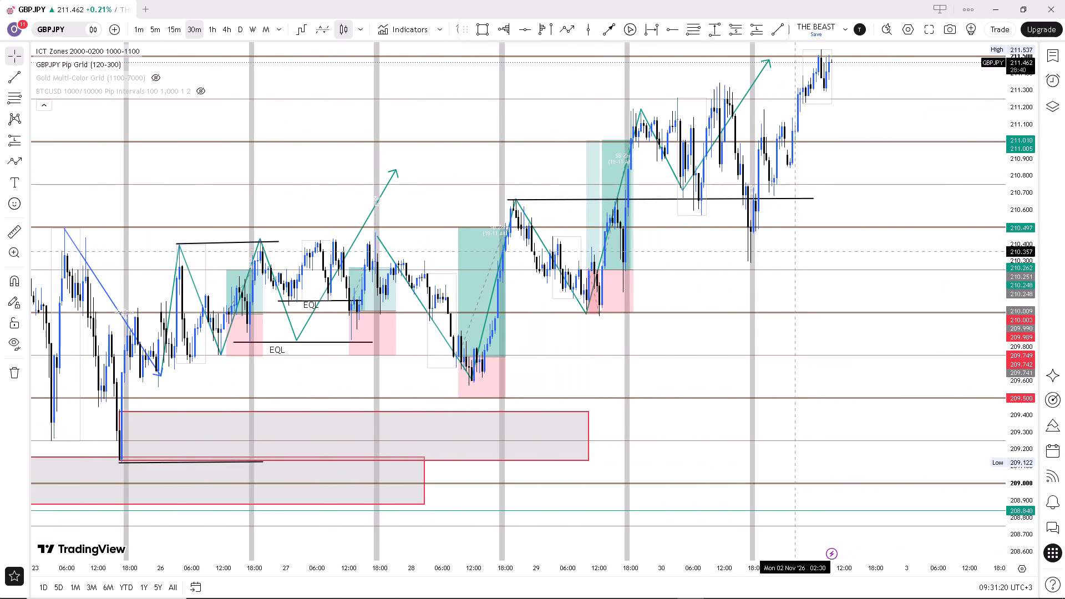
# Examine price action from 26 October to 2 November around the long positions, the 210.66 line and the green swing path.
pyautogui.scroll(1, 795, 263)
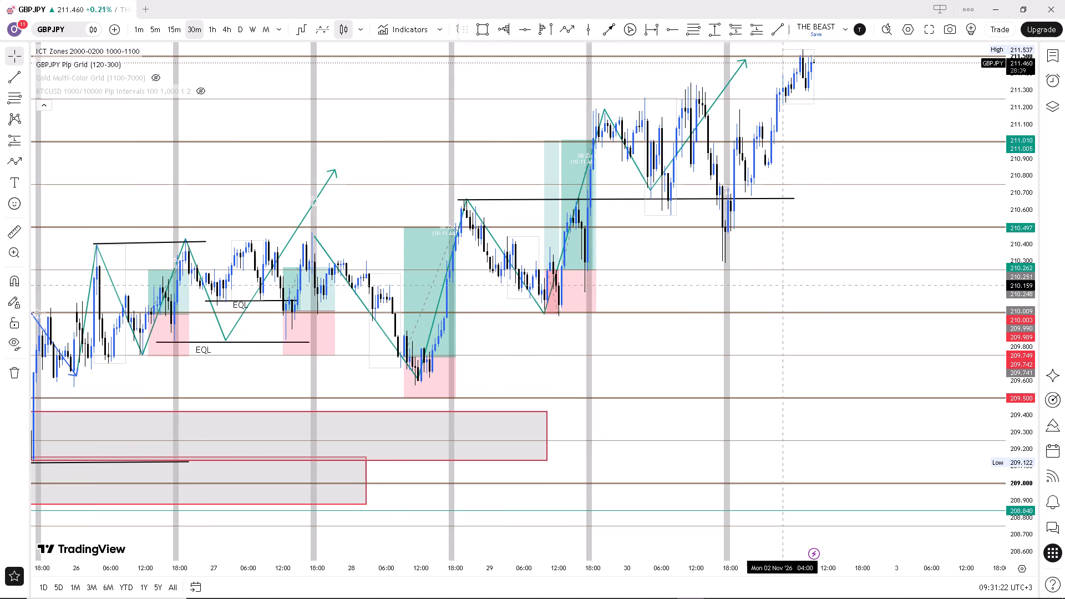
pyautogui.moveTo(784, 283); pyautogui.dragTo(880, 356)
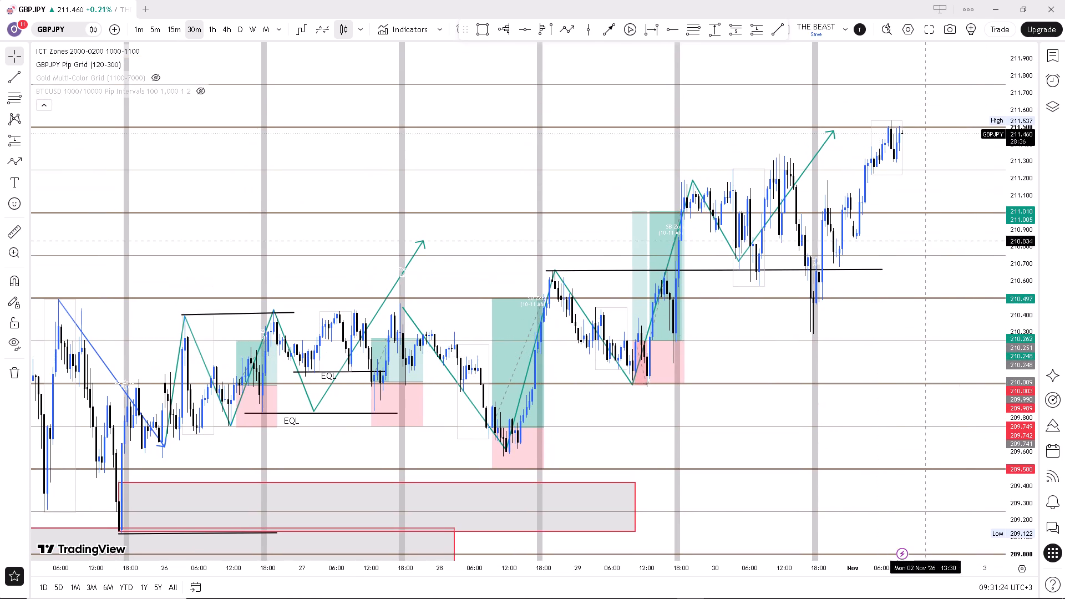
pyautogui.scroll(1, 1018, 271)
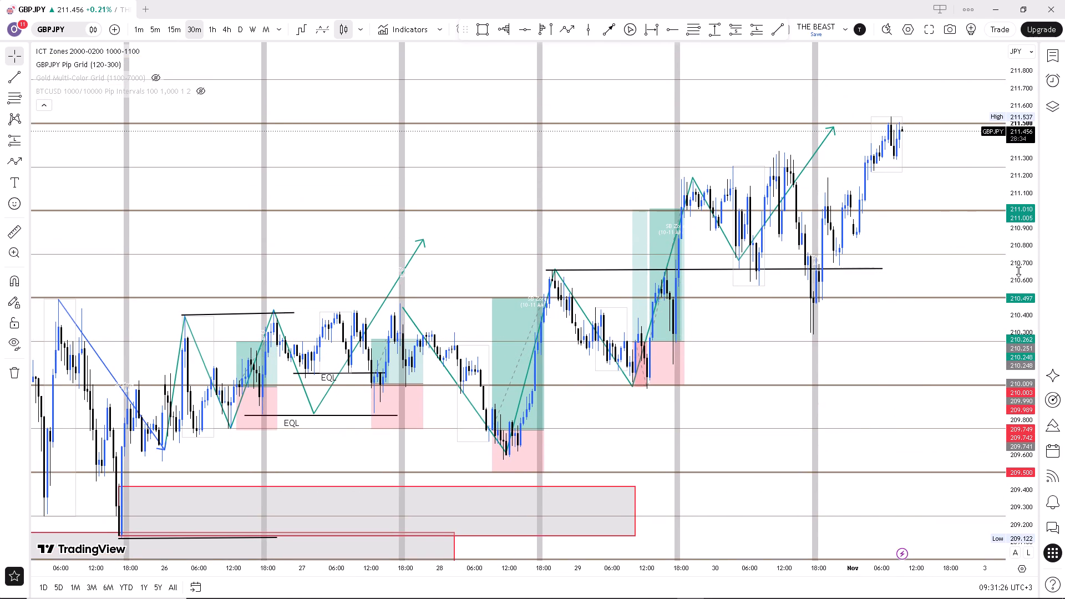
pyautogui.scroll(2, 1018, 271)
pyautogui.moveTo(887, 323); pyautogui.dragTo(812, 326)
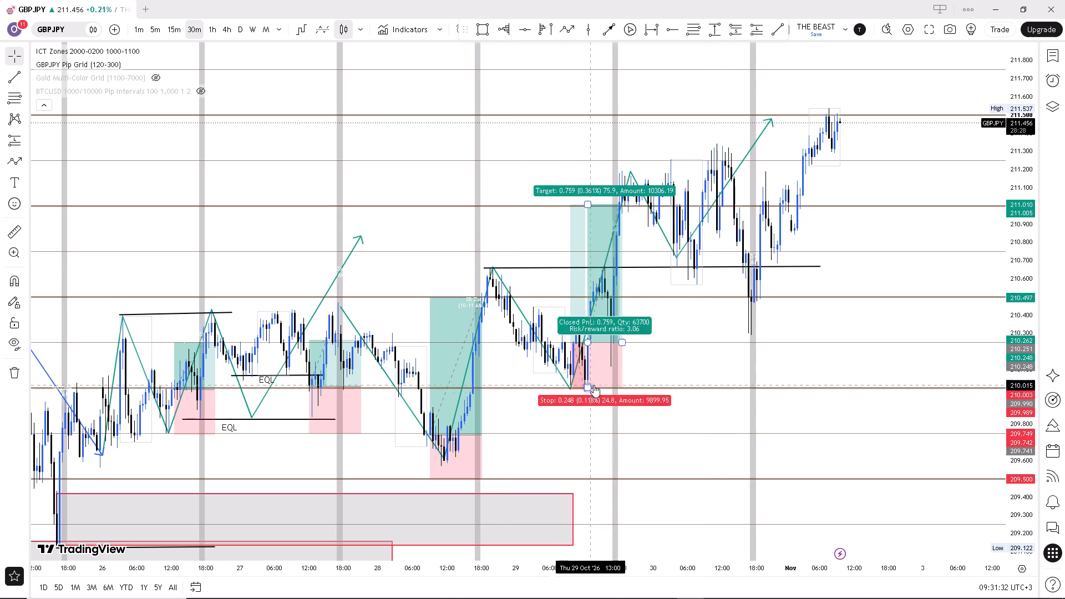
pyautogui.moveTo(647, 363); pyautogui.dragTo(549, 378)
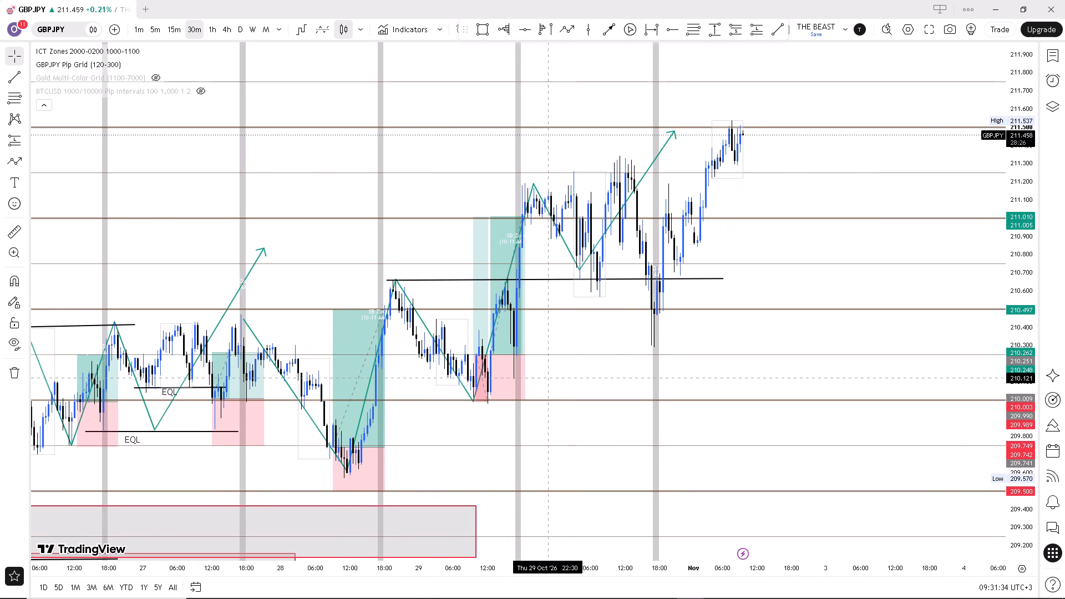
pyautogui.moveTo(579, 372); pyautogui.dragTo(594, 339)
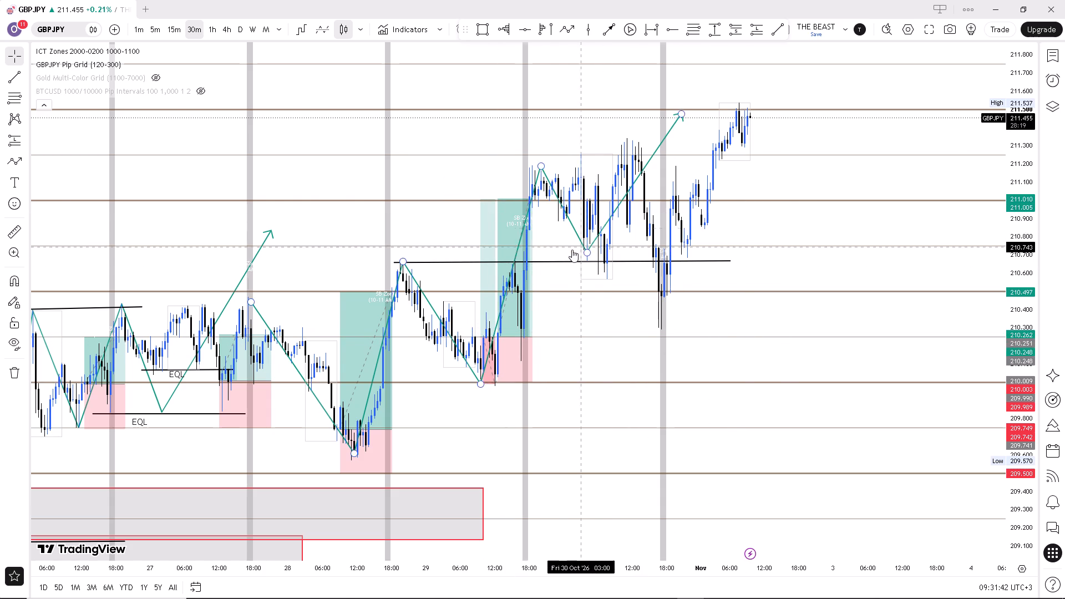
pyautogui.moveTo(735, 222); pyautogui.dragTo(668, 263)
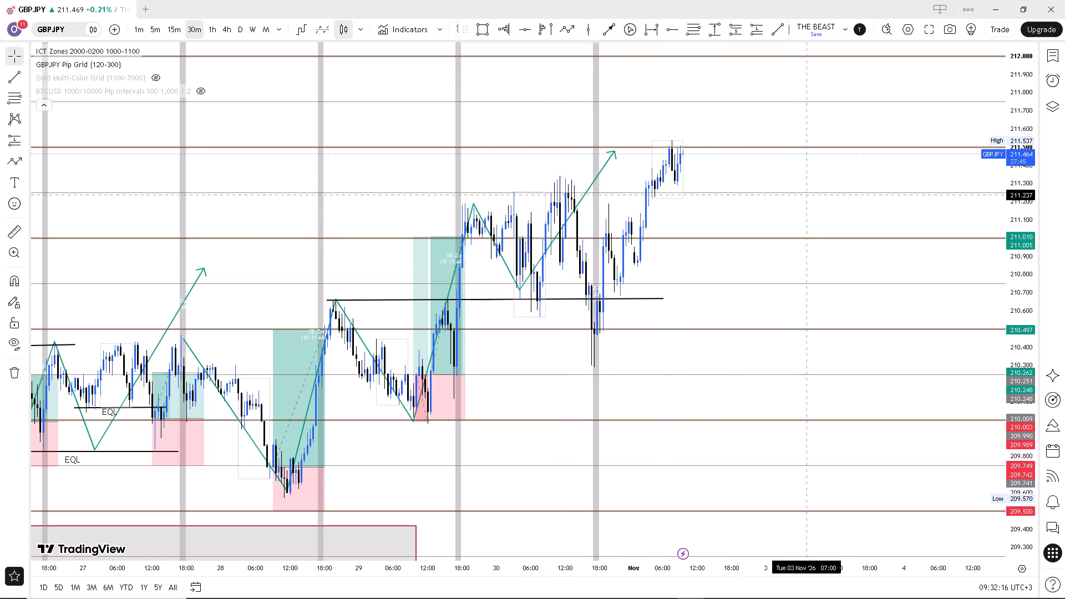
pyautogui.moveTo(720, 204); pyautogui.dragTo(719, 205)
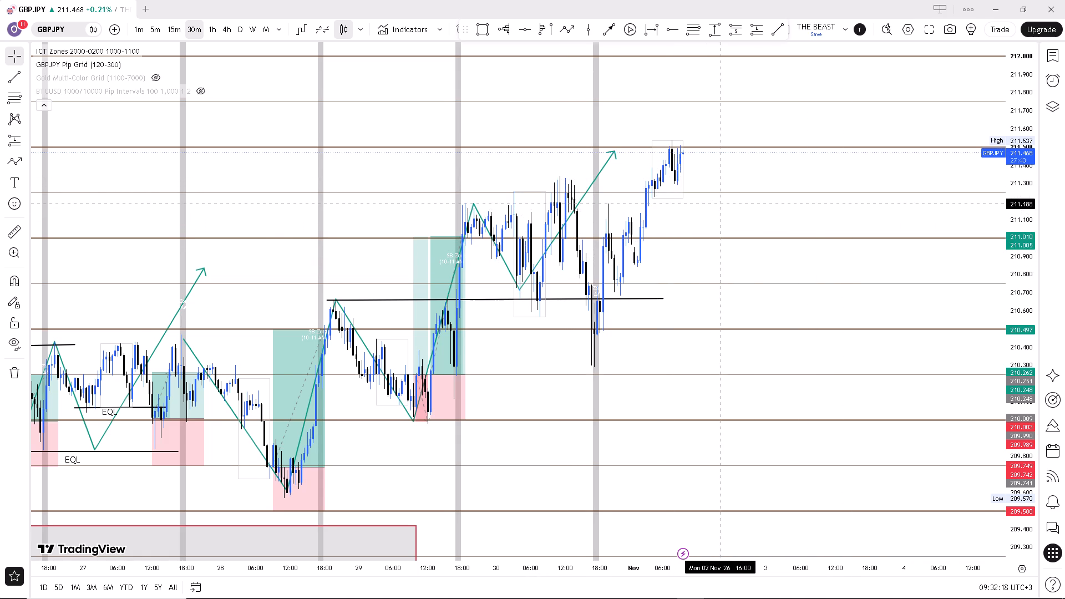
pyautogui.moveTo(719, 205); pyautogui.dragTo(665, 219)
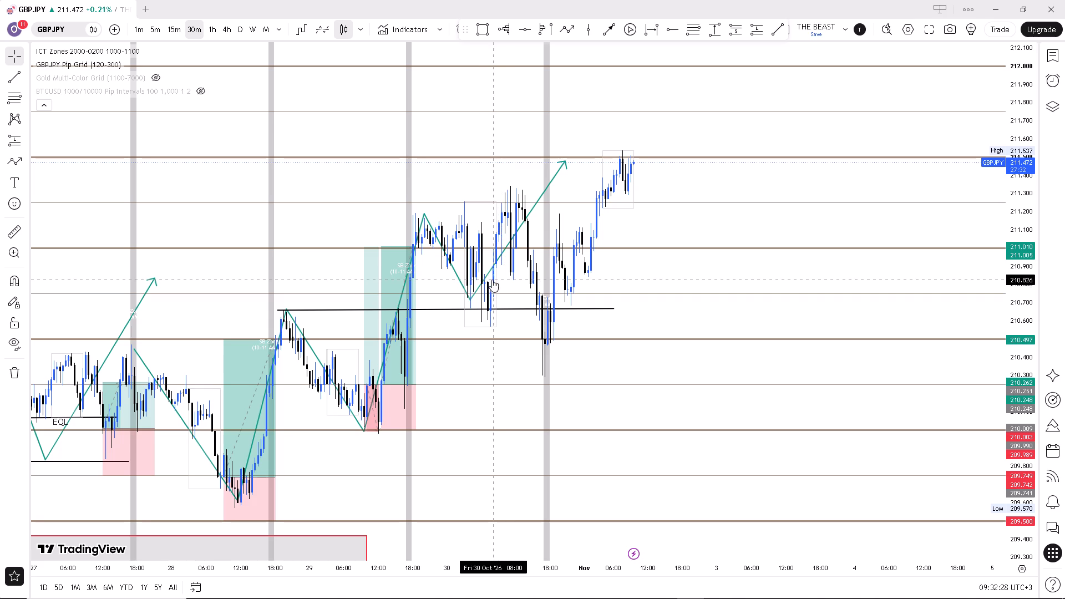
# Move the green swing path's arrow tip to about 211.56 near midday on 30 October, just above the 211.500 grid level.
pyautogui.scroll(1, 504, 275)
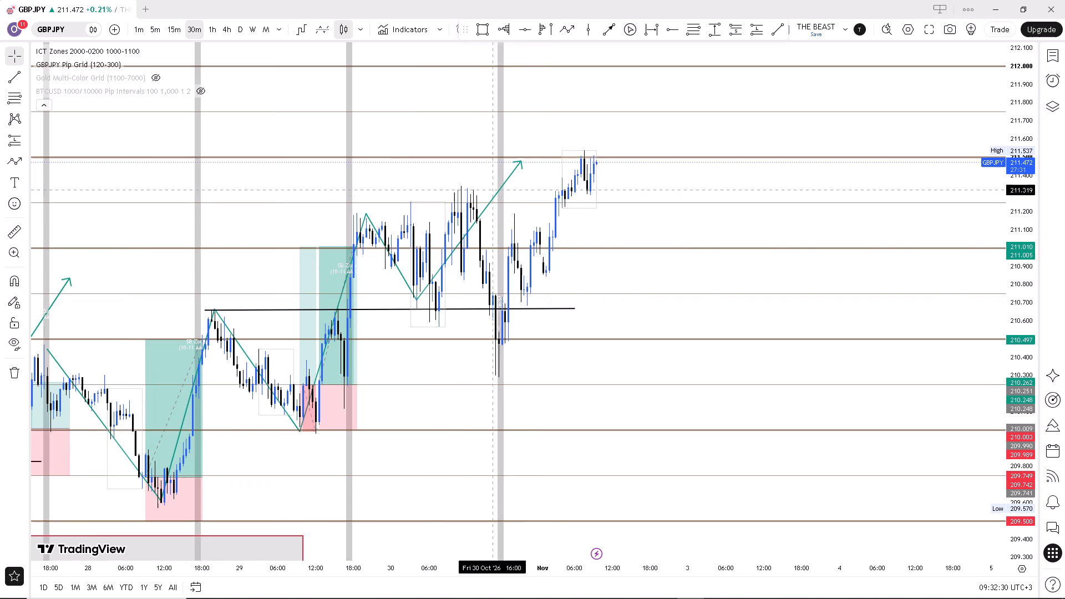
pyautogui.moveTo(521, 160); pyautogui.dragTo(485, 156)
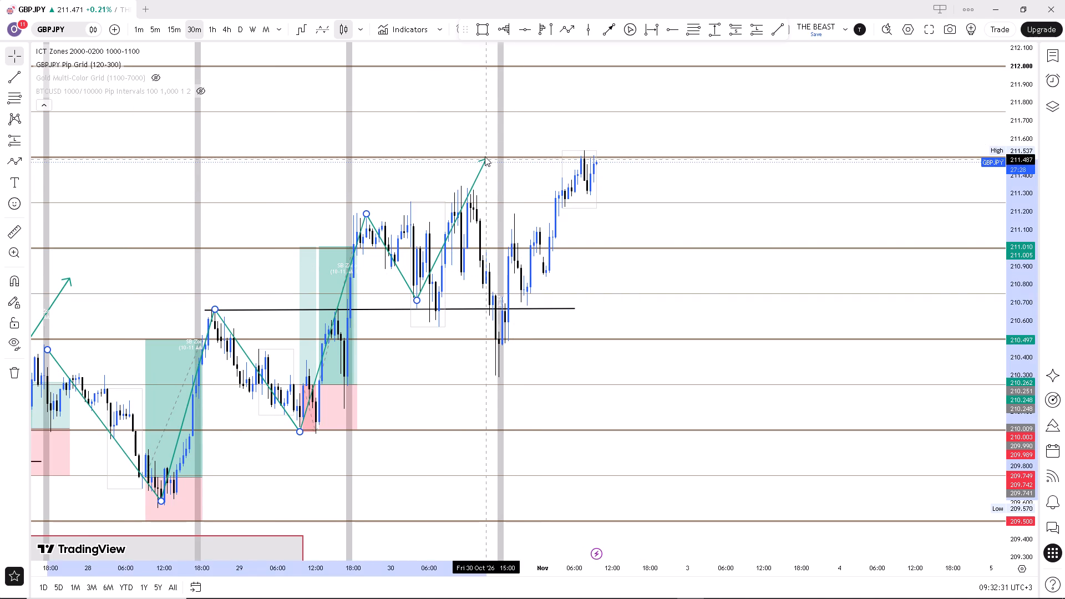
pyautogui.moveTo(485, 156); pyautogui.dragTo(471, 146)
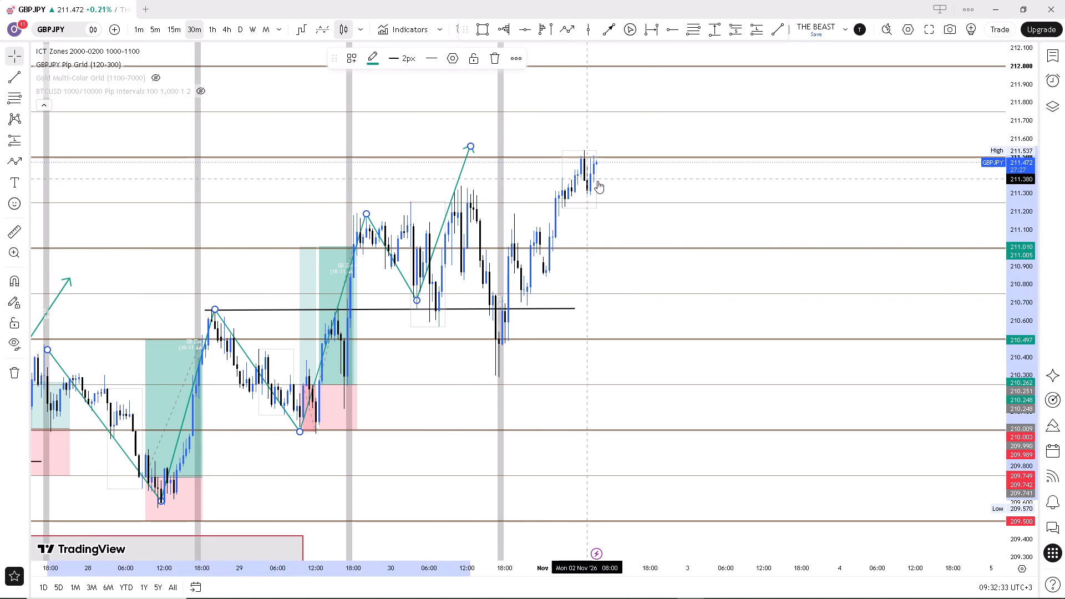
pyautogui.click(646, 175)
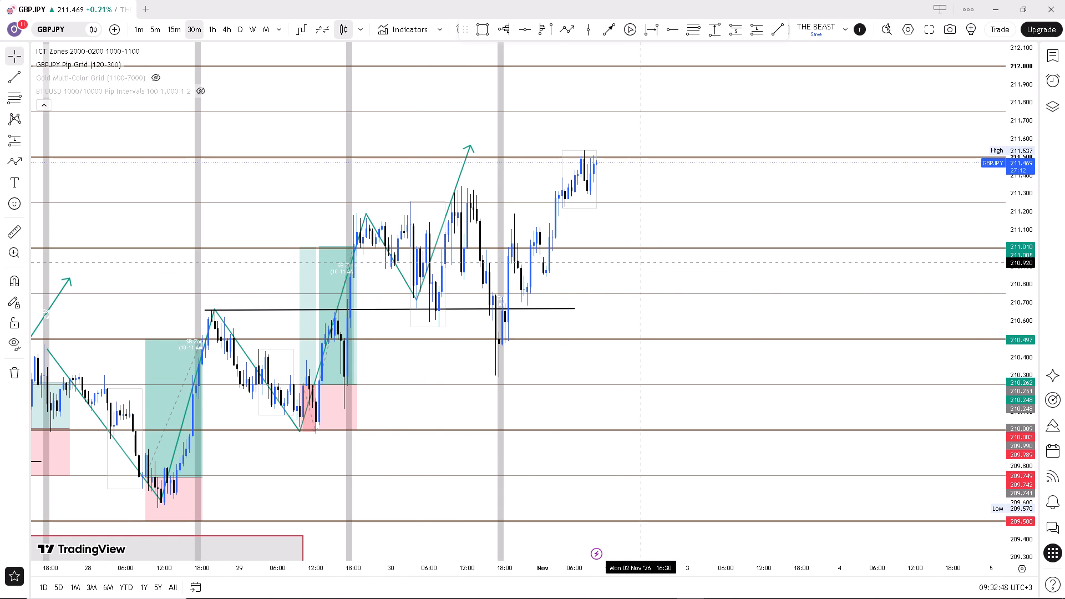
# Draw a rectangle zone from 210.496 on 29 October 16:00 down to 210.088 on 2 November 11:30.
pyautogui.scroll(-1, 642, 262)
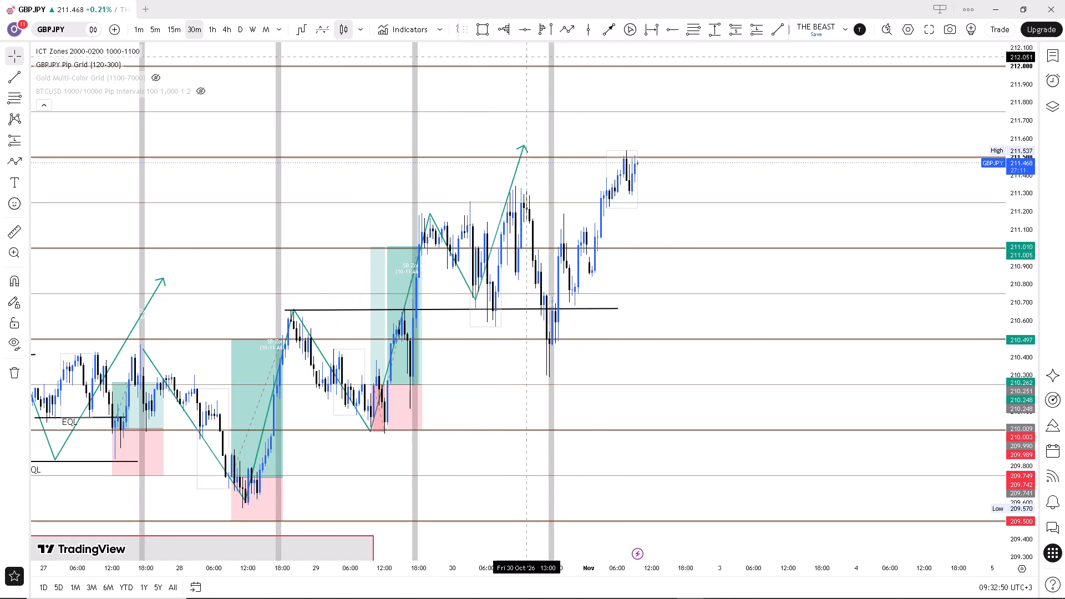
pyautogui.click(482, 36)
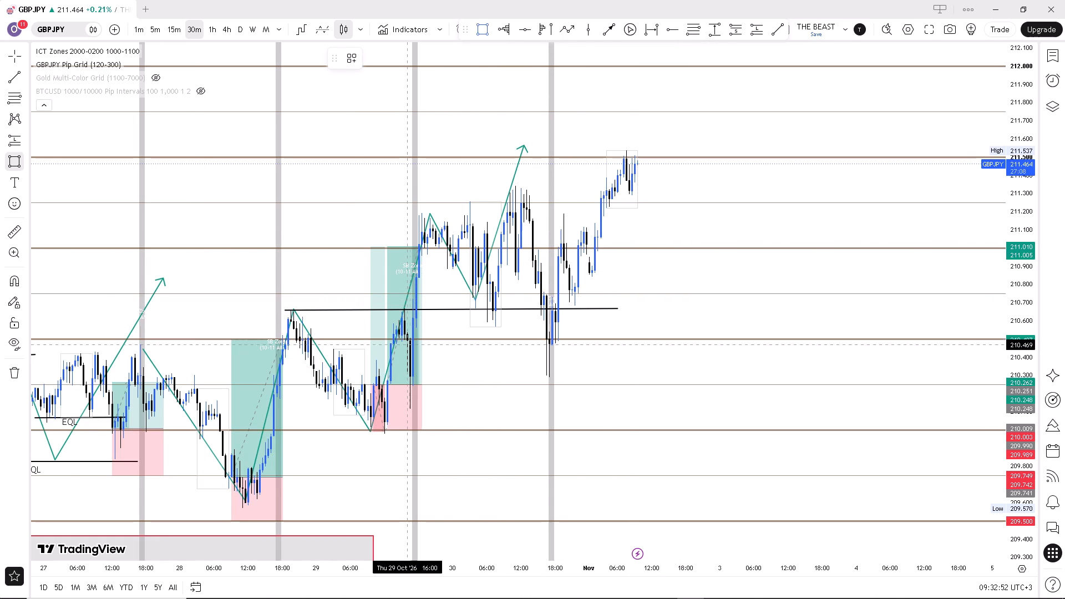
pyautogui.click(407, 339)
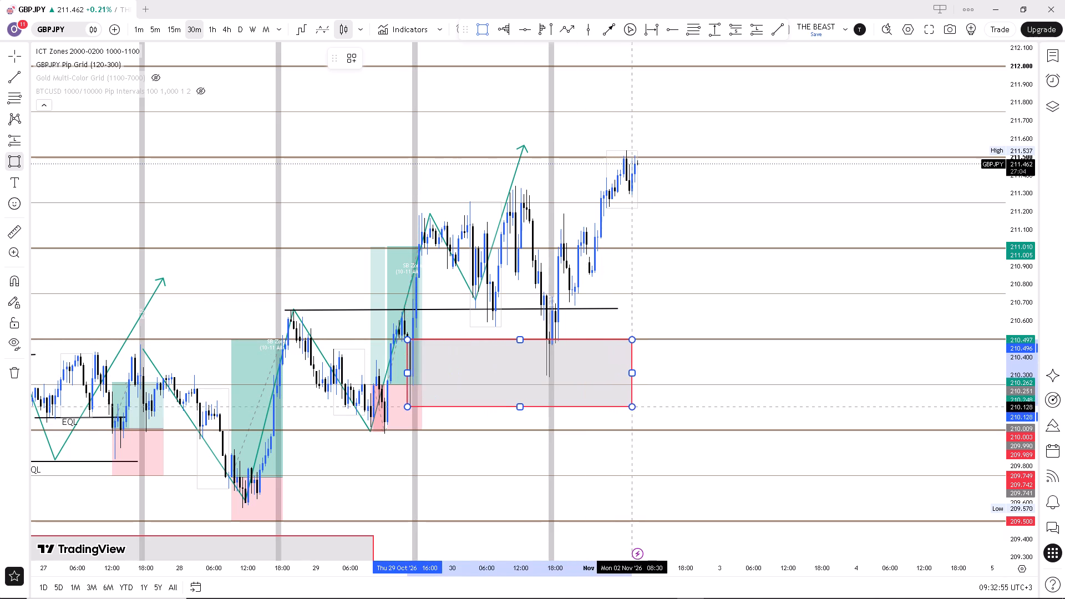
pyautogui.click(648, 414)
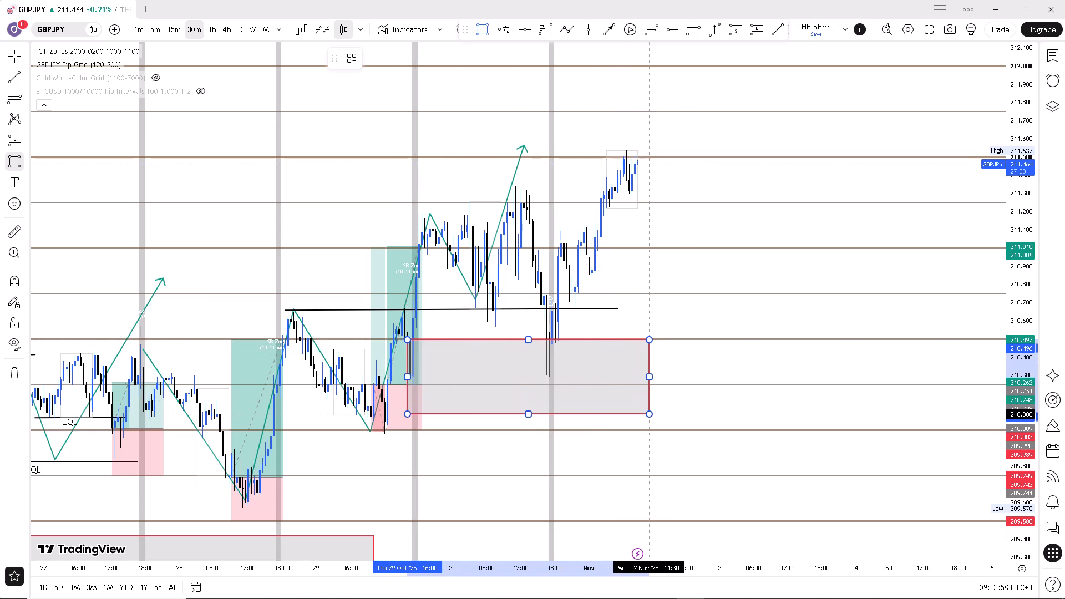
pyautogui.click(683, 402)
# Compare the new zone with the earlier shaded zones, EQL lines and long positions from 23 October to 2 November.
pyautogui.moveTo(576, 454); pyautogui.dragTo(753, 385)
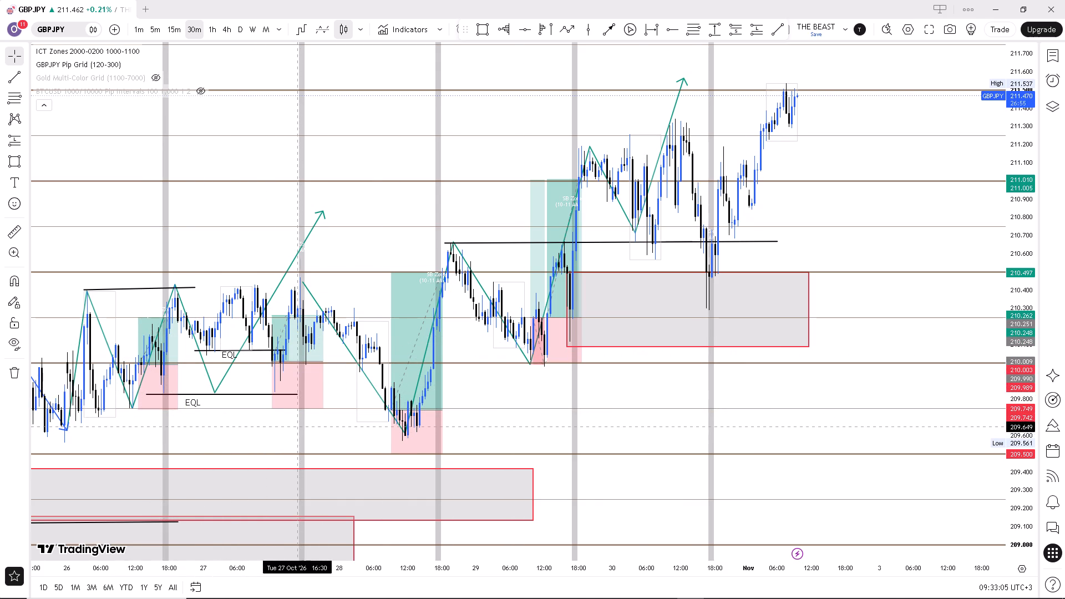
pyautogui.moveTo(217, 429); pyautogui.dragTo(321, 388)
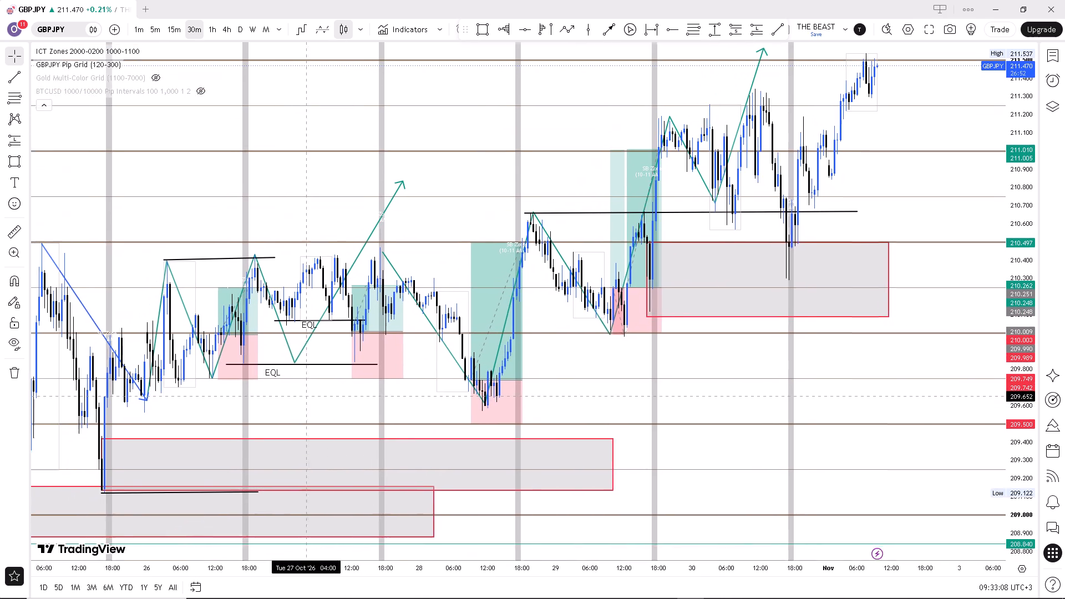
pyautogui.moveTo(321, 388); pyautogui.dragTo(322, 388)
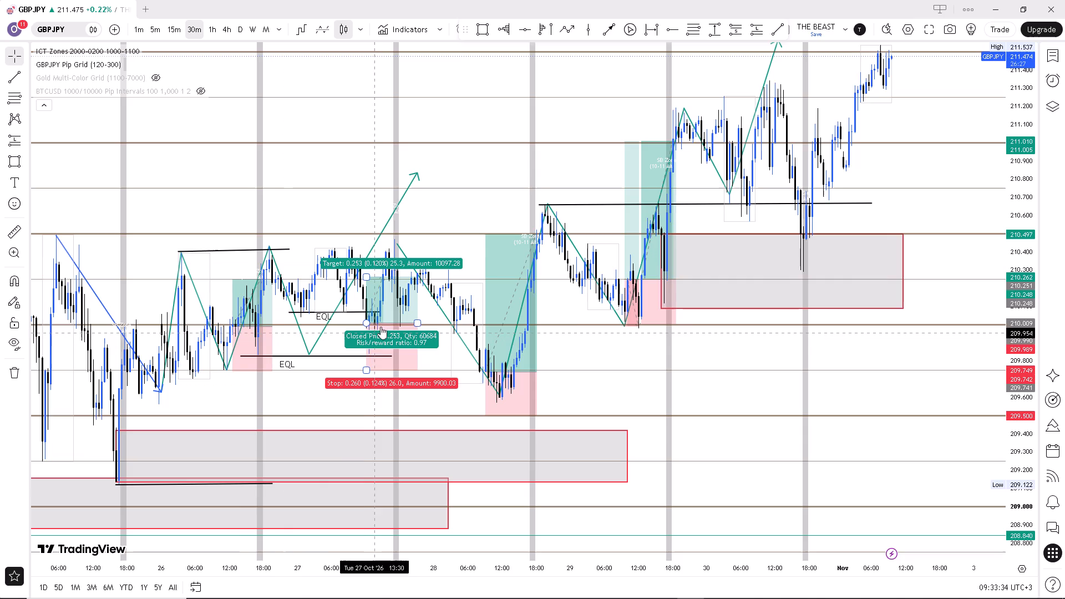
pyautogui.moveTo(446, 252); pyautogui.dragTo(342, 252)
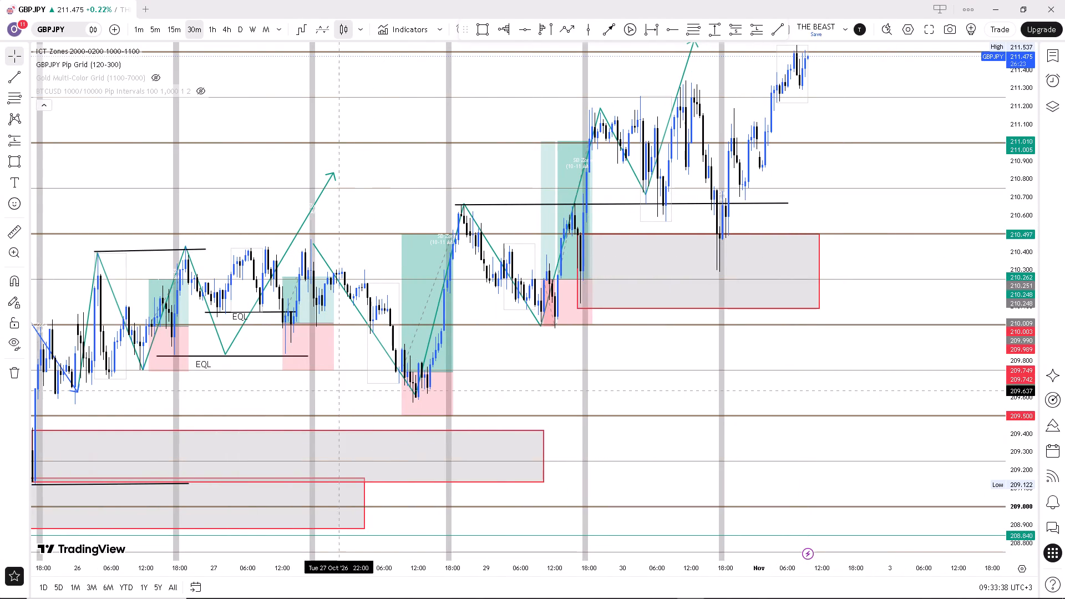
pyautogui.moveTo(291, 402); pyautogui.dragTo(318, 383)
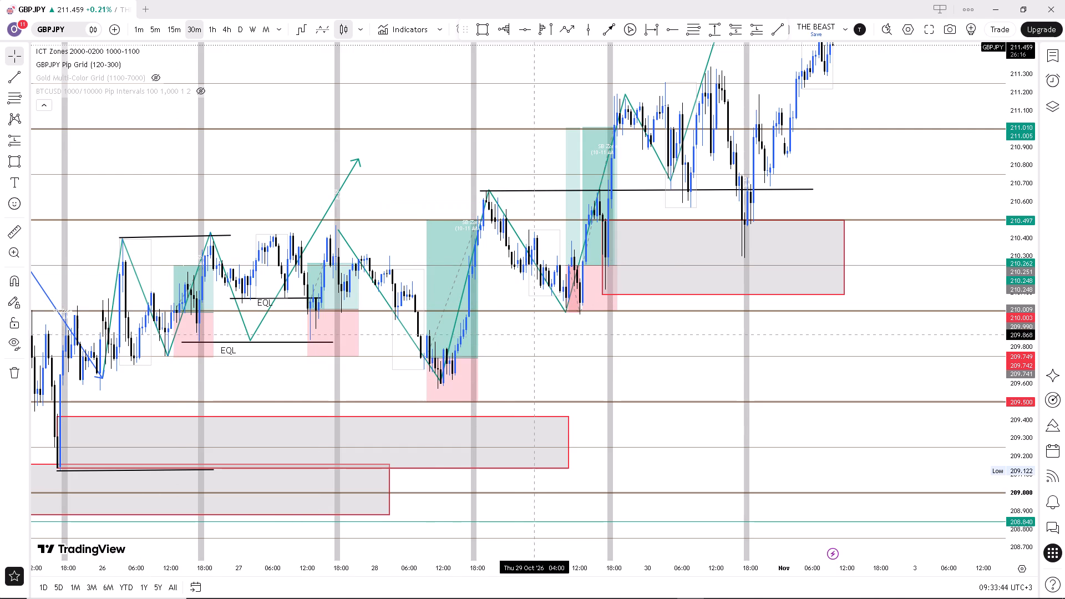
pyautogui.moveTo(546, 330); pyautogui.dragTo(434, 373)
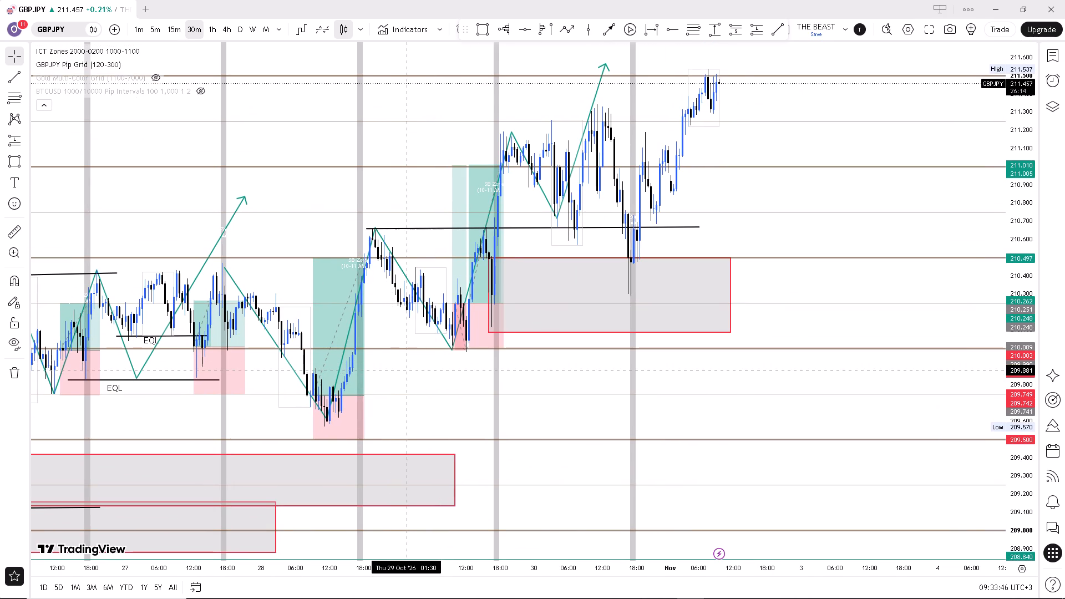
pyautogui.scroll(1, 409, 371)
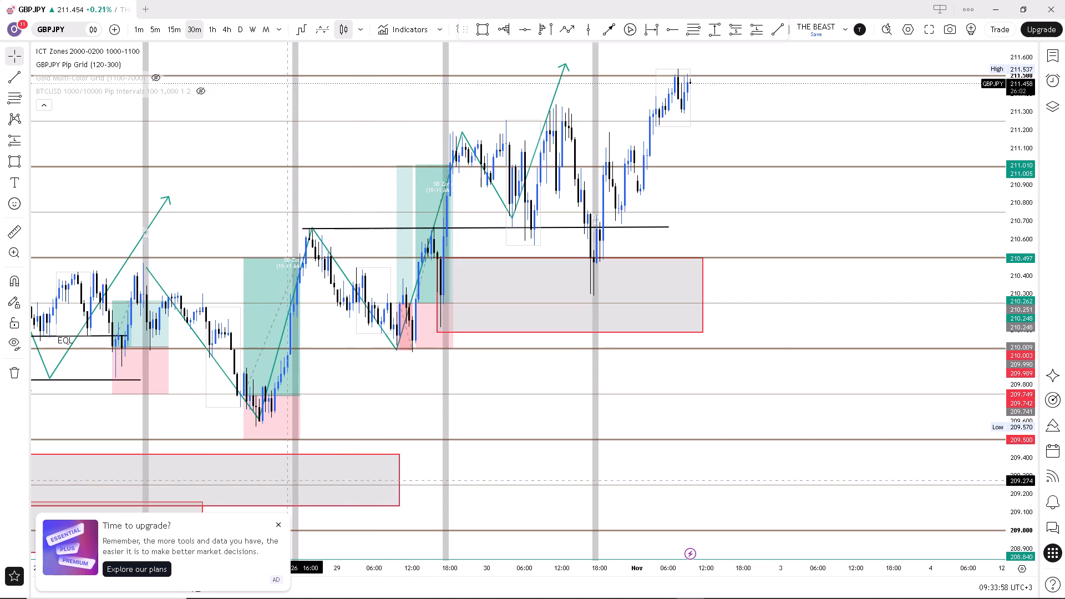
pyautogui.click(277, 525)
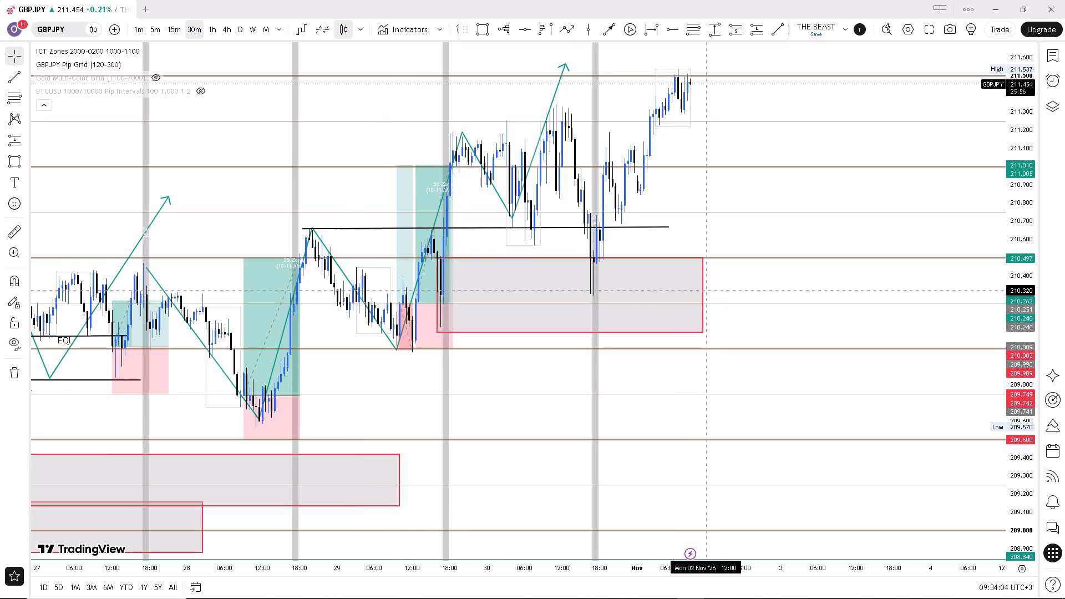
# Set the start edge of the 210.496–210.088 zone to 16:30 on 29 October.
pyautogui.click(439, 298)
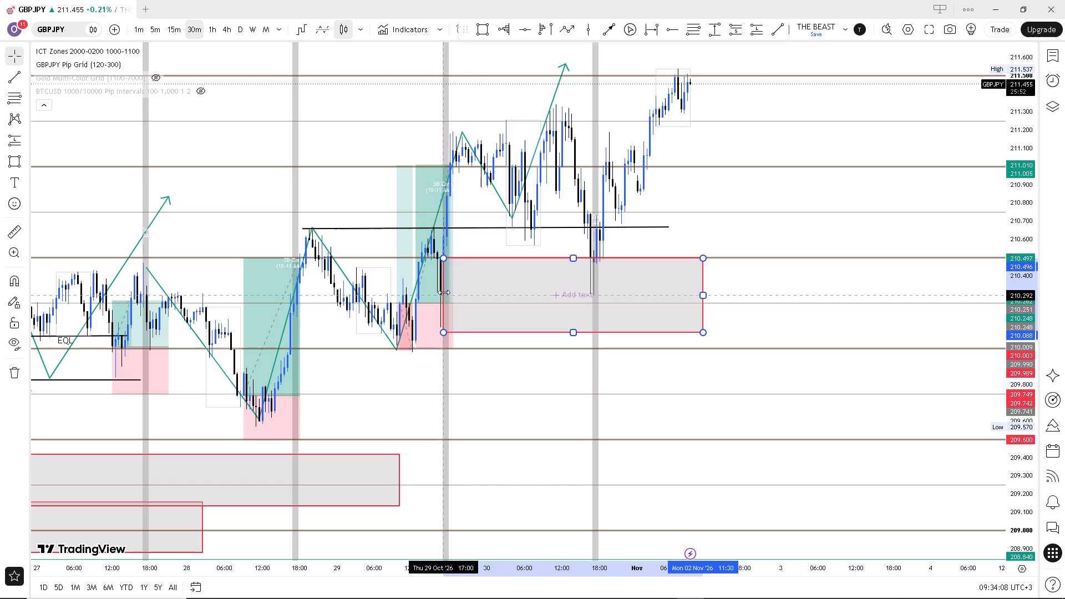
pyautogui.click(437, 296)
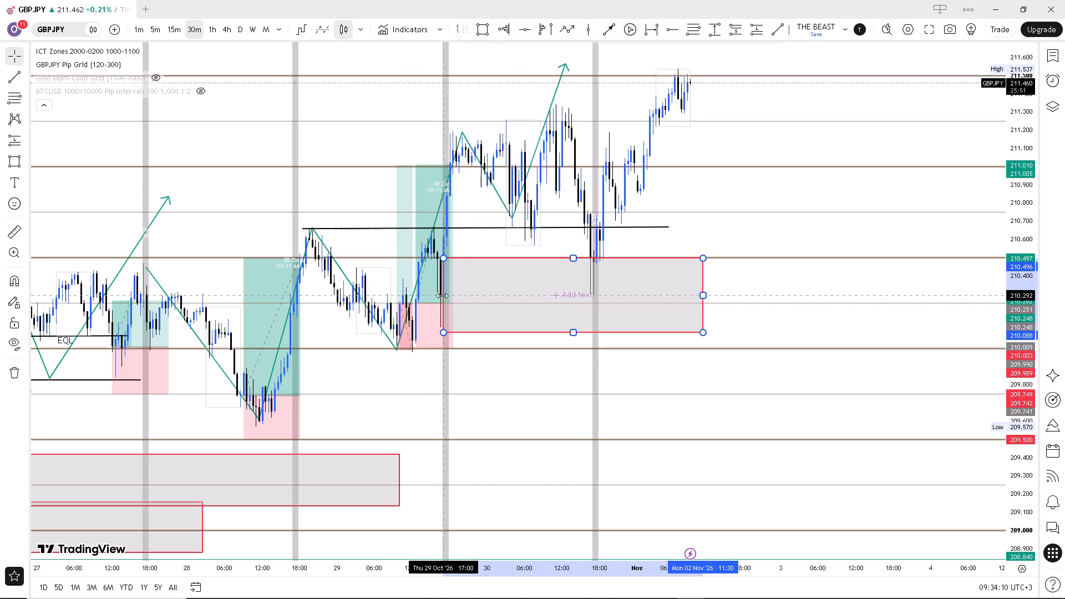
pyautogui.click(471, 235)
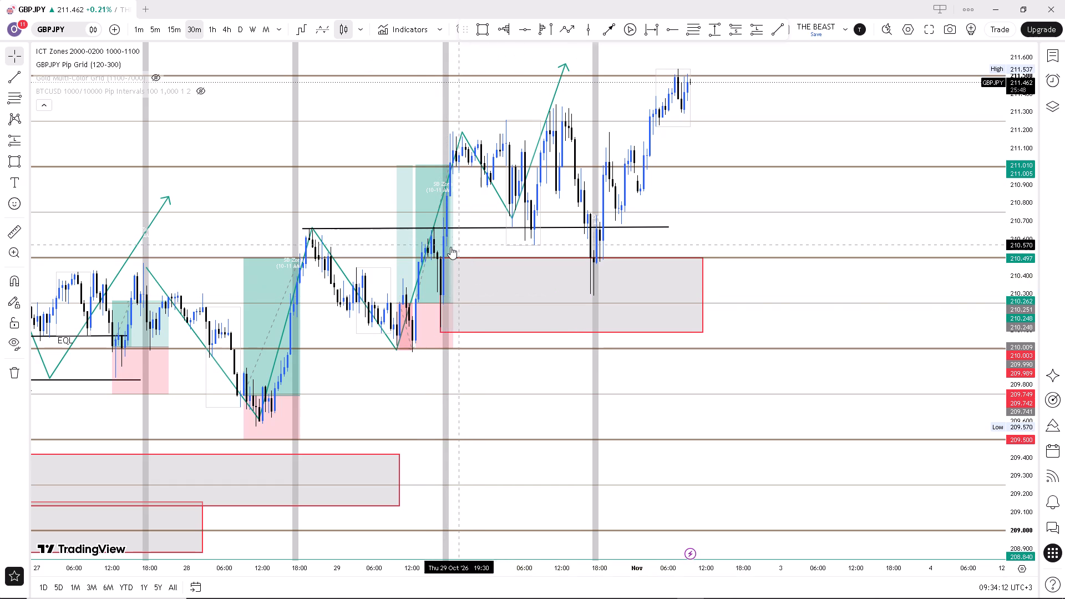
pyautogui.click(704, 283)
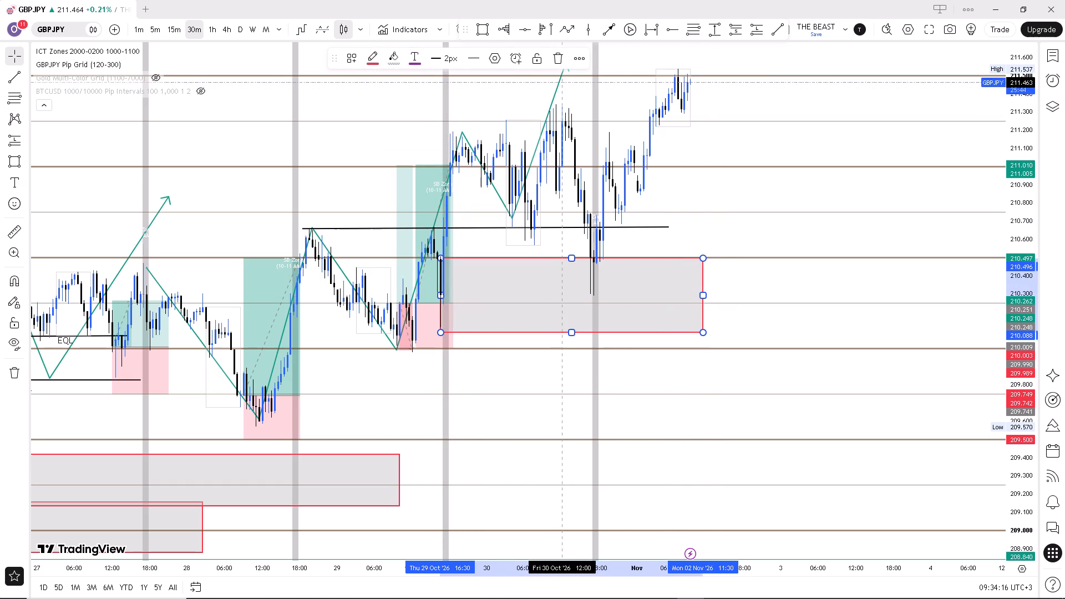
# Draw a horizontal trend line at about 210.56 from 29 October 17:30 to about 15:00 on 30 October, under the 30 October low.
pyautogui.moveTo(720, 194); pyautogui.dragTo(723, 189)
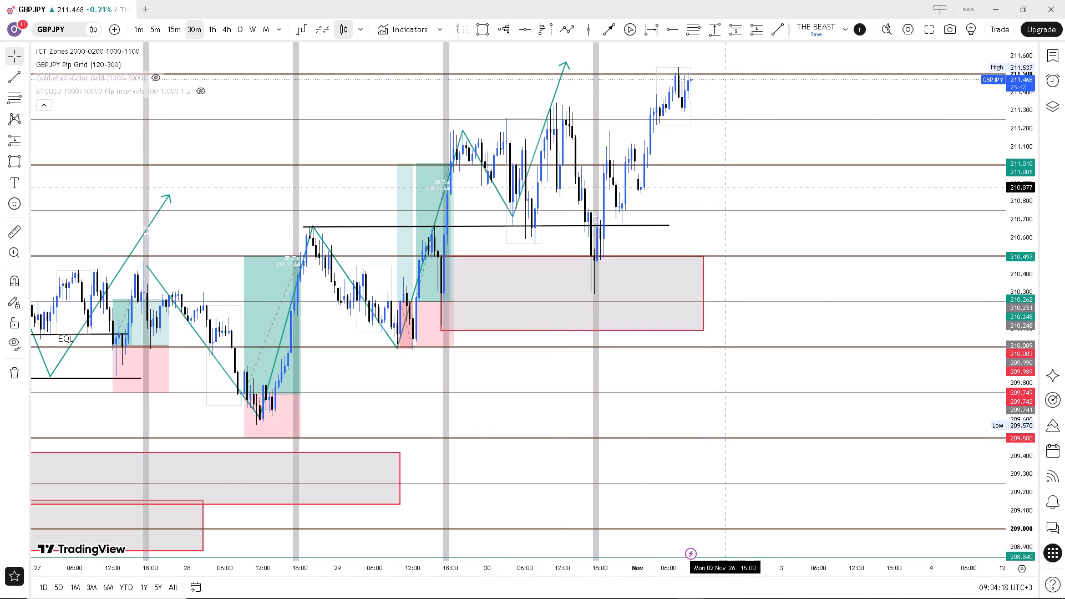
pyautogui.moveTo(724, 187); pyautogui.dragTo(726, 225)
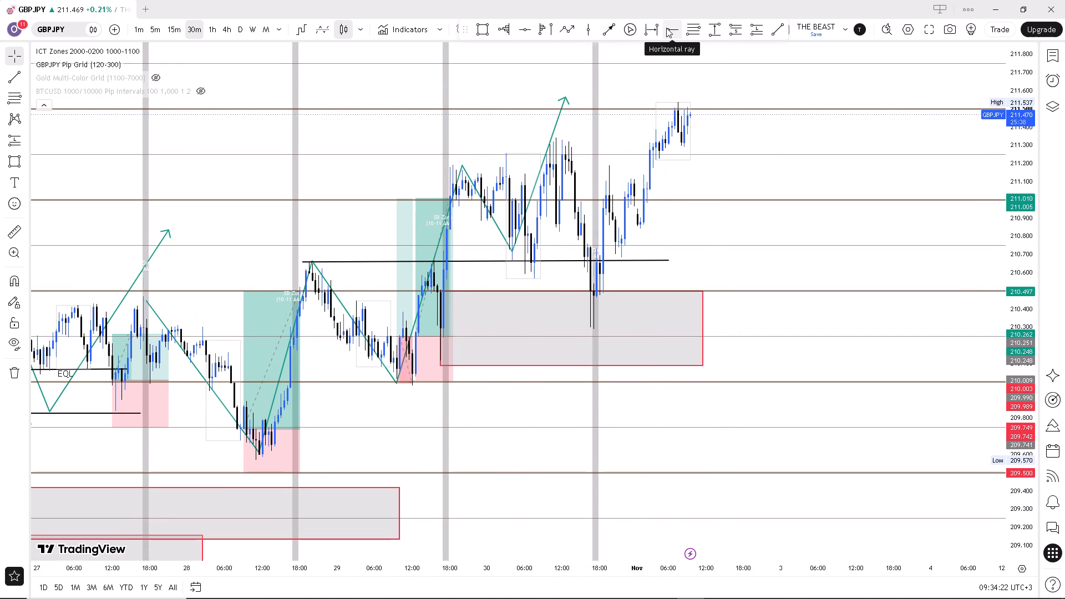
pyautogui.click(772, 24)
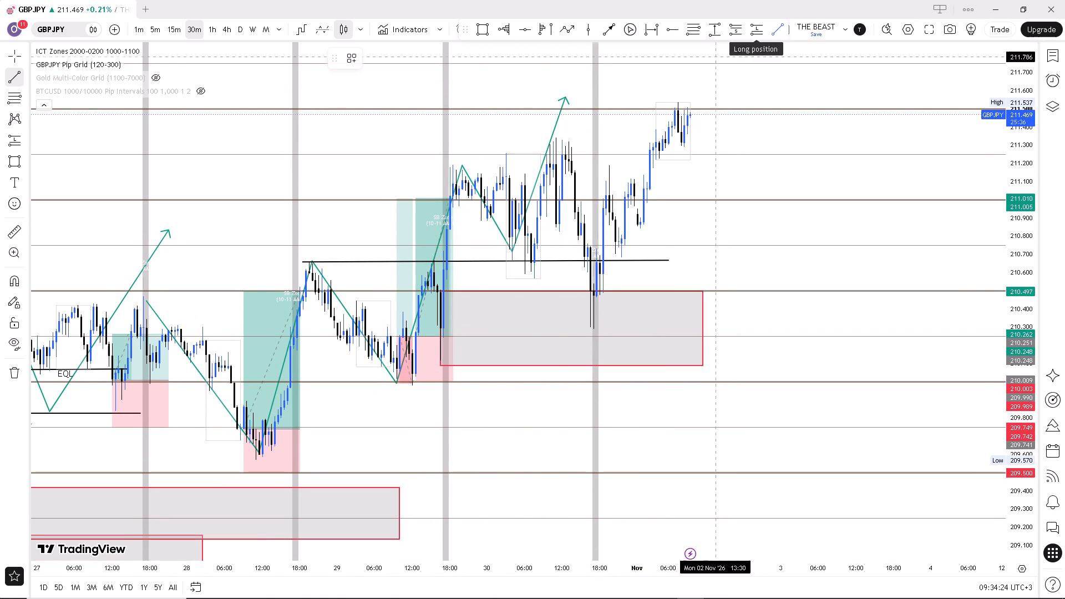
pyautogui.click(446, 280)
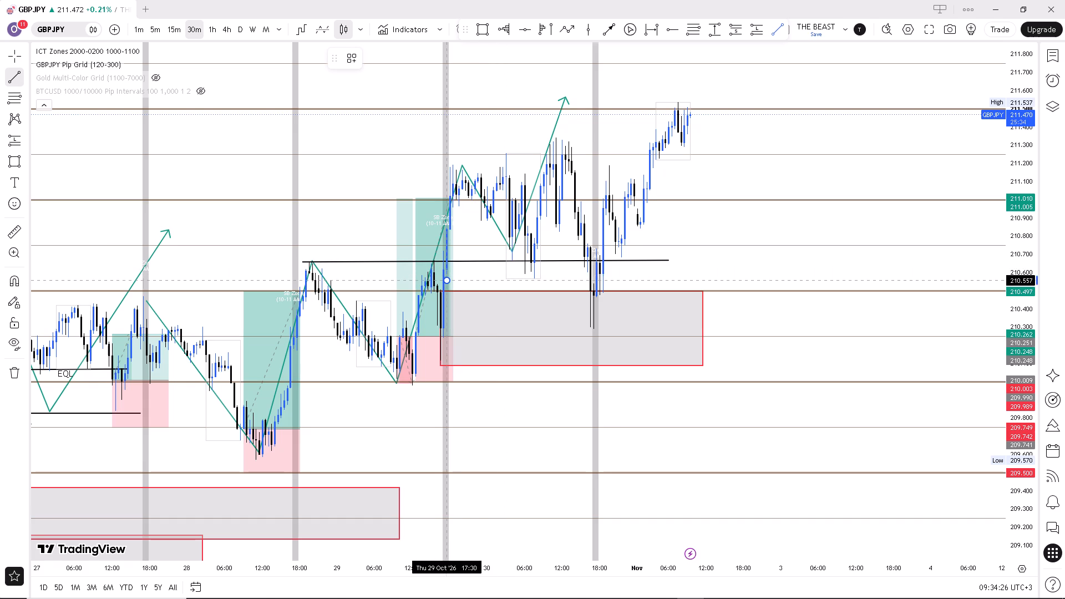
pyautogui.click(580, 280)
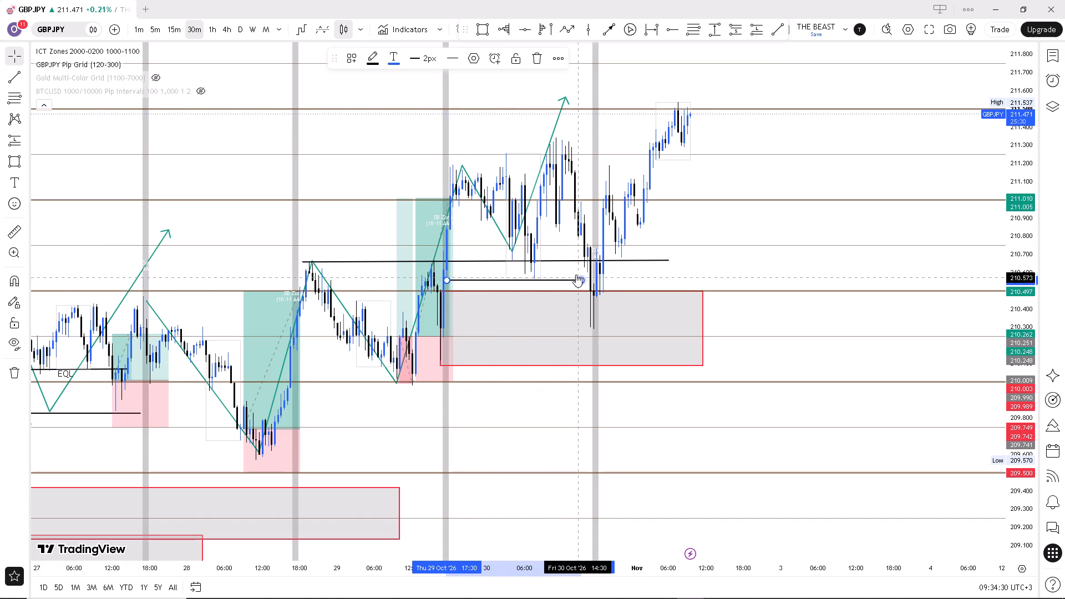
pyautogui.click(566, 267)
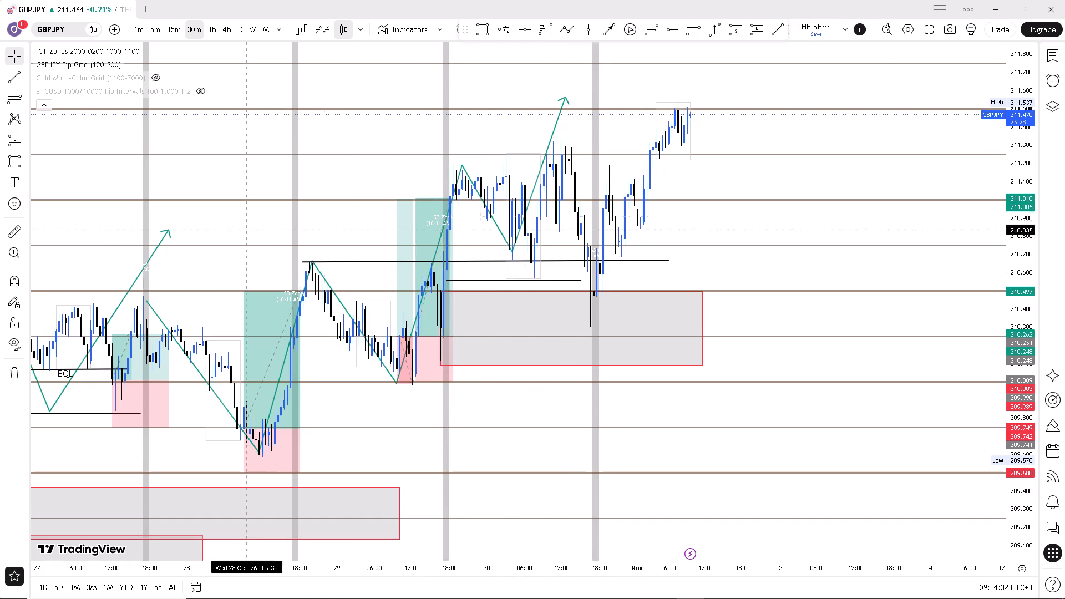
# Clone the 26 October EQL label and place the copy just below the 210.56 trend line, at about 210.55 on 30 October 03:30.
pyautogui.moveTo(348, 448); pyautogui.dragTo(515, 404)
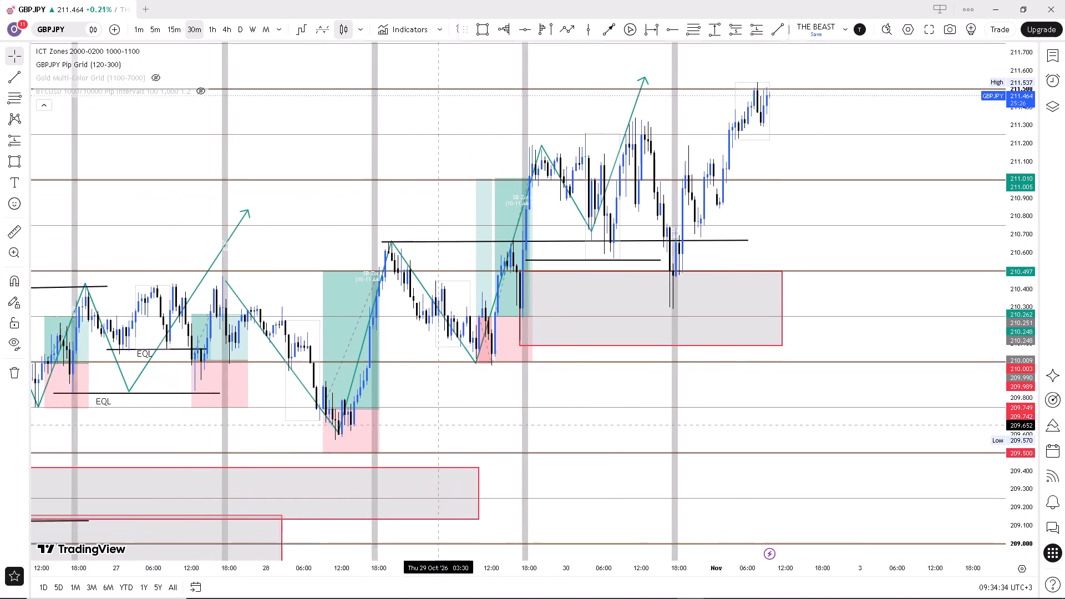
pyautogui.moveTo(515, 404); pyautogui.dragTo(530, 402)
pyautogui.rightClick(202, 382)
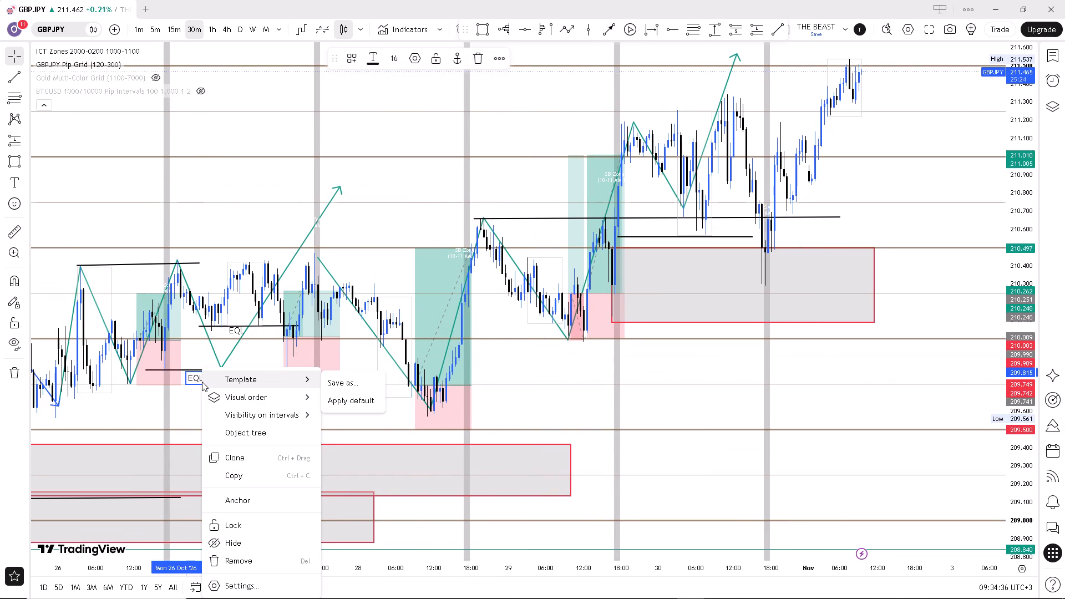
pyautogui.click(244, 461)
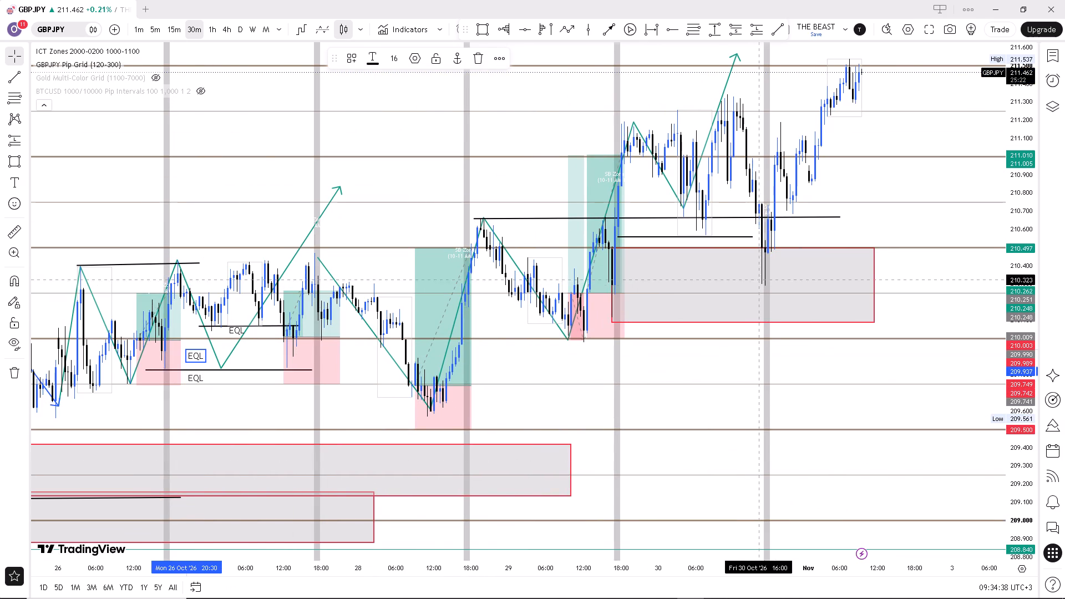
pyautogui.click(693, 238)
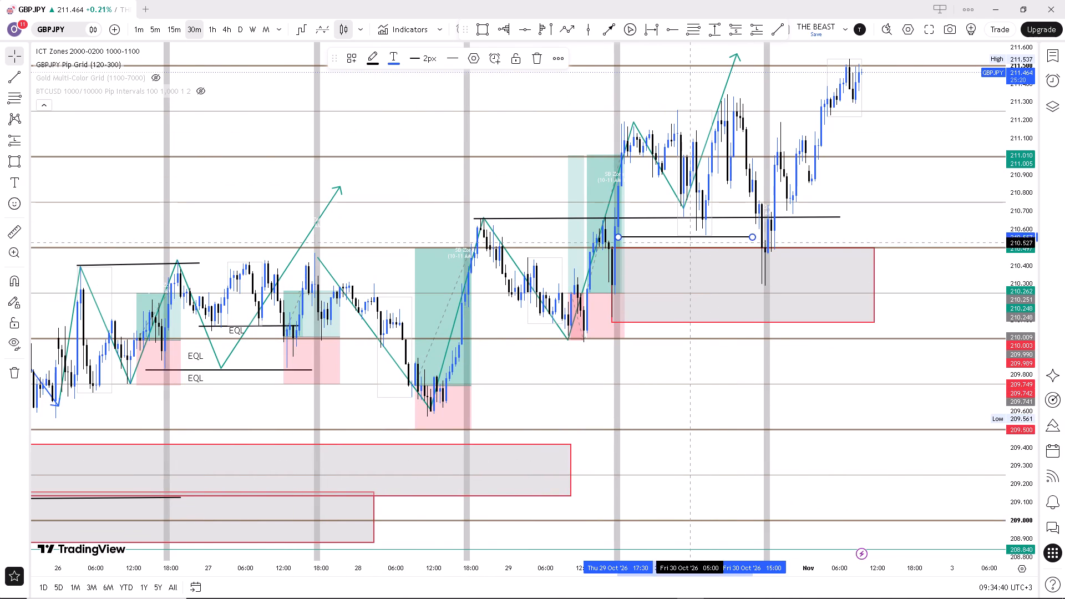
pyautogui.click(689, 242)
pyautogui.click(691, 241)
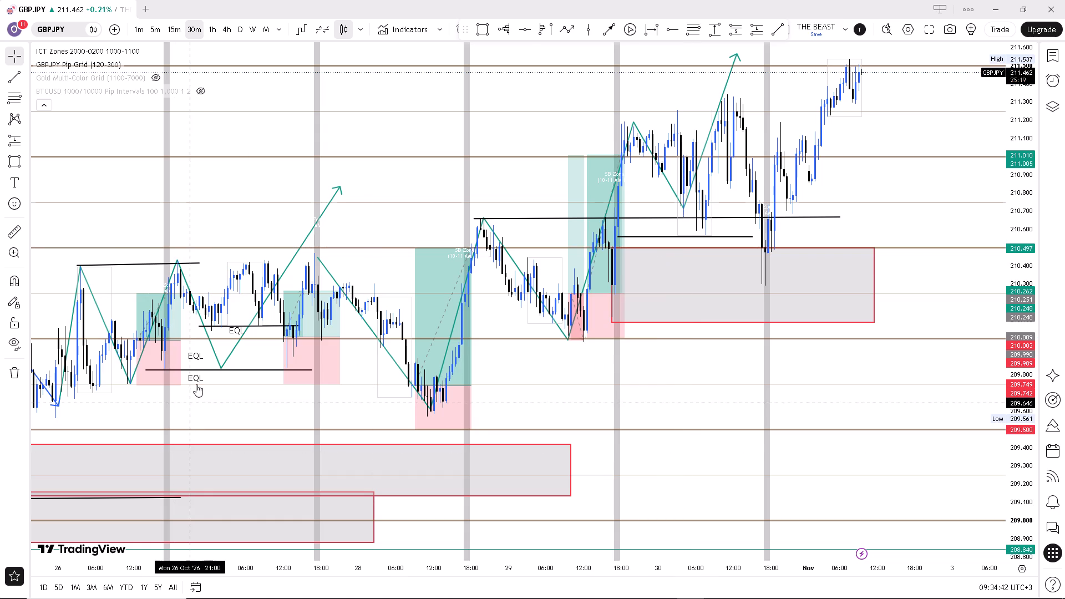
pyautogui.rightClick(191, 359)
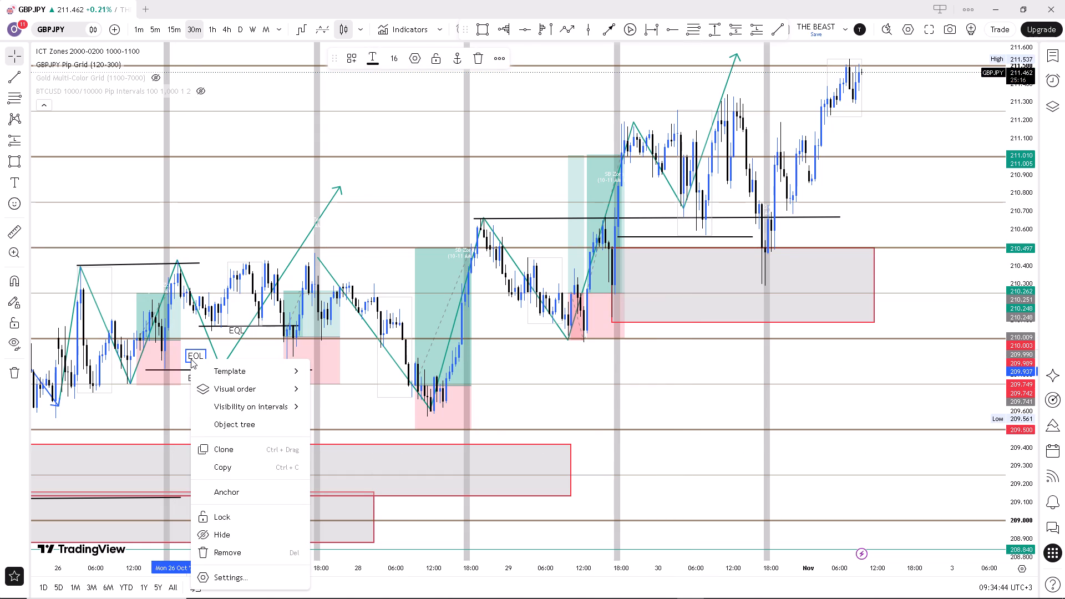
pyautogui.moveTo(199, 357); pyautogui.dragTo(669, 236)
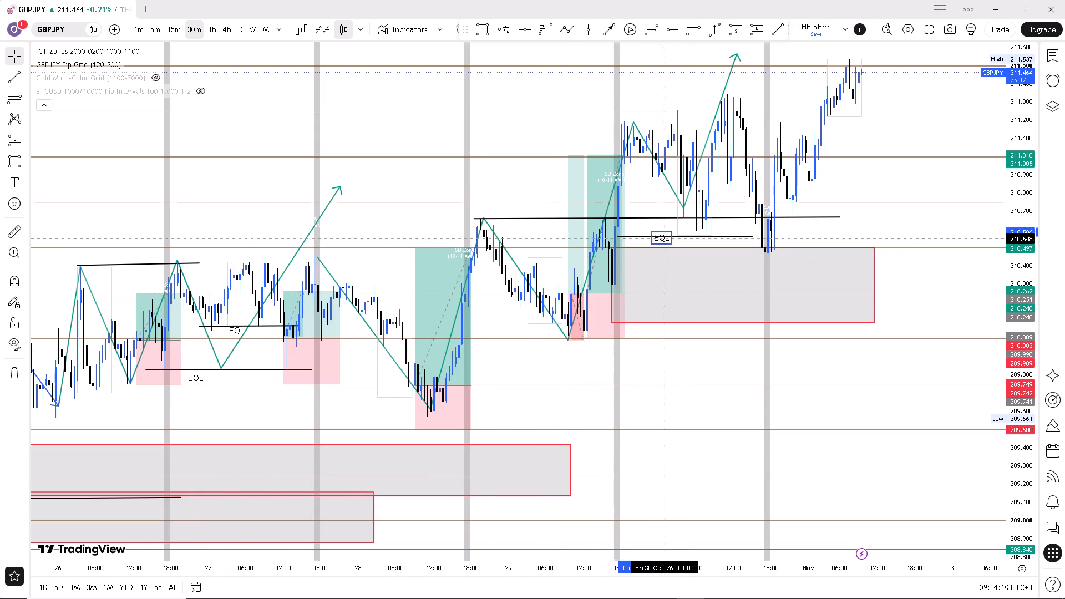
pyautogui.moveTo(669, 236); pyautogui.dragTo(694, 245)
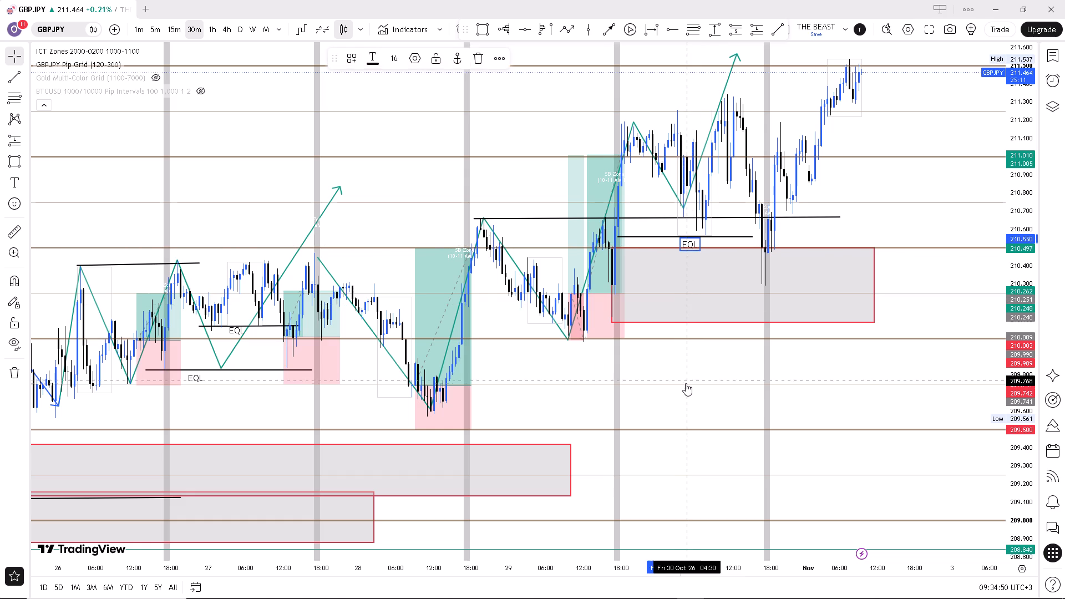
pyautogui.click(686, 383)
pyautogui.click(690, 378)
# Add the text label "DEMAND" inside the 210.496–210.088 zone, at about 210.344 on 30 October 05:30.
pyautogui.moveTo(690, 378); pyautogui.dragTo(598, 393)
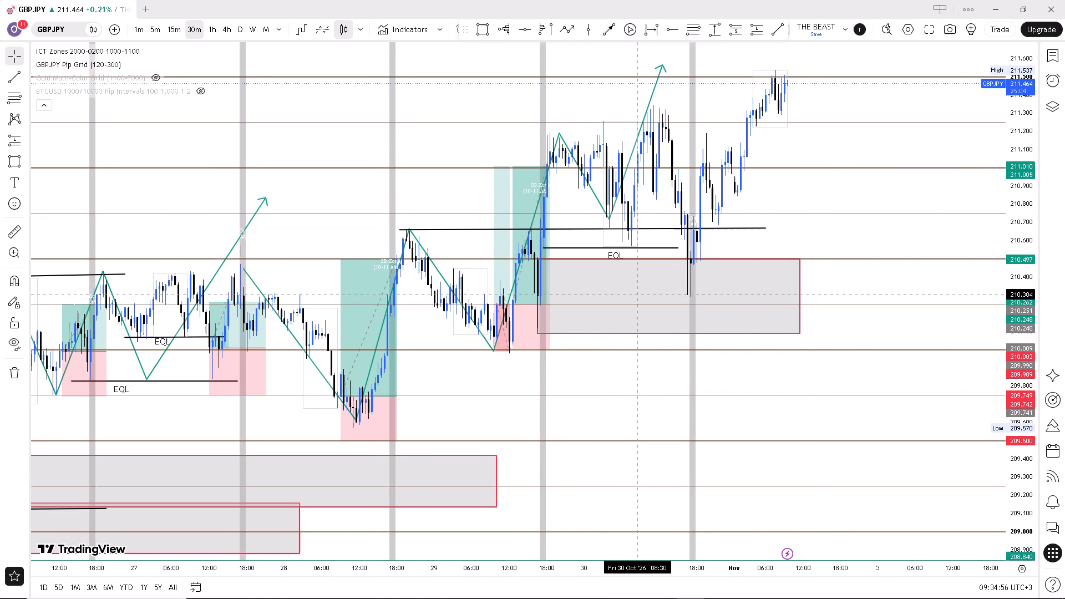
pyautogui.click(13, 179)
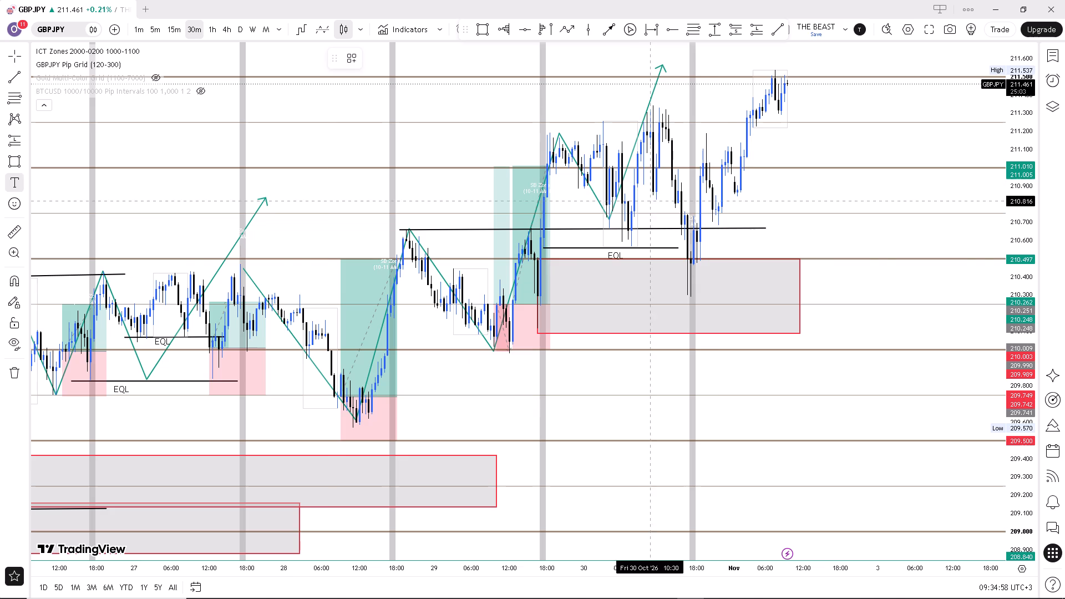
pyautogui.click(617, 287)
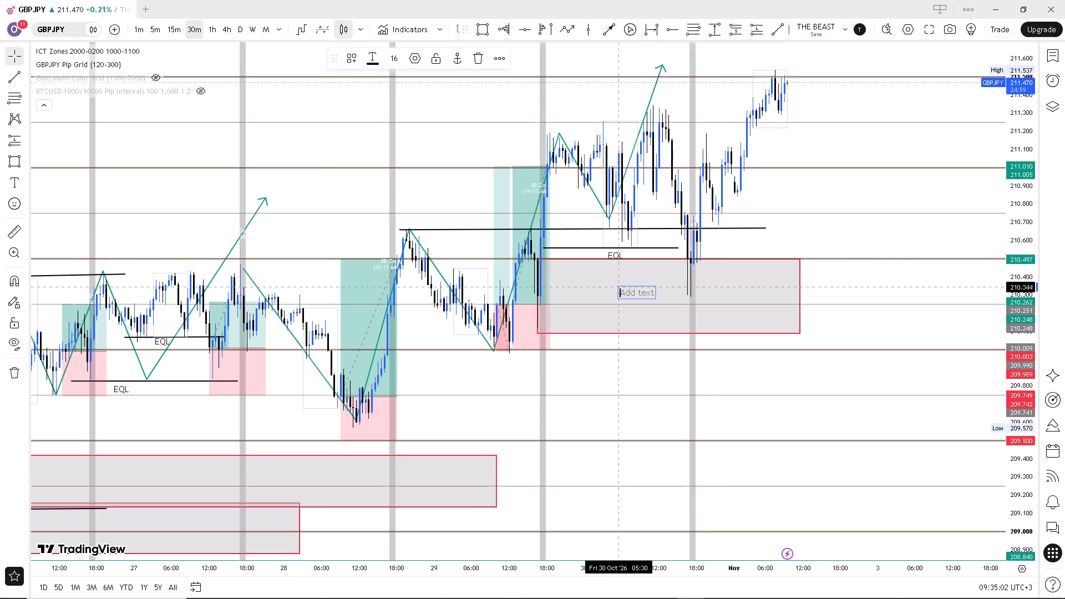
pyautogui.press('d')
pyautogui.write('EMAB')
pyautogui.press('BackSpace')
pyautogui.write('ND')
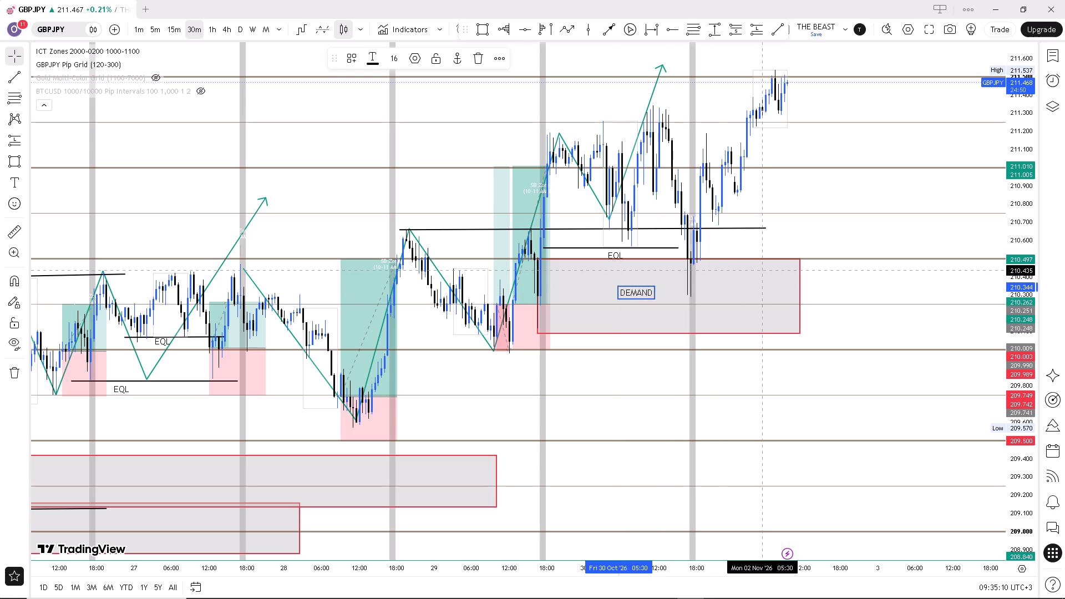
pyautogui.click(845, 286)
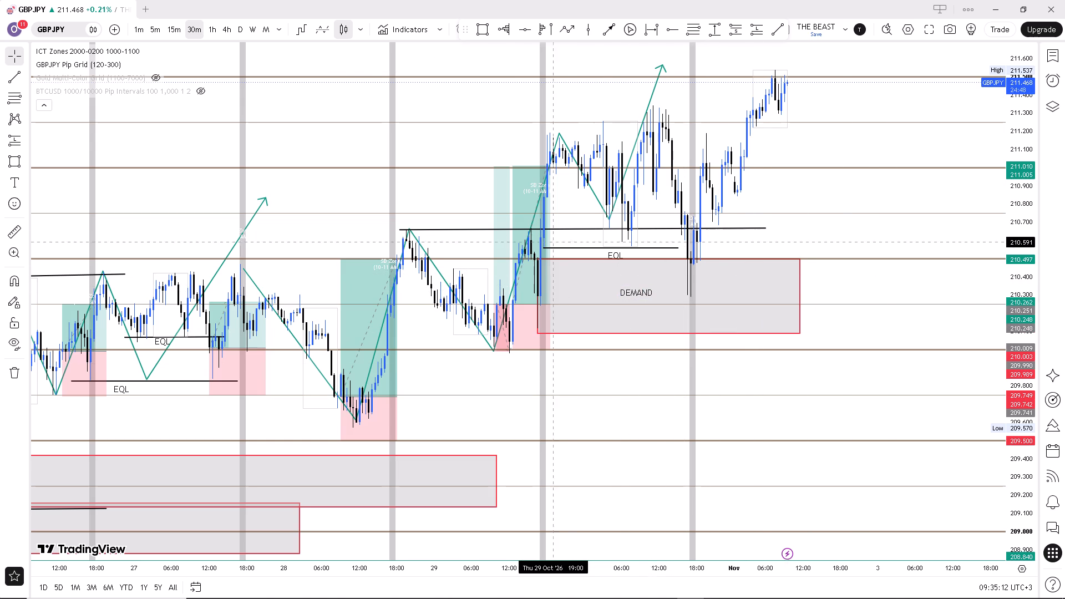
# Set the DEMAND label's text colour to pink.
pyautogui.click(654, 293)
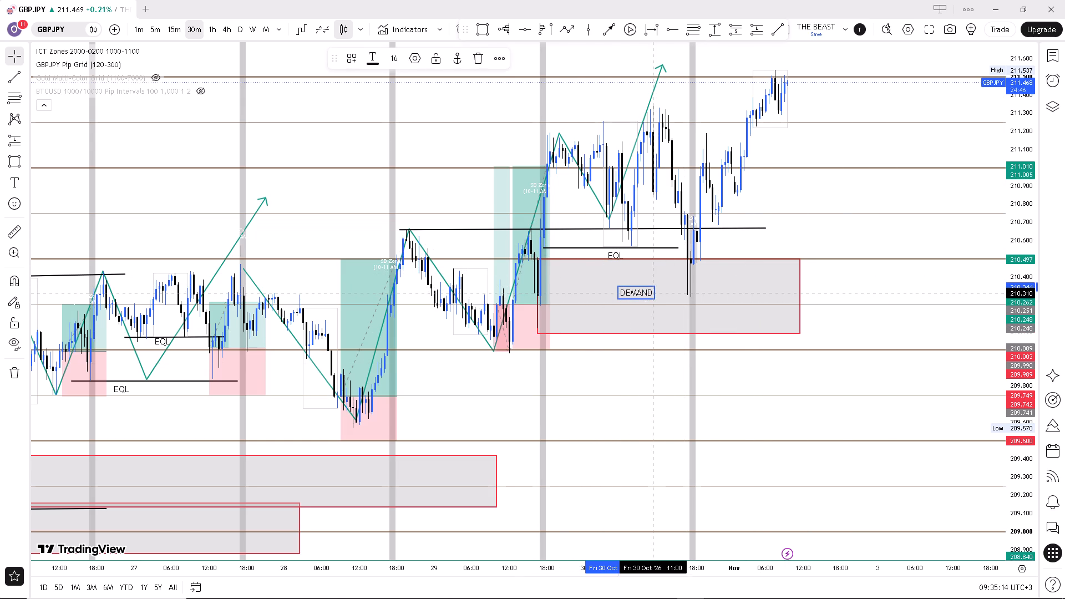
pyautogui.click(376, 61)
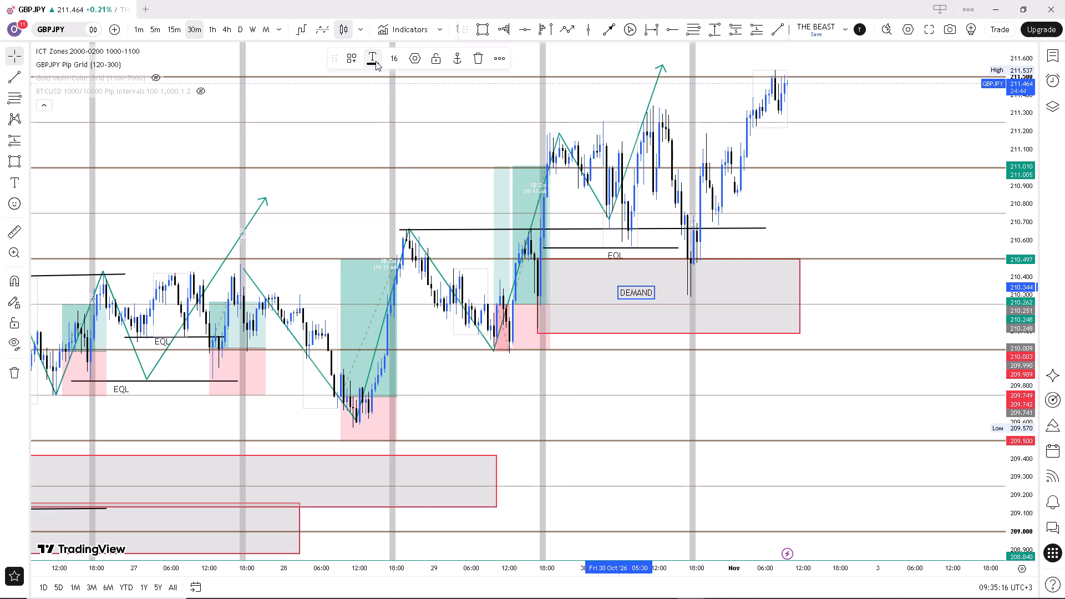
pyautogui.click(488, 98)
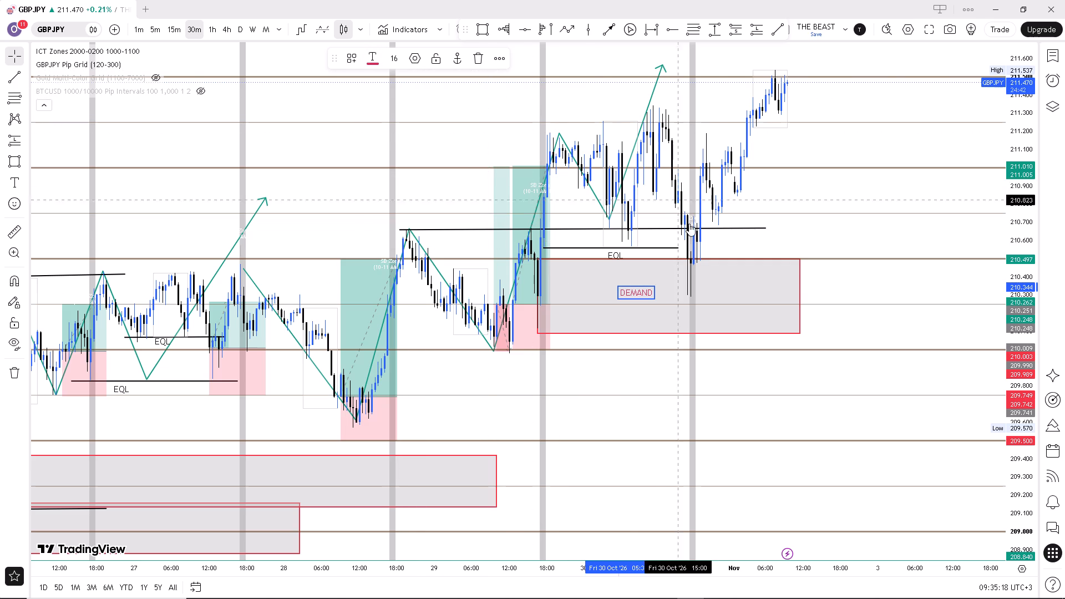
pyautogui.click(794, 235)
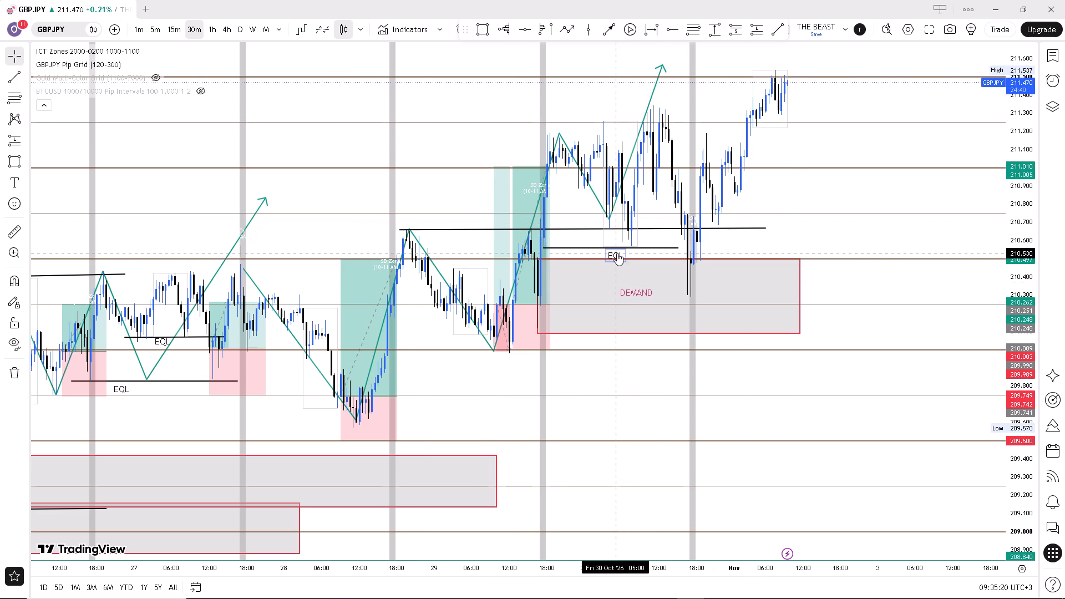
# Set the text colour of the 30 October EQL label and the lower EQL label on 26 October to pink.
pyautogui.click(617, 253)
pyautogui.click(374, 65)
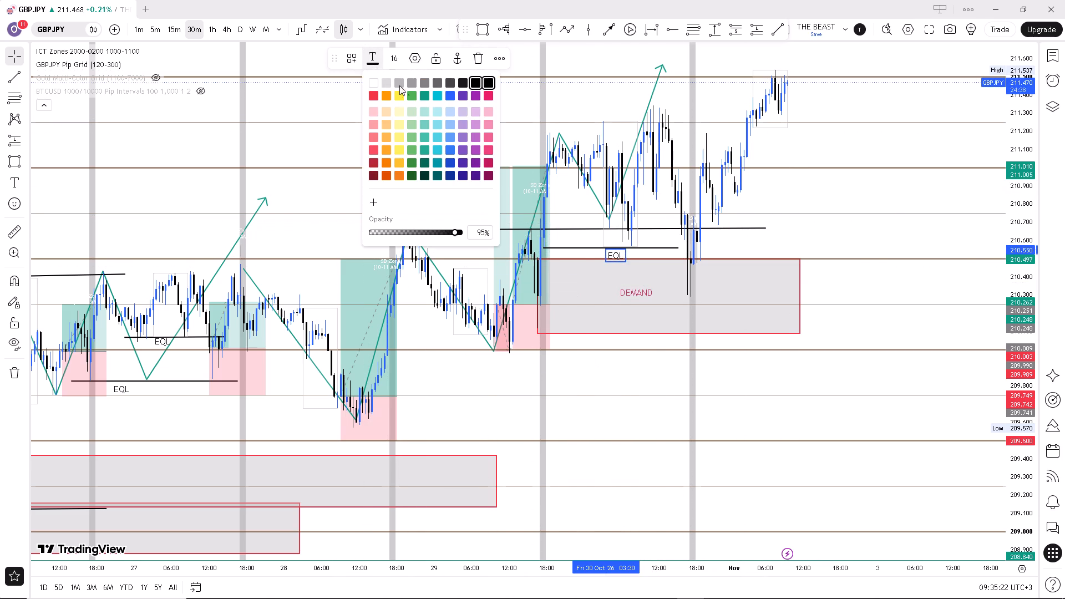
pyautogui.click(484, 94)
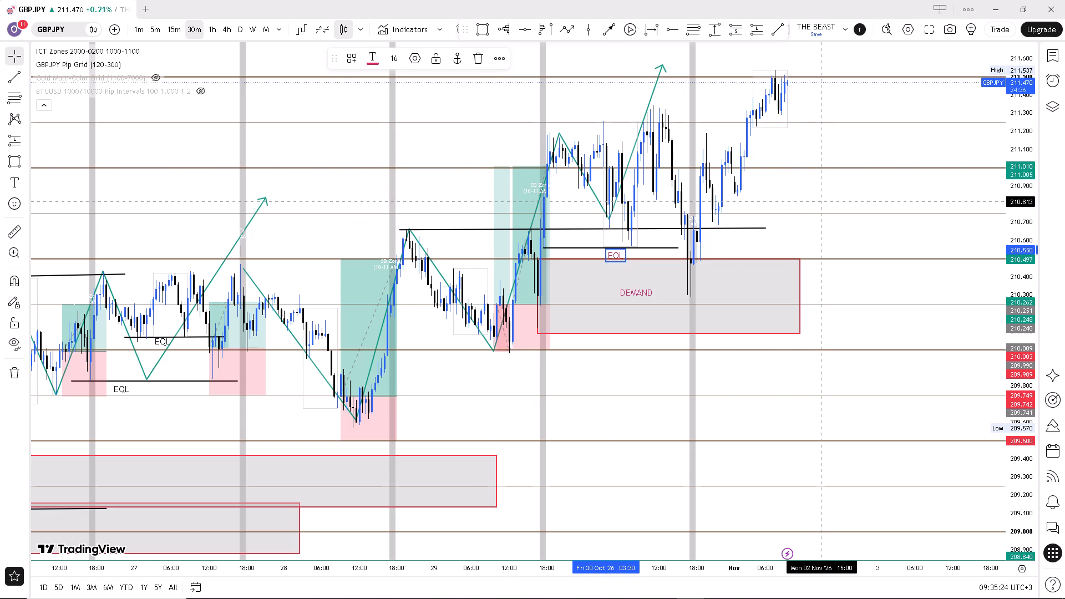
pyautogui.click(824, 200)
pyautogui.click(127, 388)
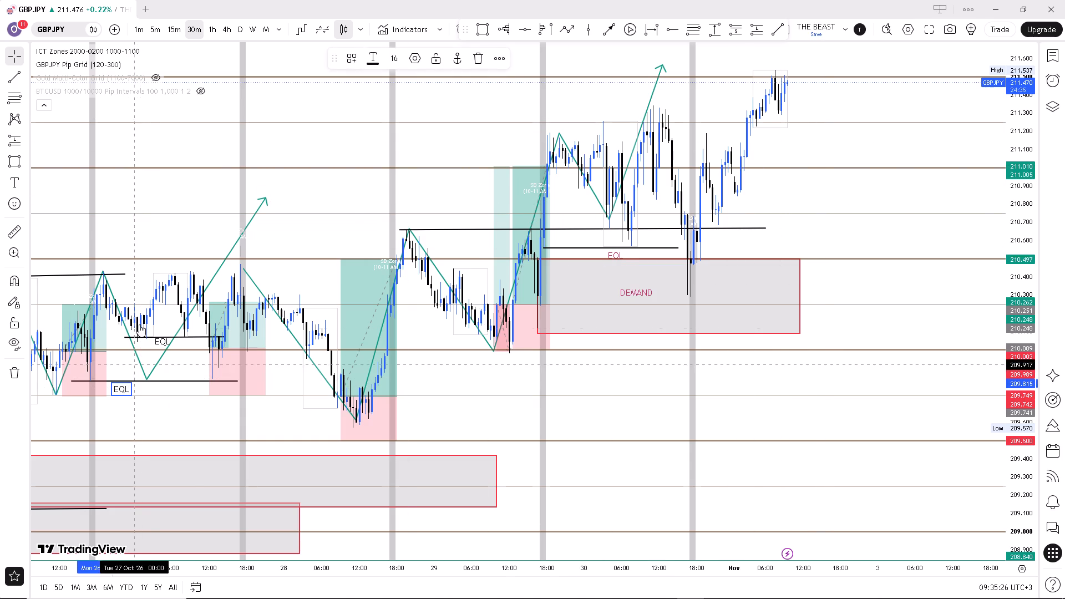
pyautogui.click(377, 62)
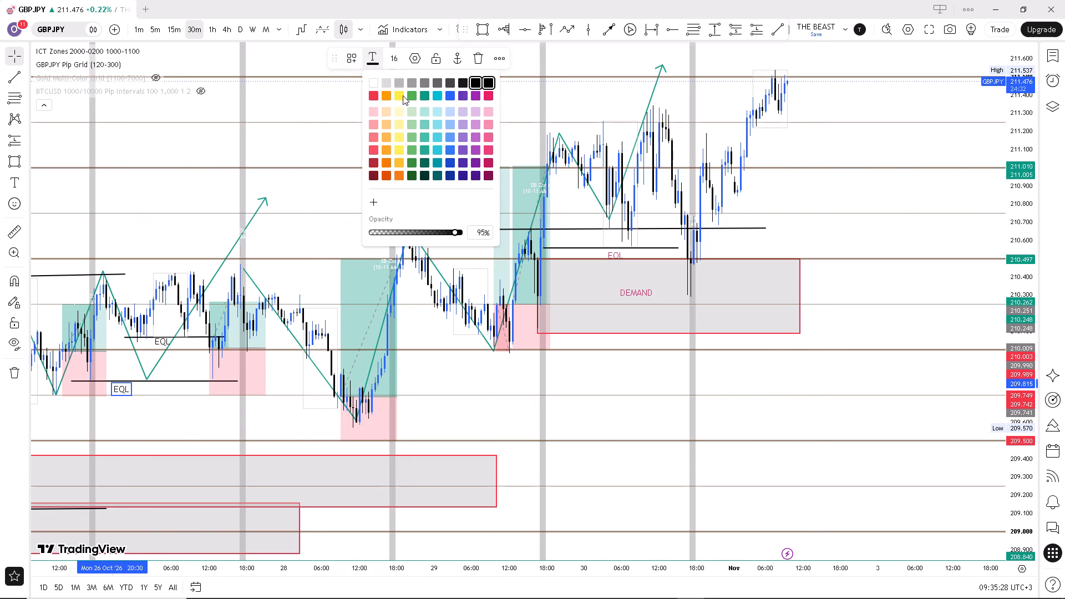
pyautogui.click(490, 99)
pyautogui.click(269, 146)
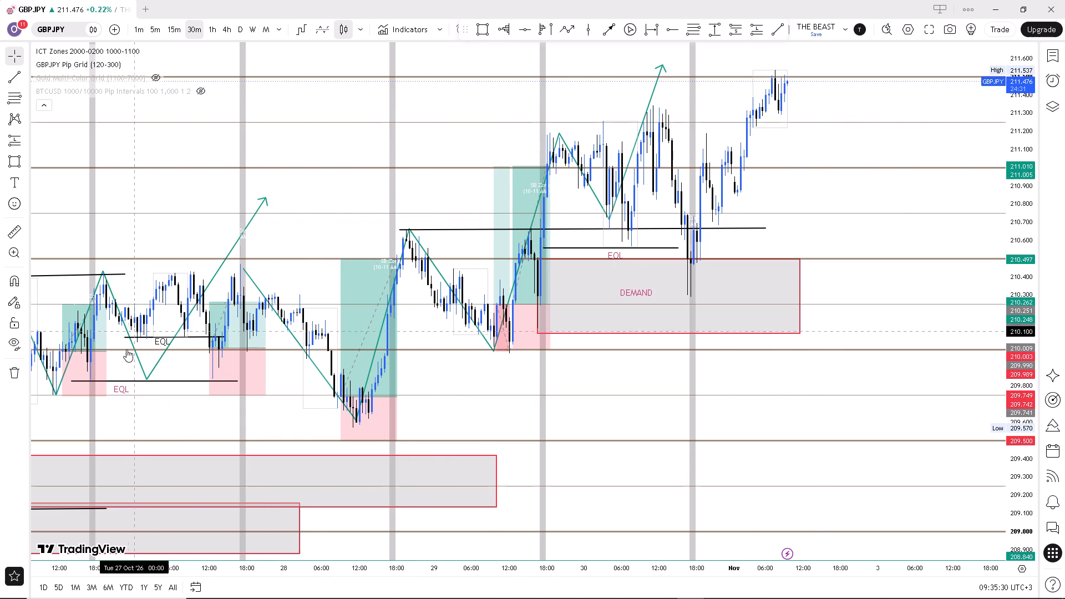
# Set the text colour of the 27 October EQL label to pink with 100% opacity.
pyautogui.click(156, 344)
pyautogui.click(374, 59)
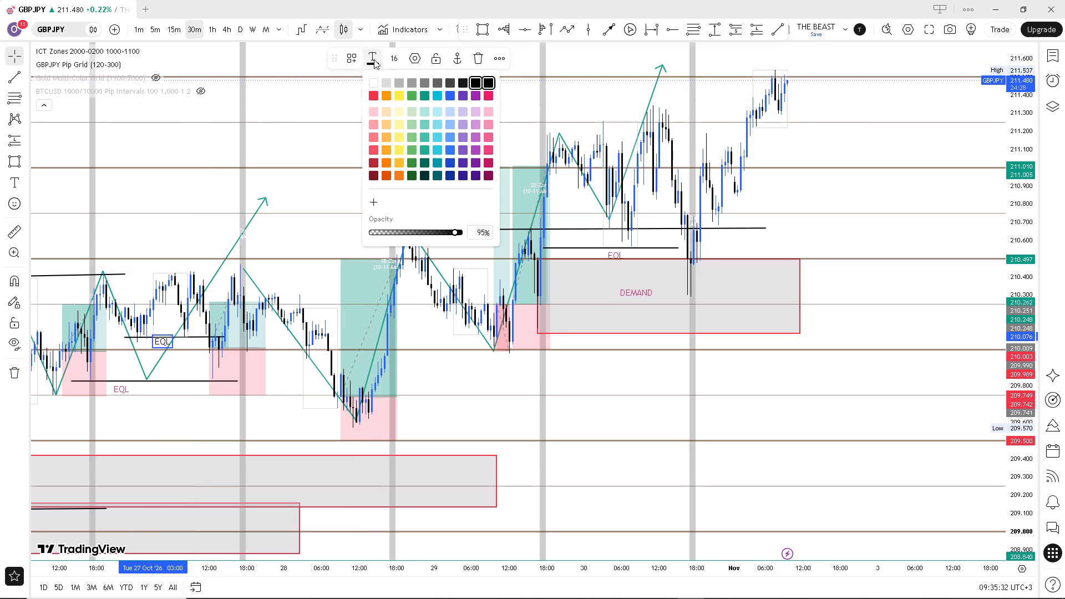
pyautogui.click(489, 97)
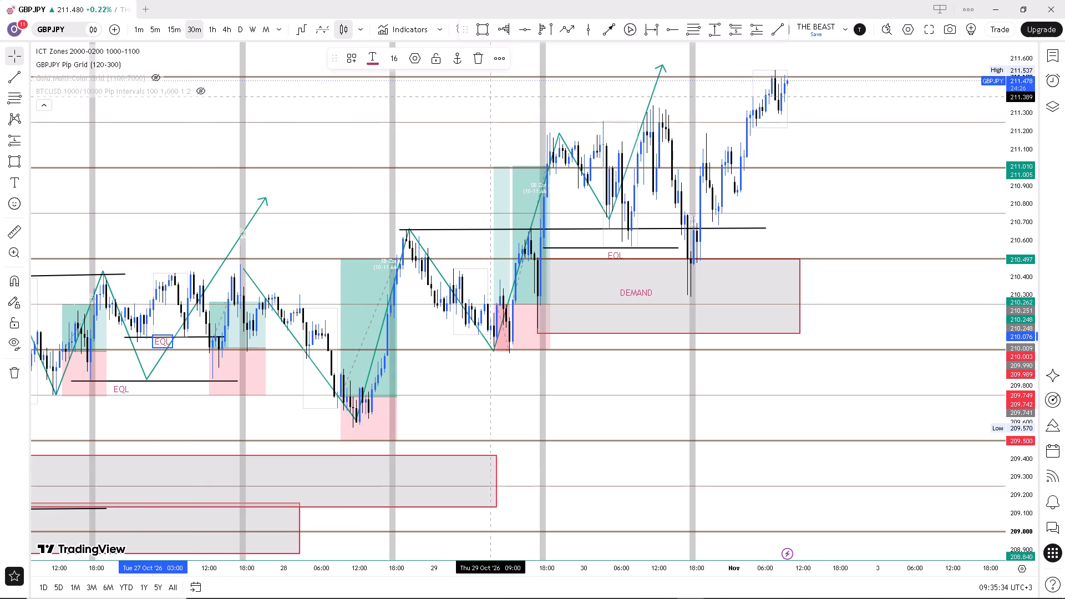
pyautogui.click(382, 65)
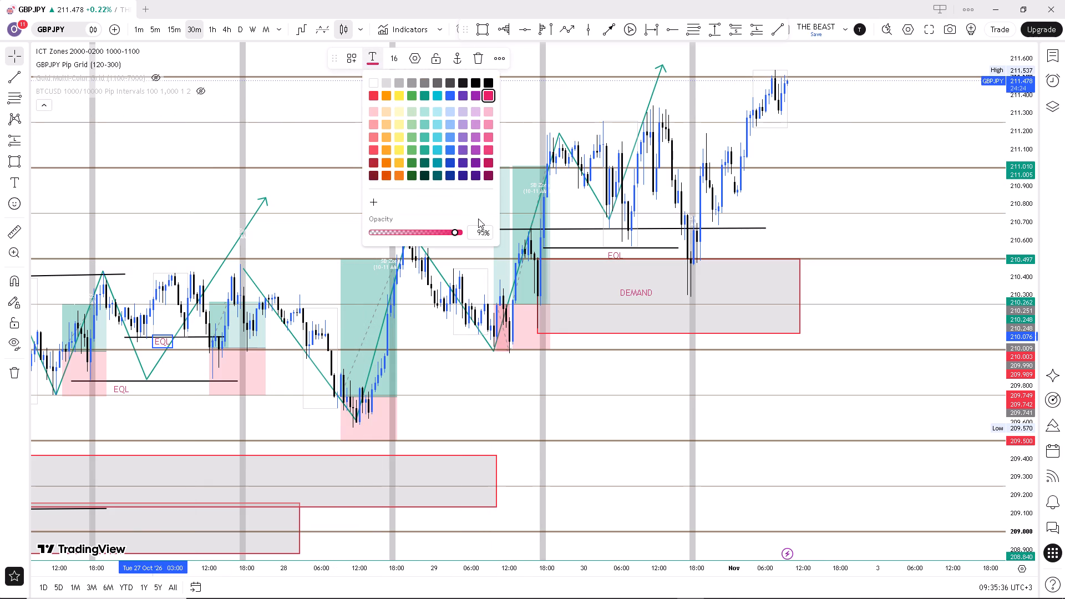
pyautogui.click(459, 233)
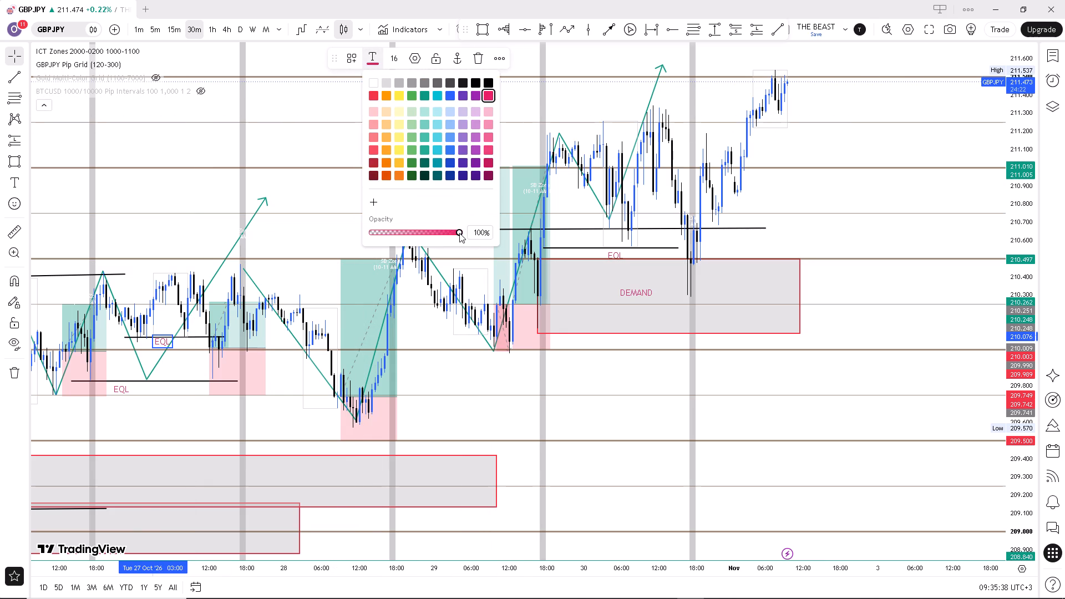
pyautogui.click(308, 191)
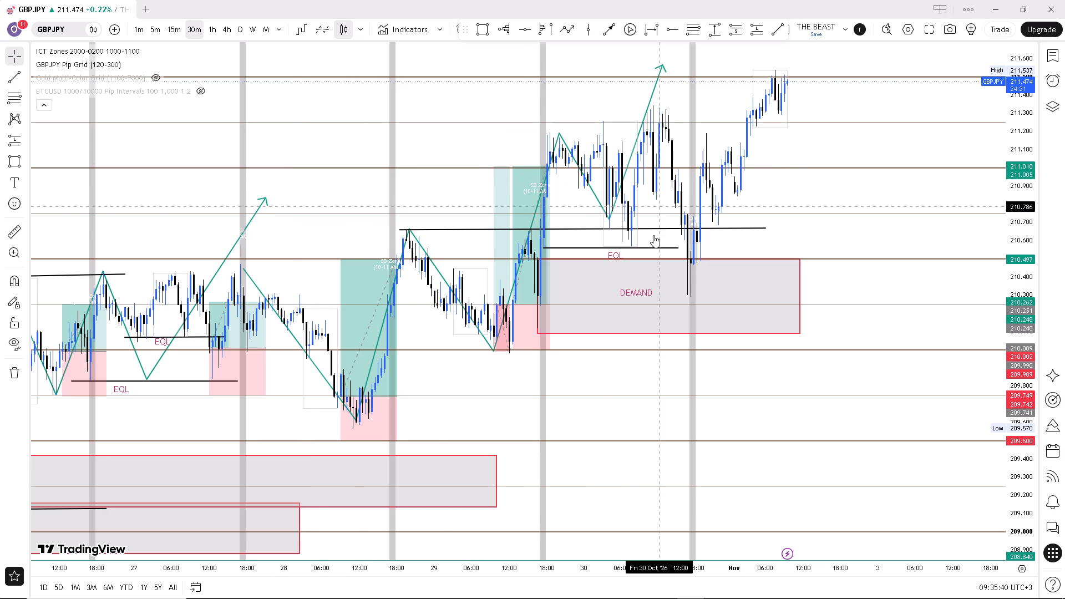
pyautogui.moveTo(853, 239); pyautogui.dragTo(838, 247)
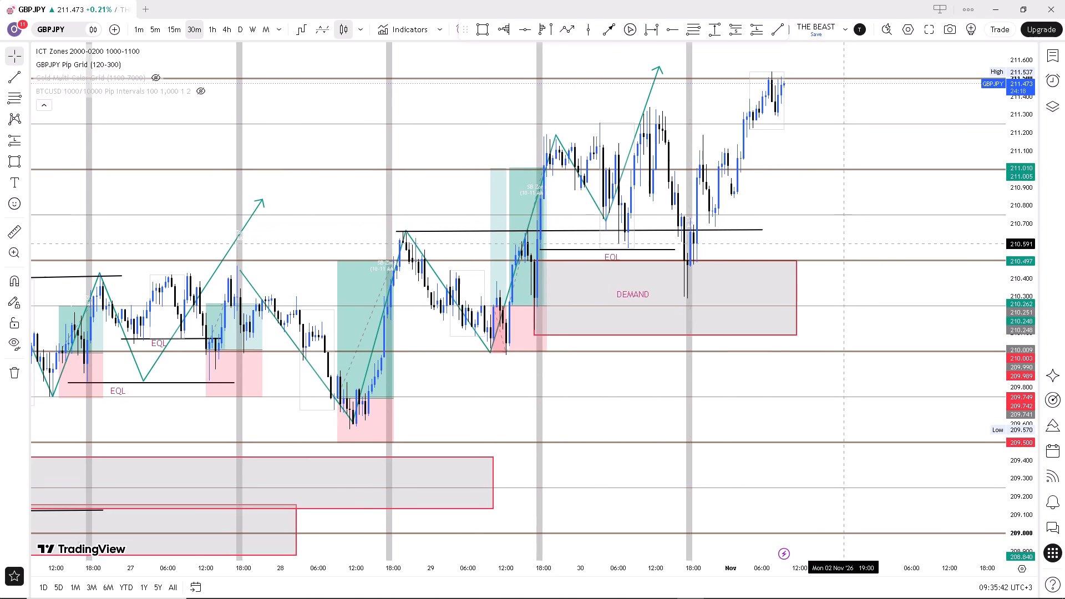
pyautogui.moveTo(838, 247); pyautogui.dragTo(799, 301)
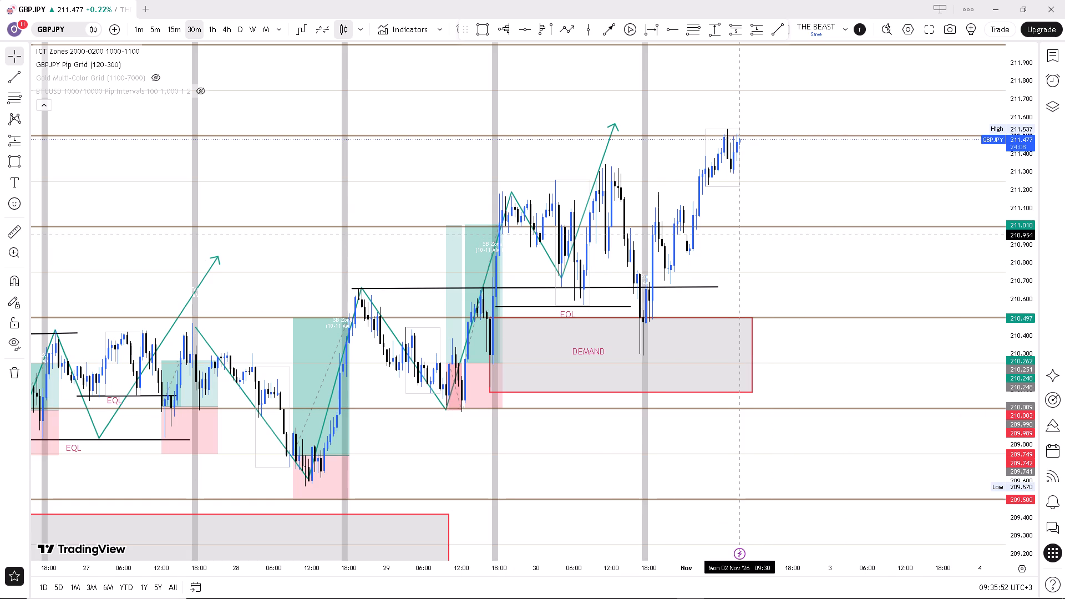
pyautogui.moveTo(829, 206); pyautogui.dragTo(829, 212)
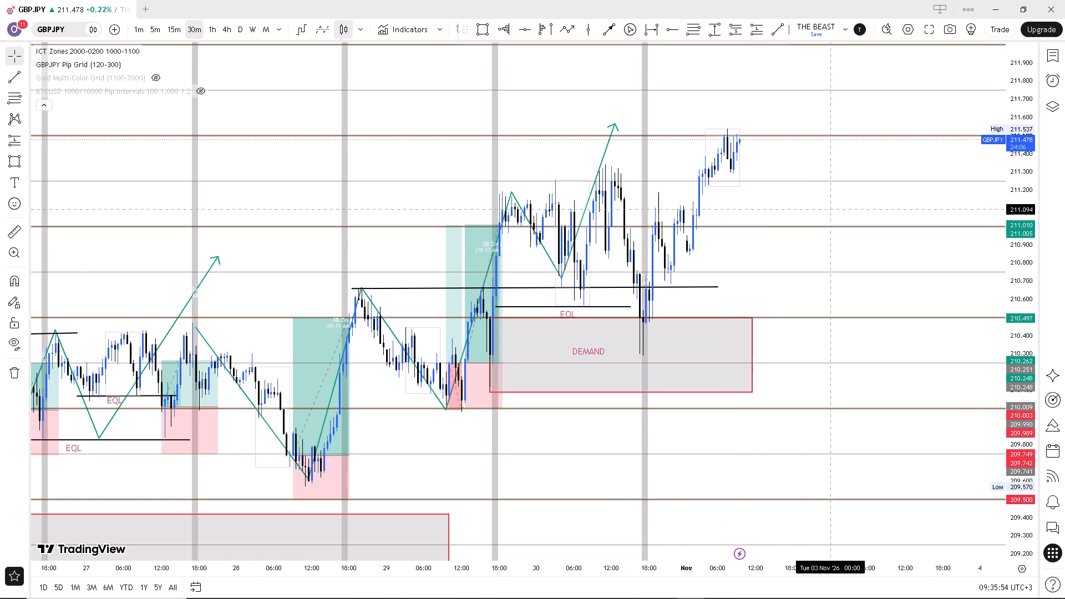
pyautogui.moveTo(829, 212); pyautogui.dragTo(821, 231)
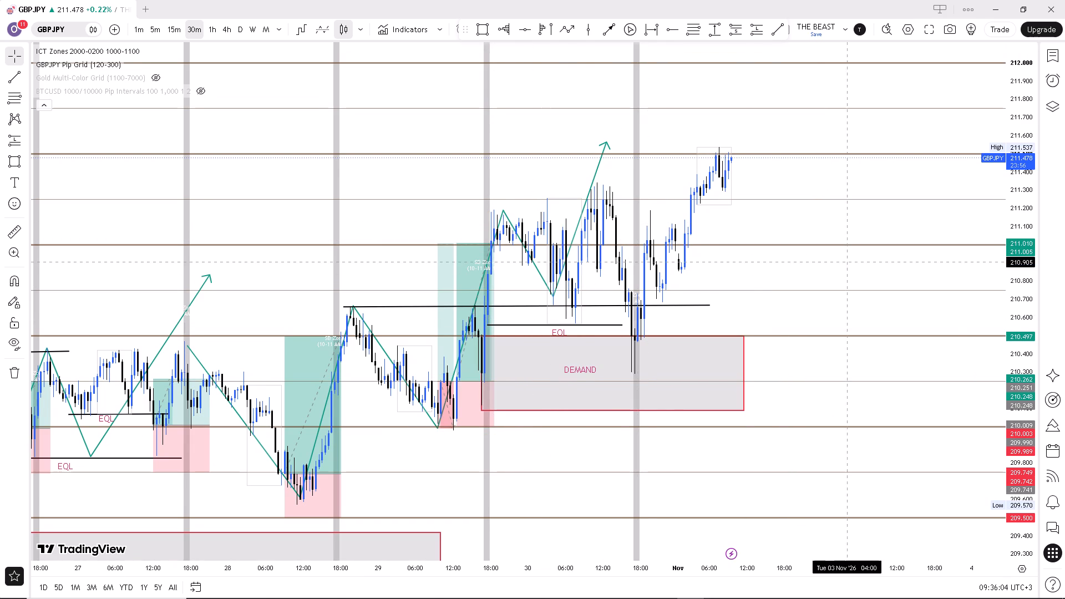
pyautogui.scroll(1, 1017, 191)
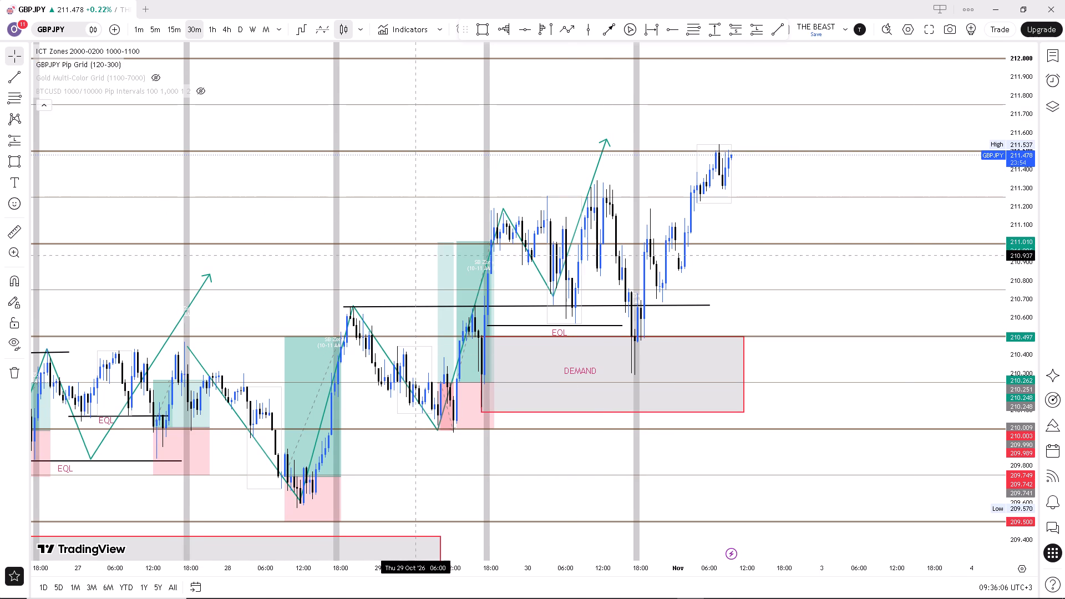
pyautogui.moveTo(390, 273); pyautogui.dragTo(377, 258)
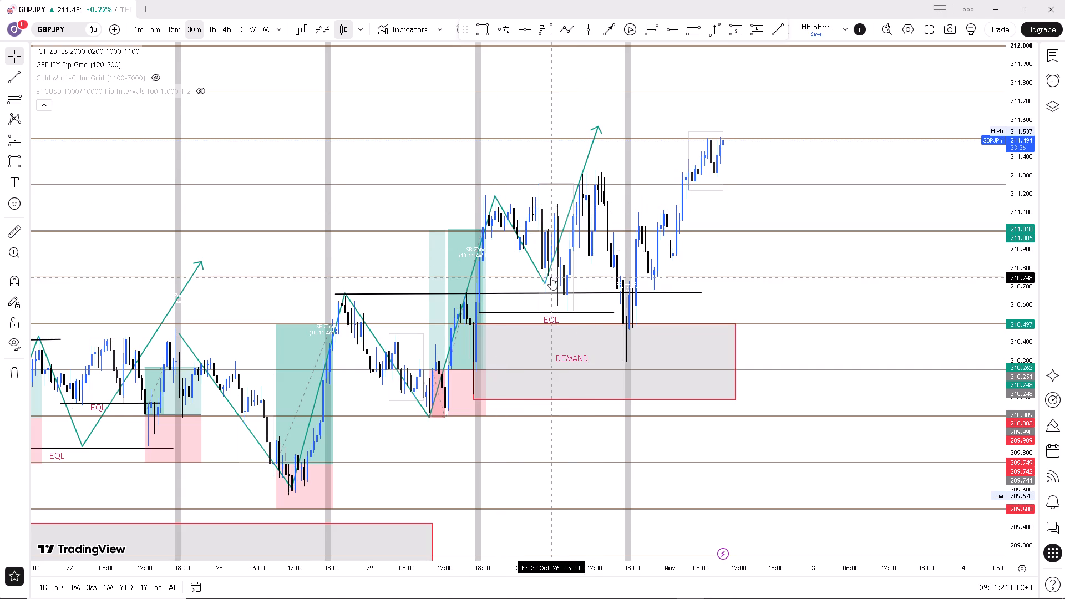
# Move the swing path's low point on 30 October onto the black level line, at about 210.66 near 06:00.
pyautogui.moveTo(544, 284); pyautogui.dragTo(554, 291)
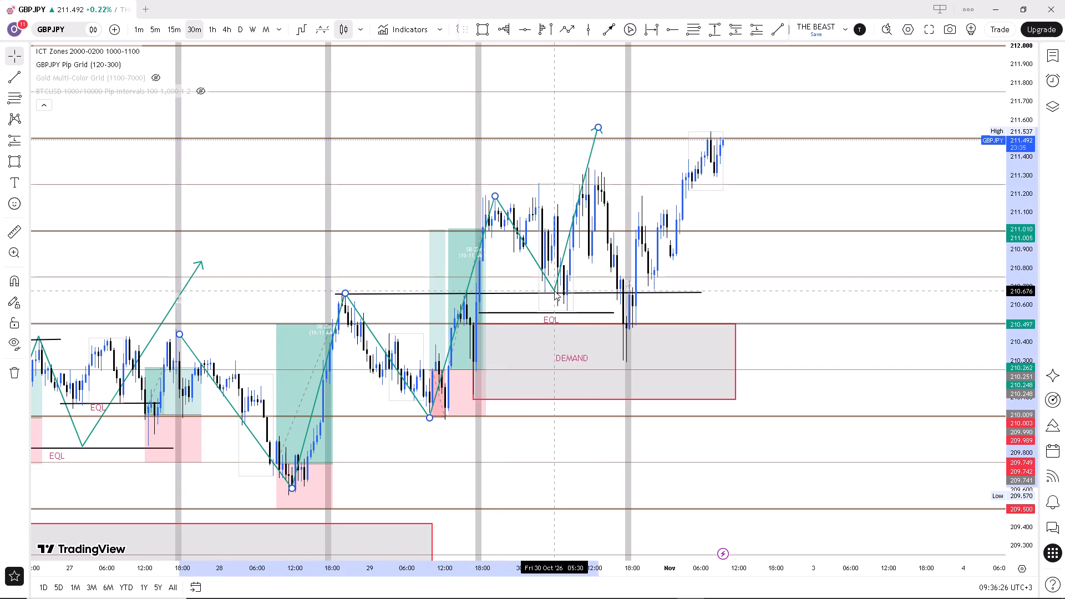
pyautogui.moveTo(554, 291); pyautogui.dragTo(557, 295)
pyautogui.click(739, 255)
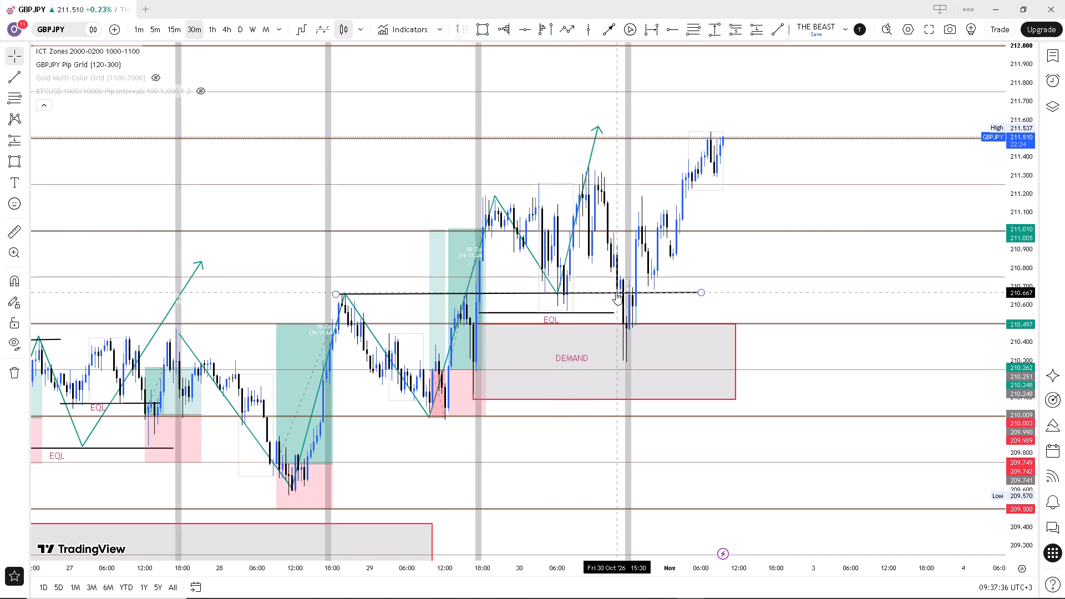
# Place a long position with entry 210.493 on 30 October 17:00 and stop 210.227, ending on 2 November 11:30.
pyautogui.moveTo(780, 306); pyautogui.dragTo(747, 306)
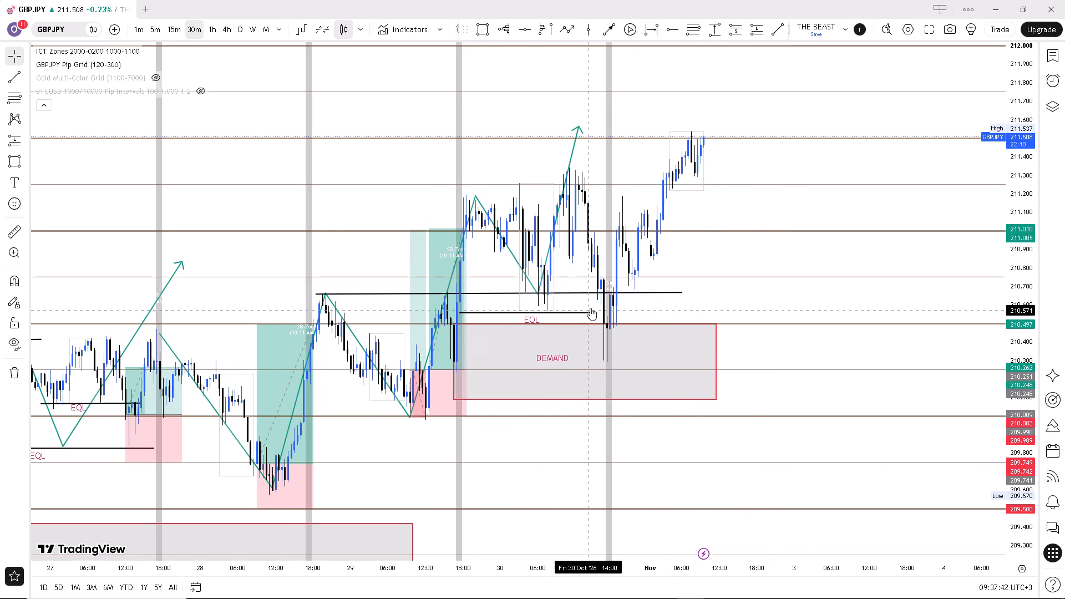
pyautogui.moveTo(745, 303); pyautogui.dragTo(714, 310)
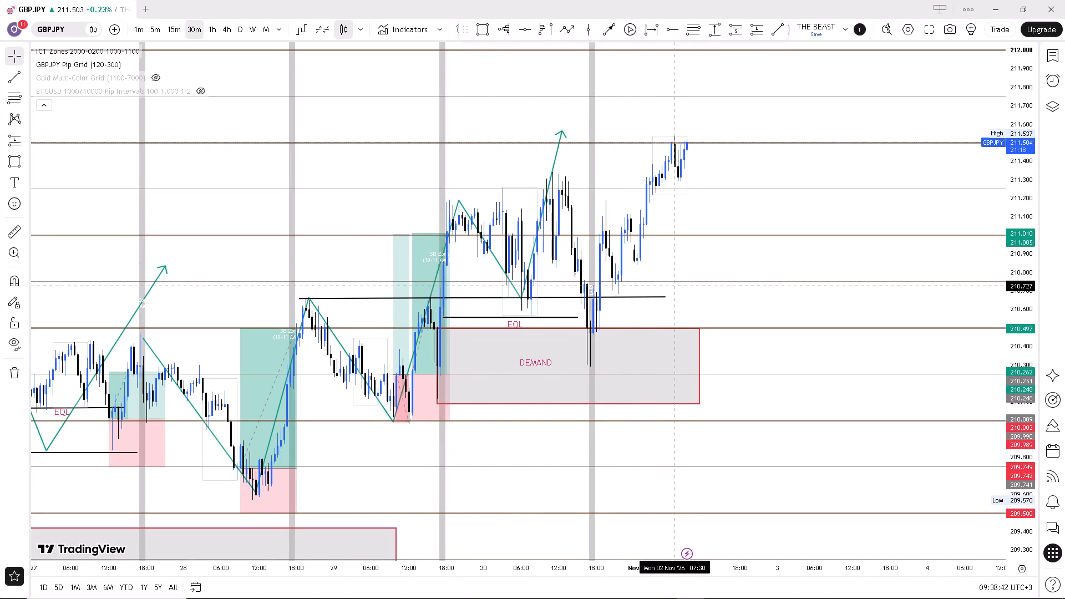
pyautogui.click(686, 311)
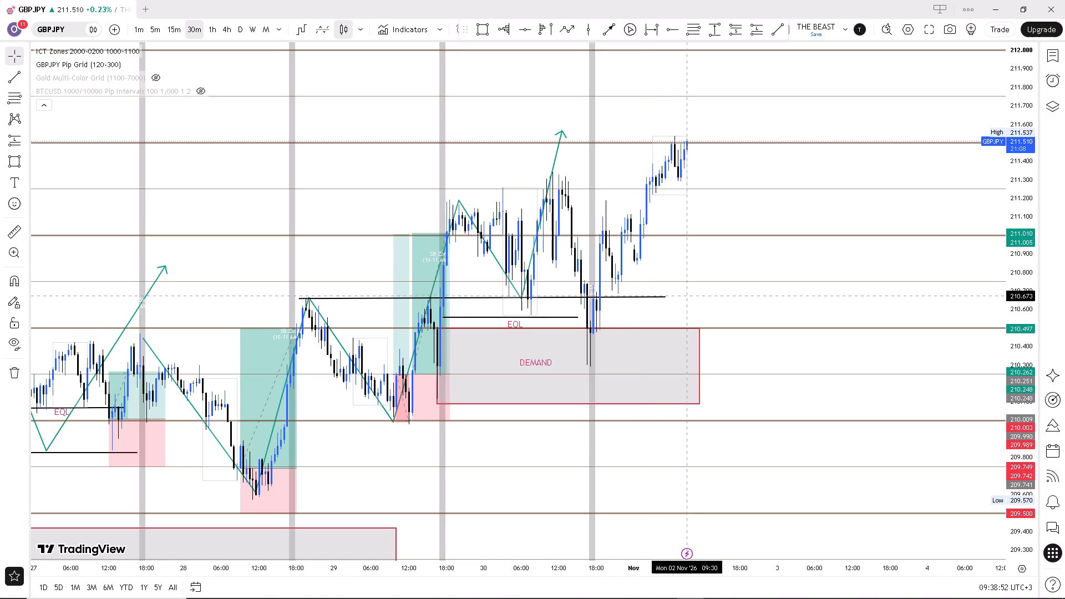
pyautogui.moveTo(692, 295); pyautogui.dragTo(673, 299)
pyautogui.click(3, 136)
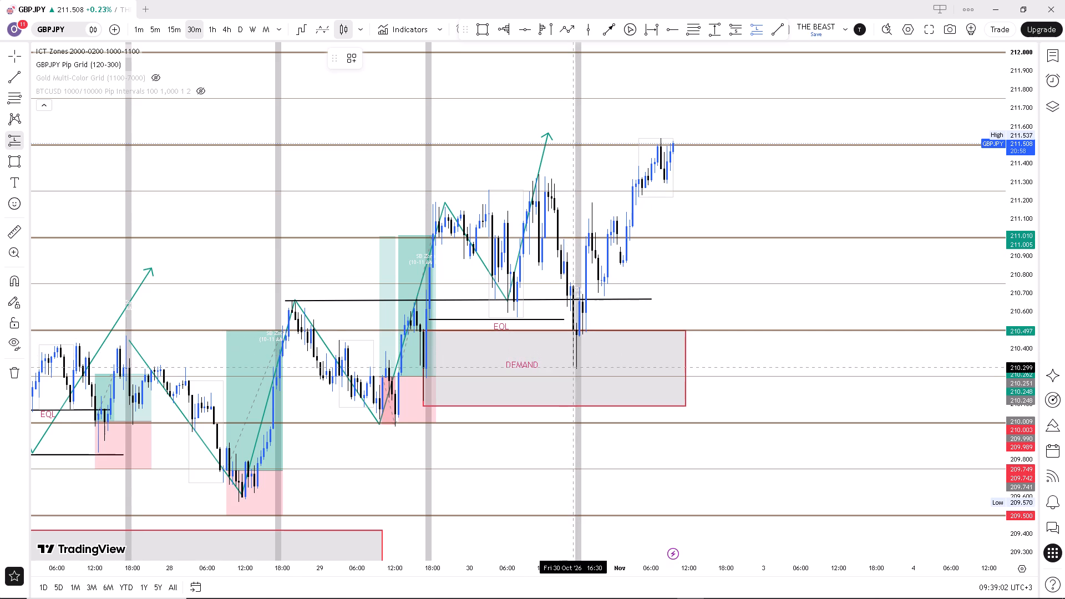
pyautogui.click(577, 331)
pyautogui.click(773, 362)
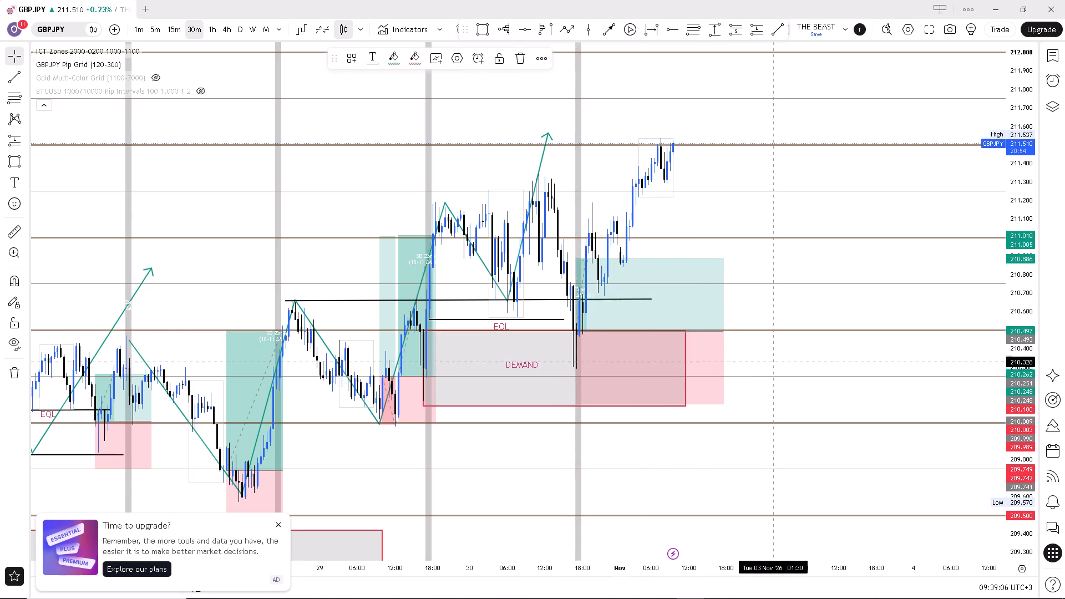
pyautogui.moveTo(575, 403); pyautogui.dragTo(578, 380)
pyautogui.moveTo(724, 333); pyautogui.dragTo(716, 335)
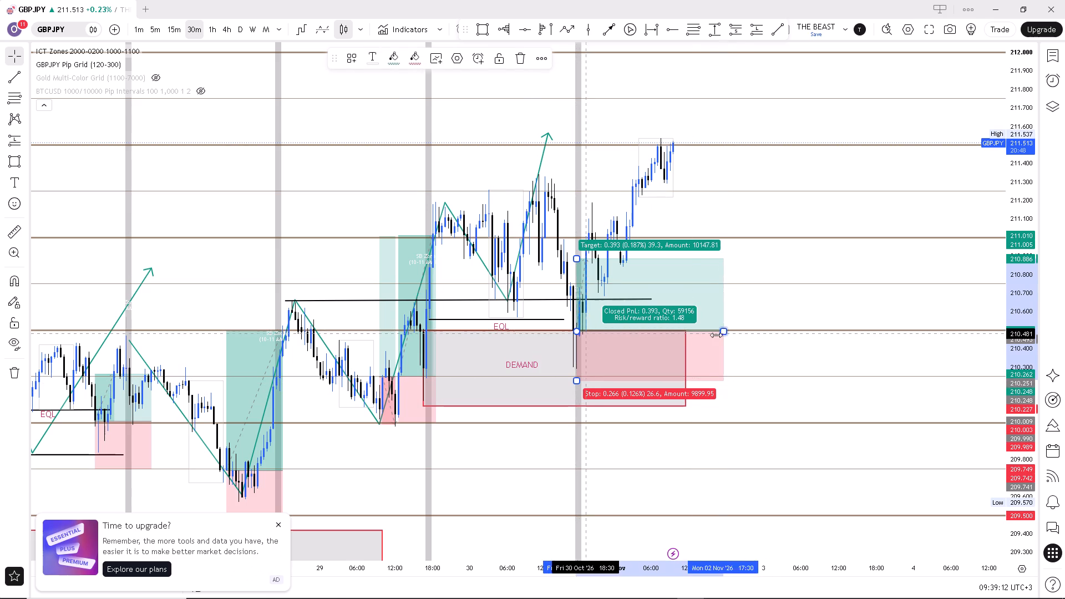
pyautogui.moveTo(716, 335); pyautogui.dragTo(687, 333)
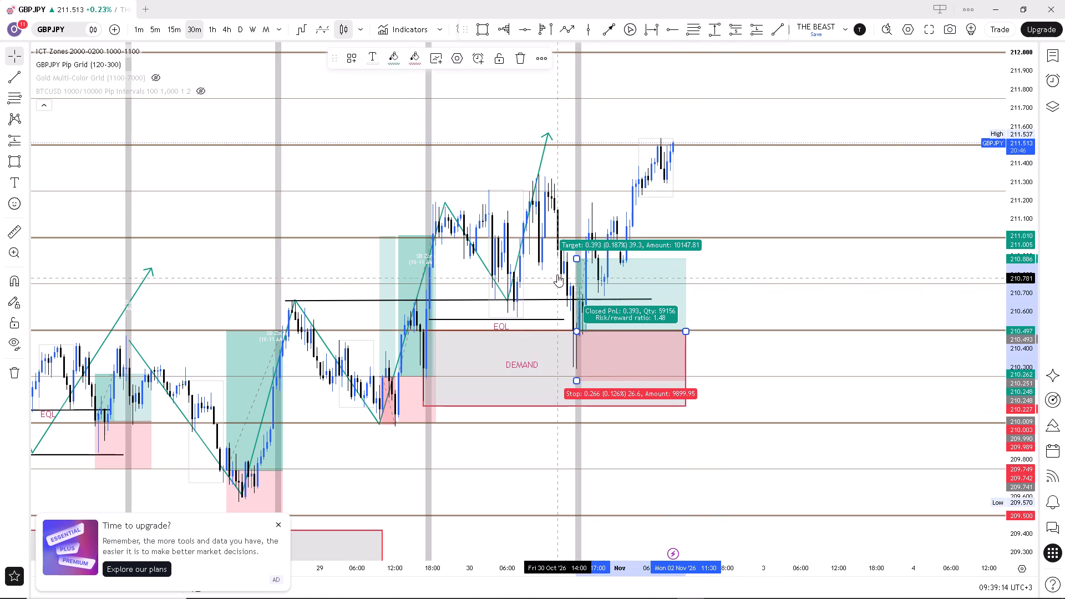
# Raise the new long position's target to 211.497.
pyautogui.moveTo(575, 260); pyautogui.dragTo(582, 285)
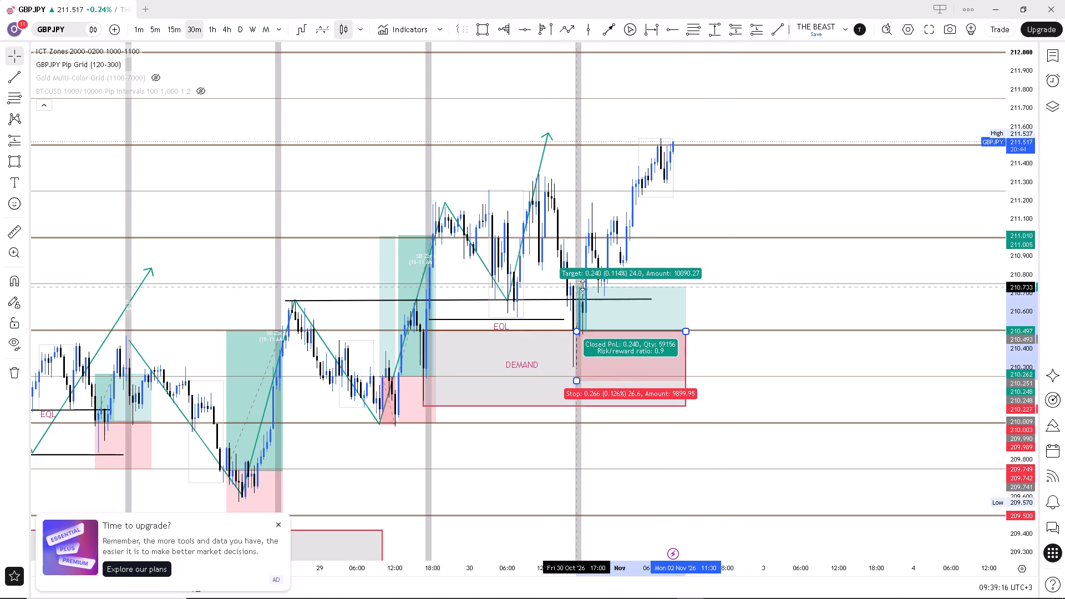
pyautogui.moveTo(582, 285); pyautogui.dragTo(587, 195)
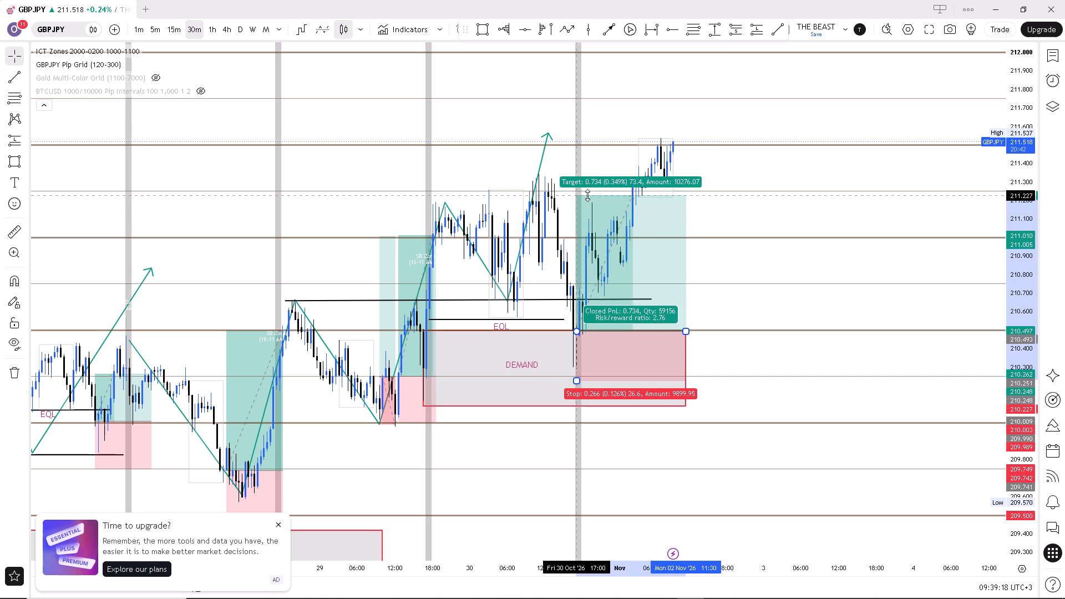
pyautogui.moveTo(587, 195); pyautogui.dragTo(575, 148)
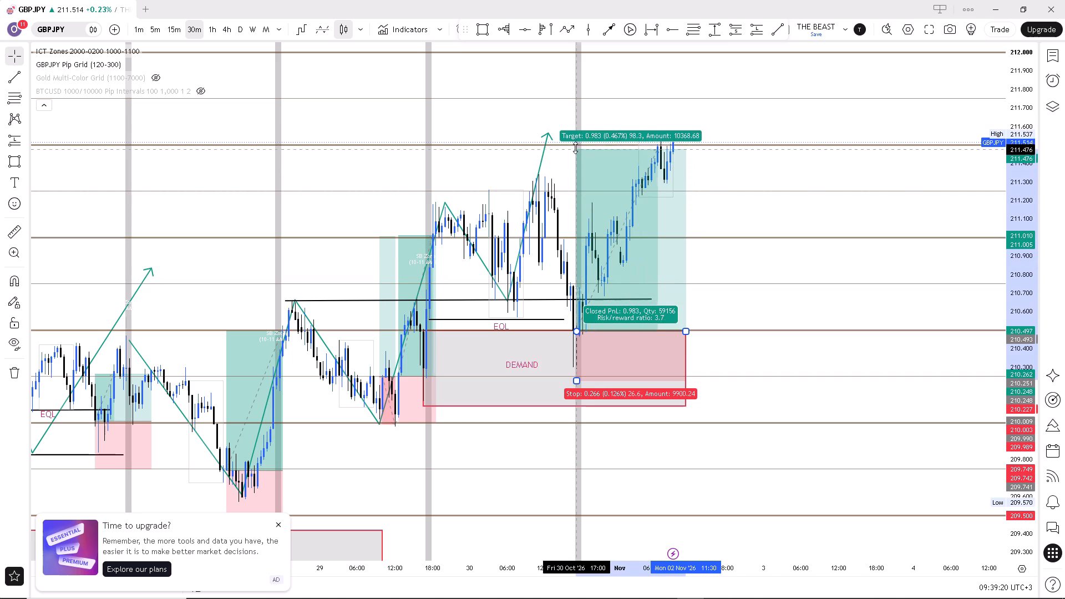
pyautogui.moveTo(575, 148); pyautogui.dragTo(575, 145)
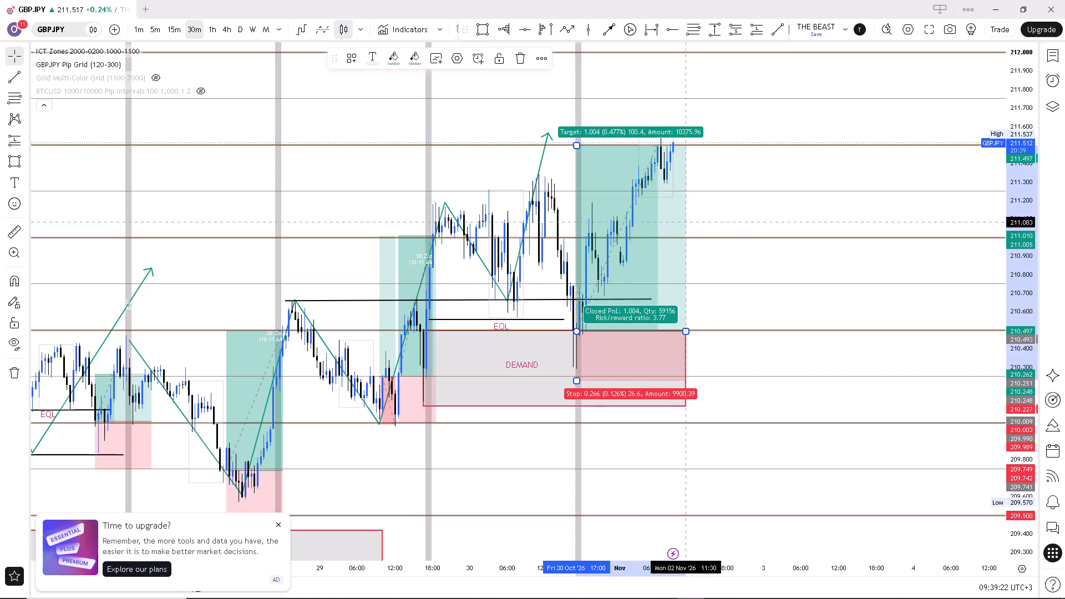
# Shorten the new long position so that it ends on 30 October 22:30.
pyautogui.moveTo(687, 329); pyautogui.dragTo(673, 327)
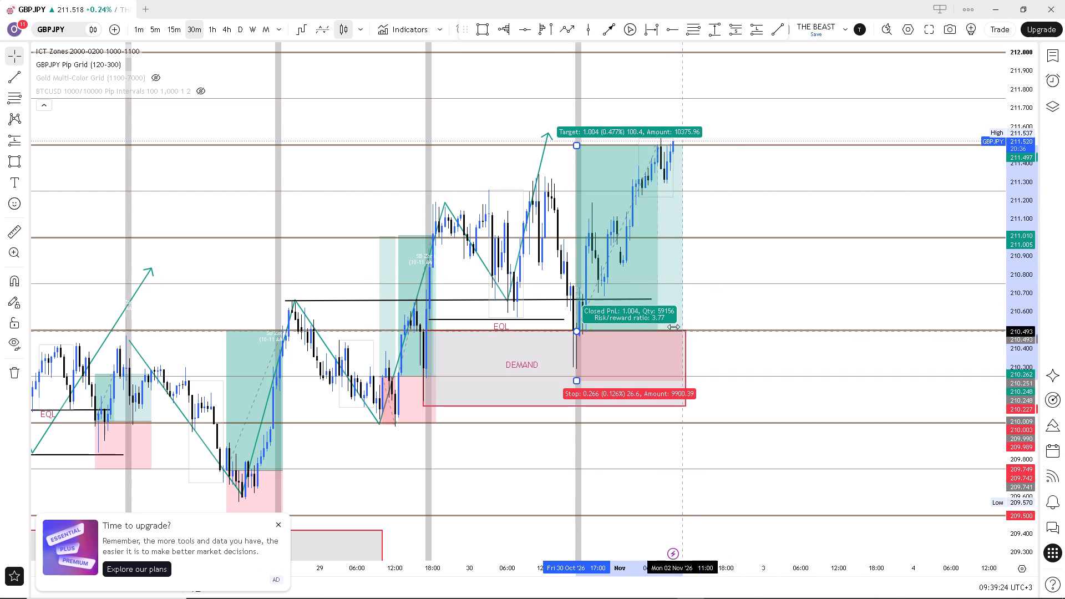
pyautogui.moveTo(673, 327); pyautogui.dragTo(624, 319)
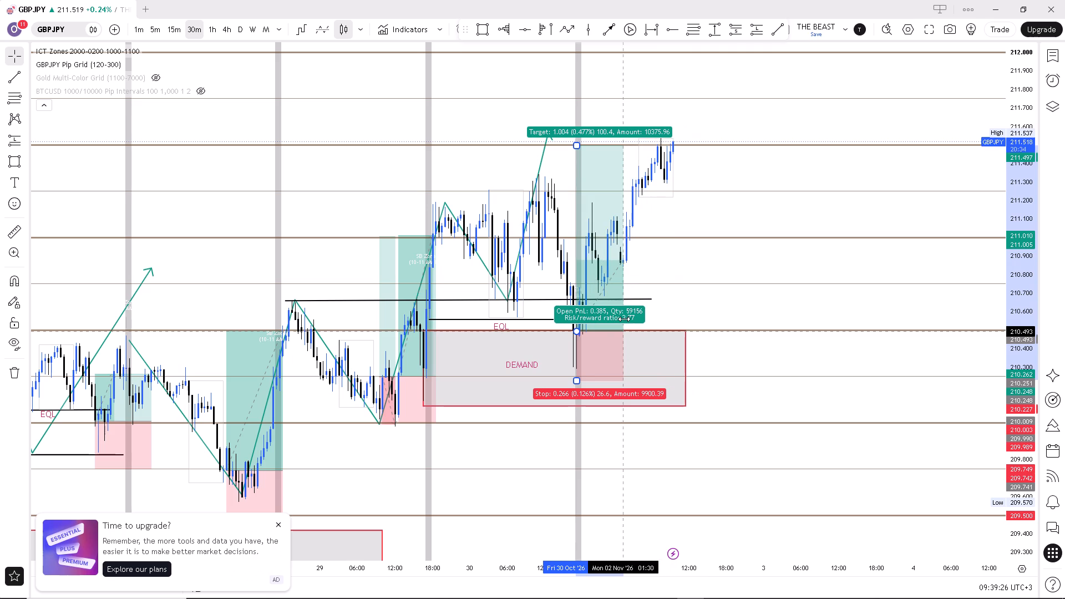
pyautogui.moveTo(624, 319); pyautogui.dragTo(613, 319)
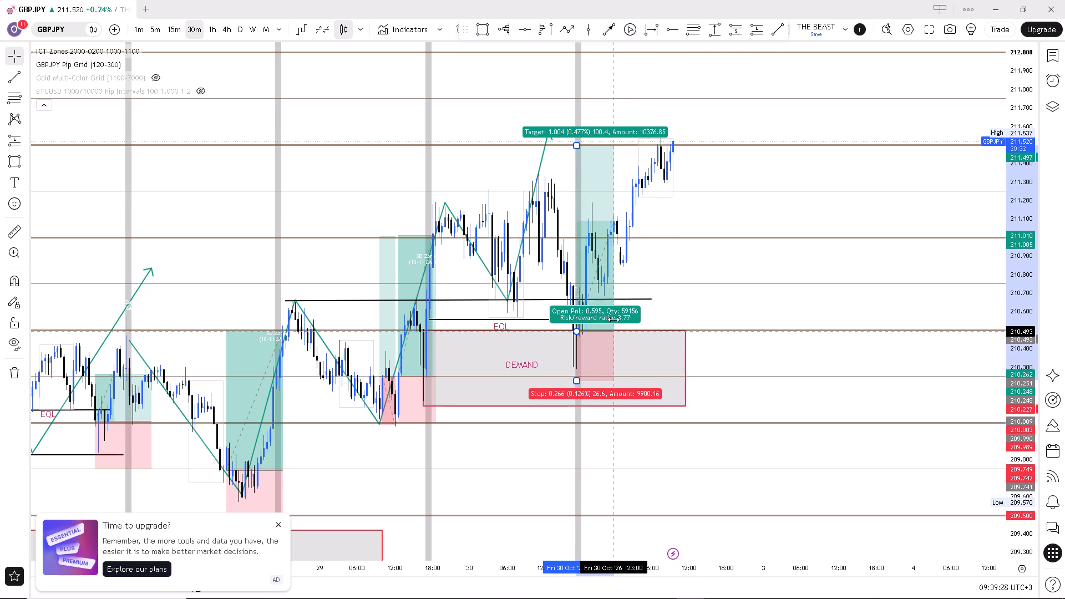
pyautogui.moveTo(613, 319); pyautogui.dragTo(611, 320)
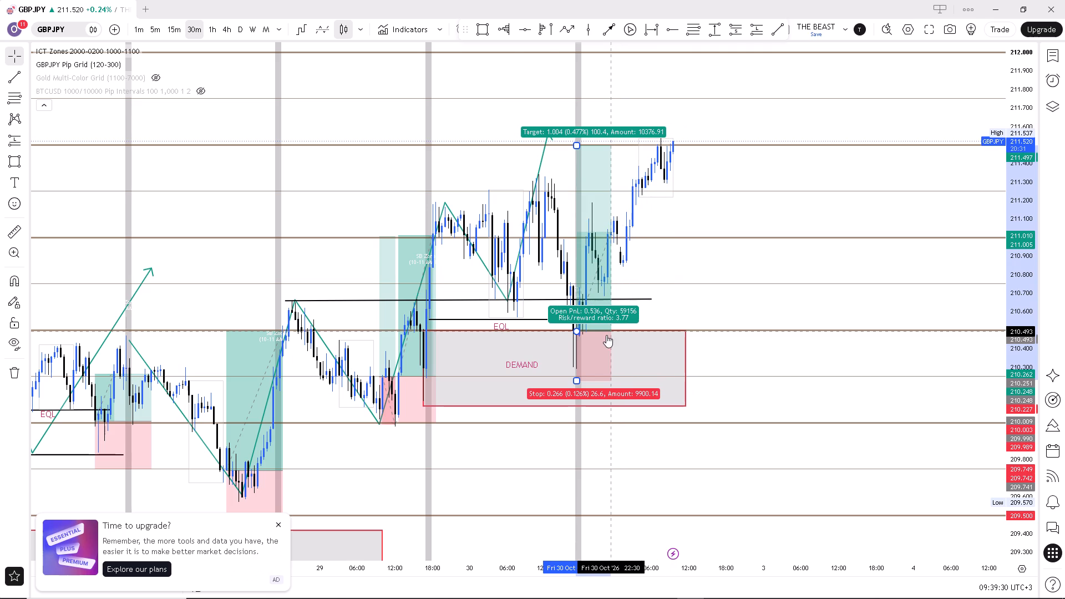
pyautogui.click(658, 450)
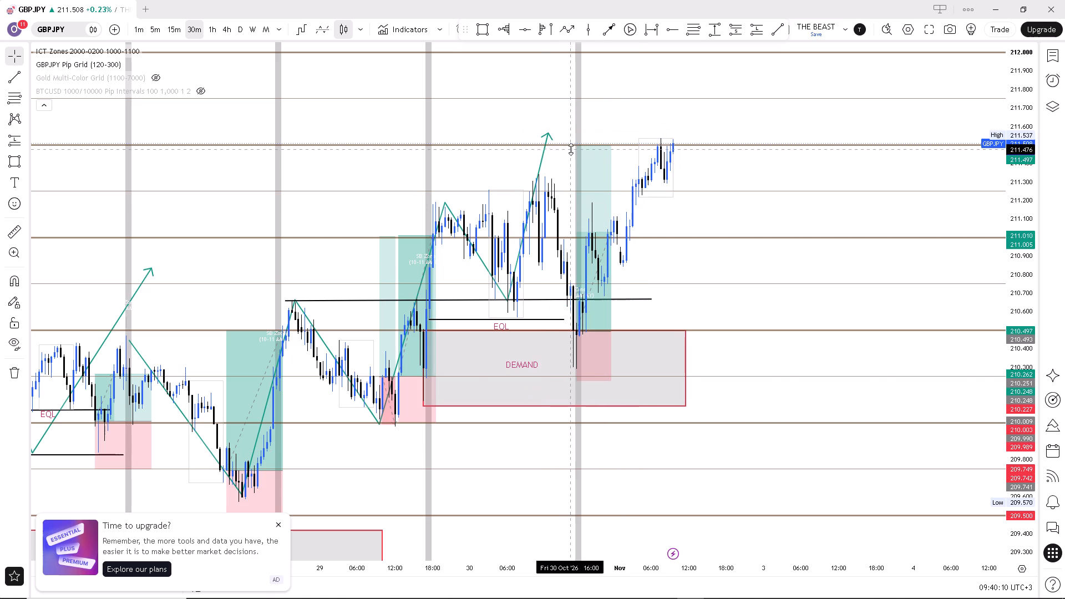
# Set the 30 October 17:00 long position's target to 211.011.
pyautogui.moveTo(575, 148); pyautogui.dragTo(603, 226)
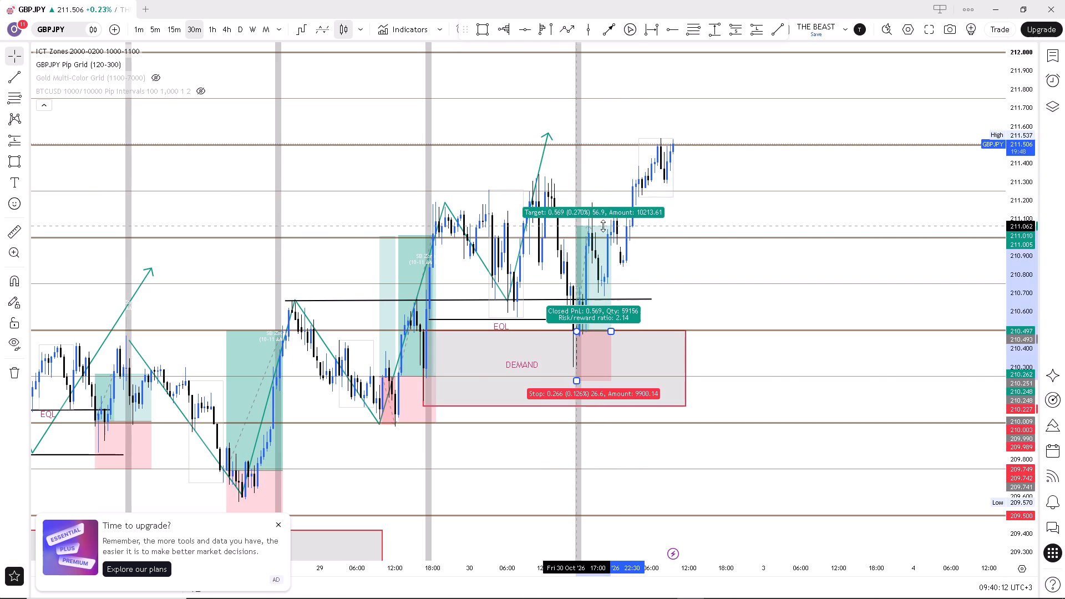
pyautogui.moveTo(603, 226); pyautogui.dragTo(613, 235)
pyautogui.click(678, 220)
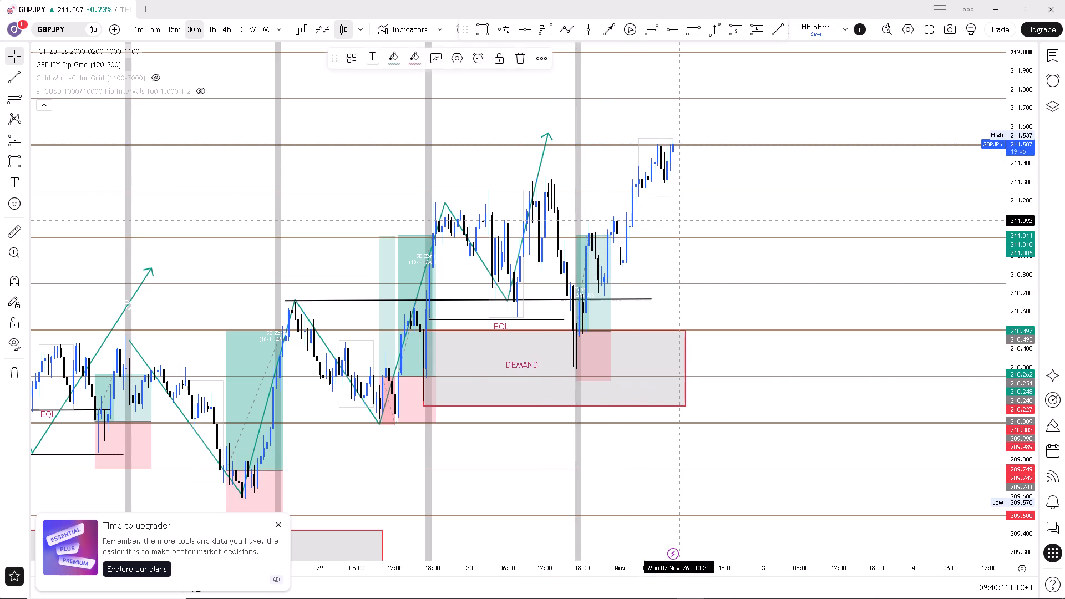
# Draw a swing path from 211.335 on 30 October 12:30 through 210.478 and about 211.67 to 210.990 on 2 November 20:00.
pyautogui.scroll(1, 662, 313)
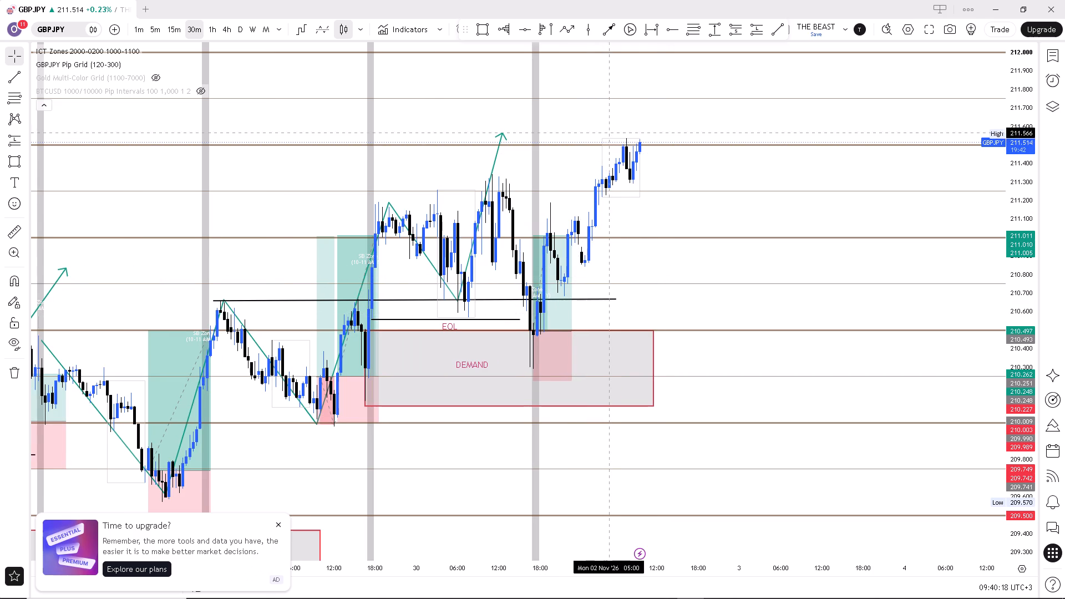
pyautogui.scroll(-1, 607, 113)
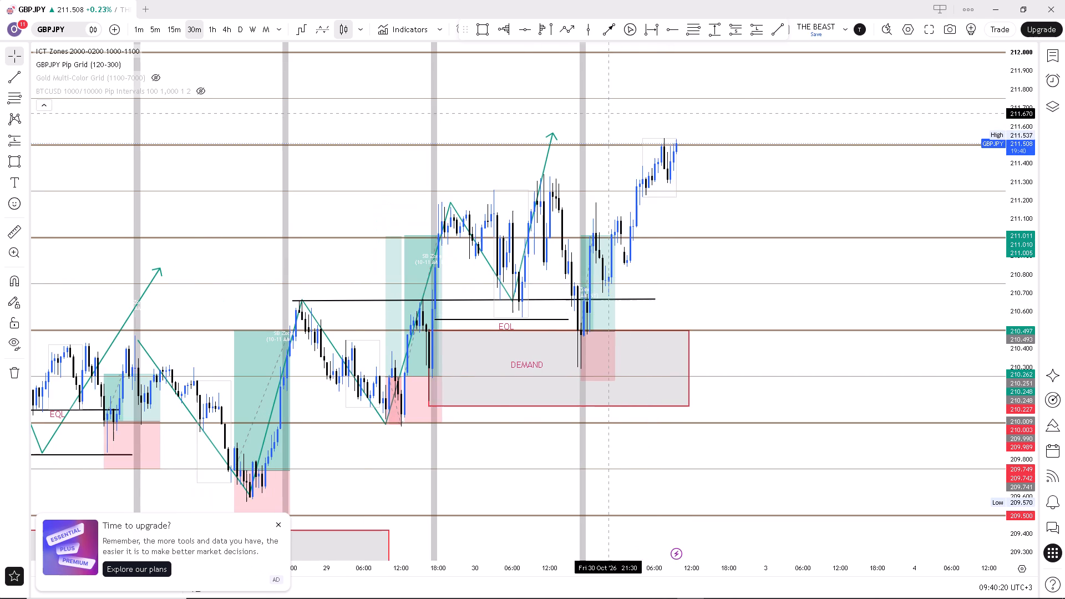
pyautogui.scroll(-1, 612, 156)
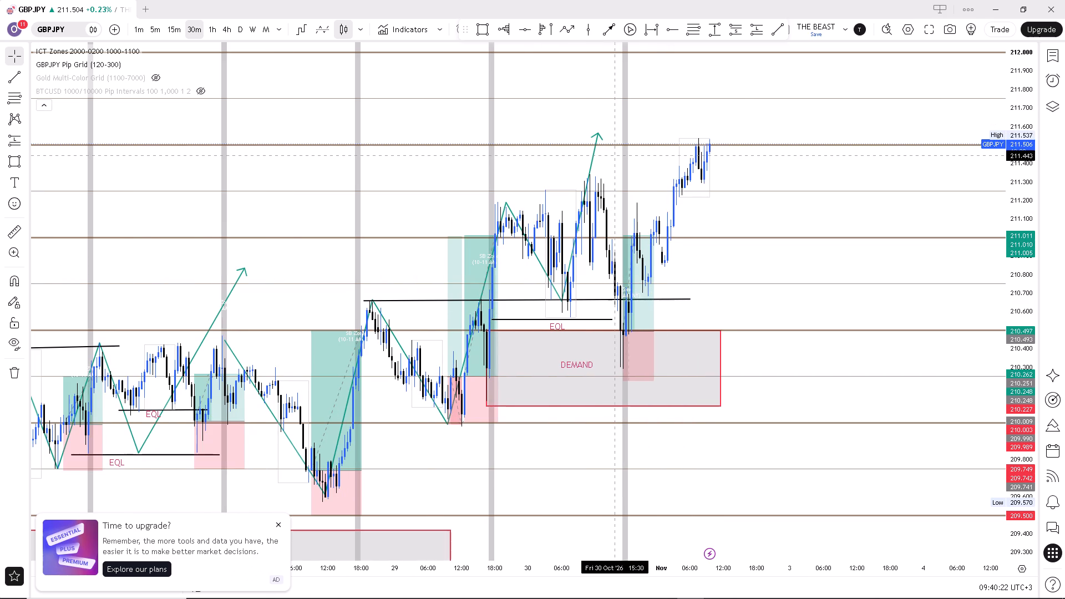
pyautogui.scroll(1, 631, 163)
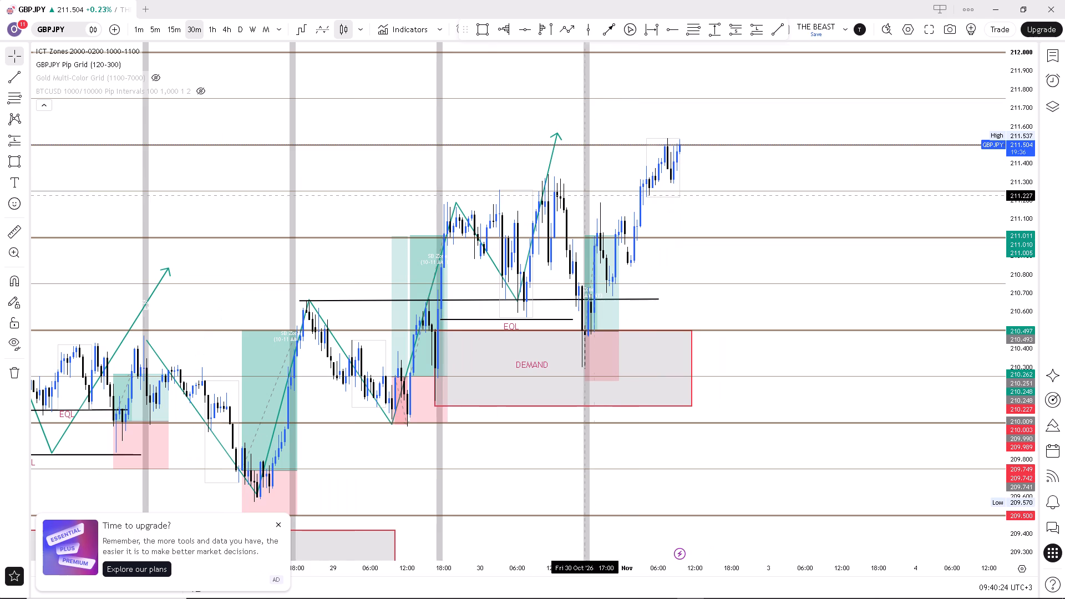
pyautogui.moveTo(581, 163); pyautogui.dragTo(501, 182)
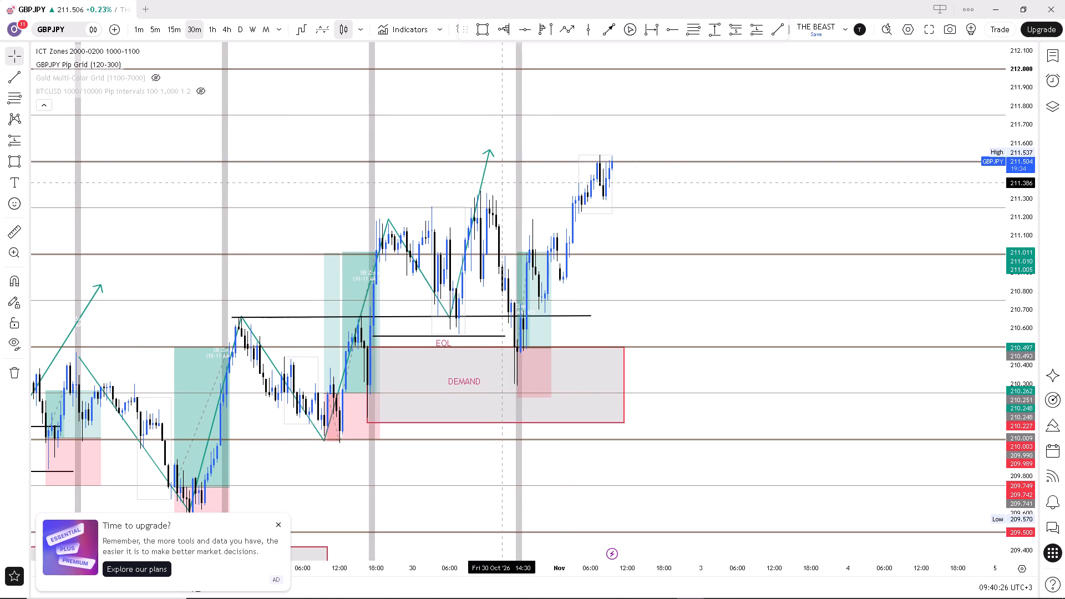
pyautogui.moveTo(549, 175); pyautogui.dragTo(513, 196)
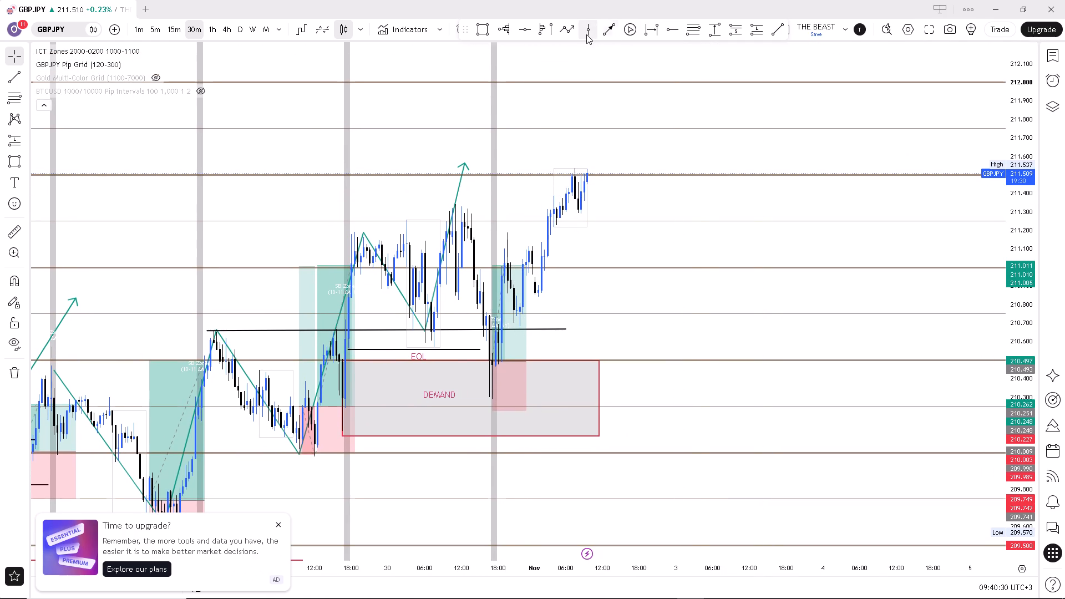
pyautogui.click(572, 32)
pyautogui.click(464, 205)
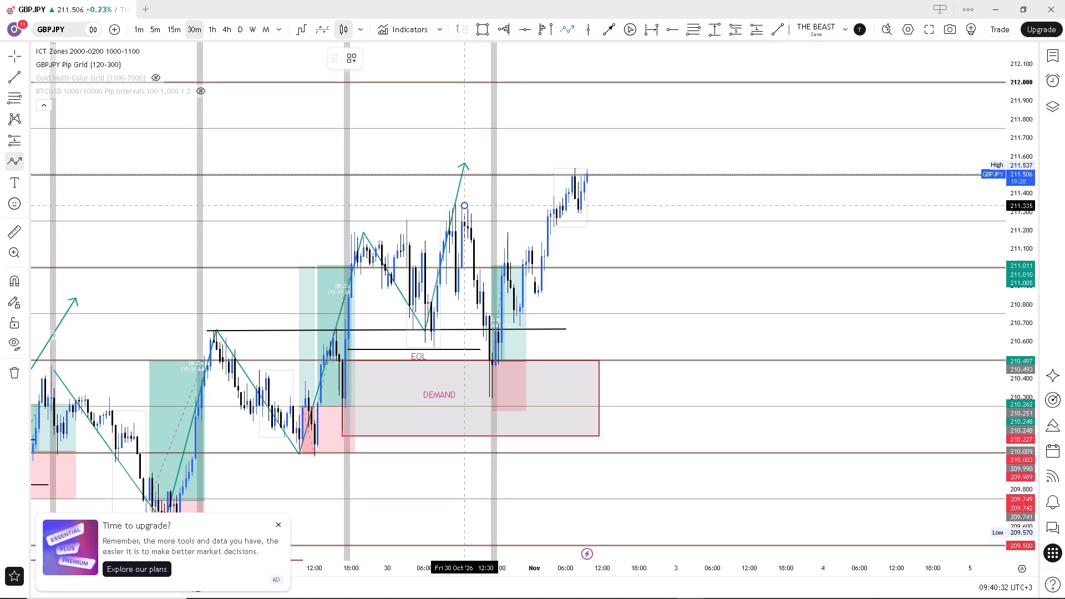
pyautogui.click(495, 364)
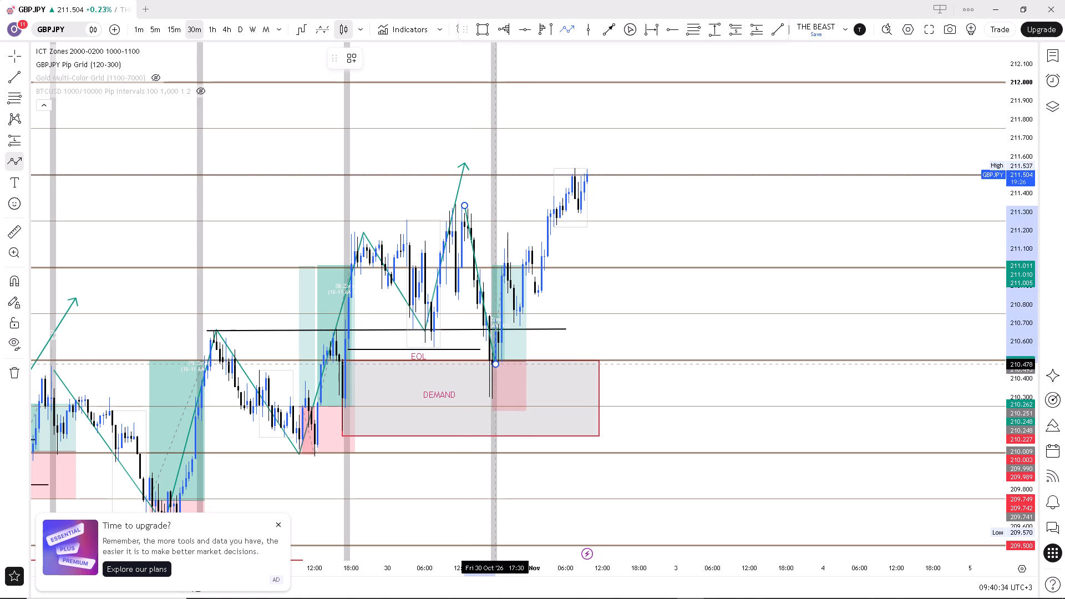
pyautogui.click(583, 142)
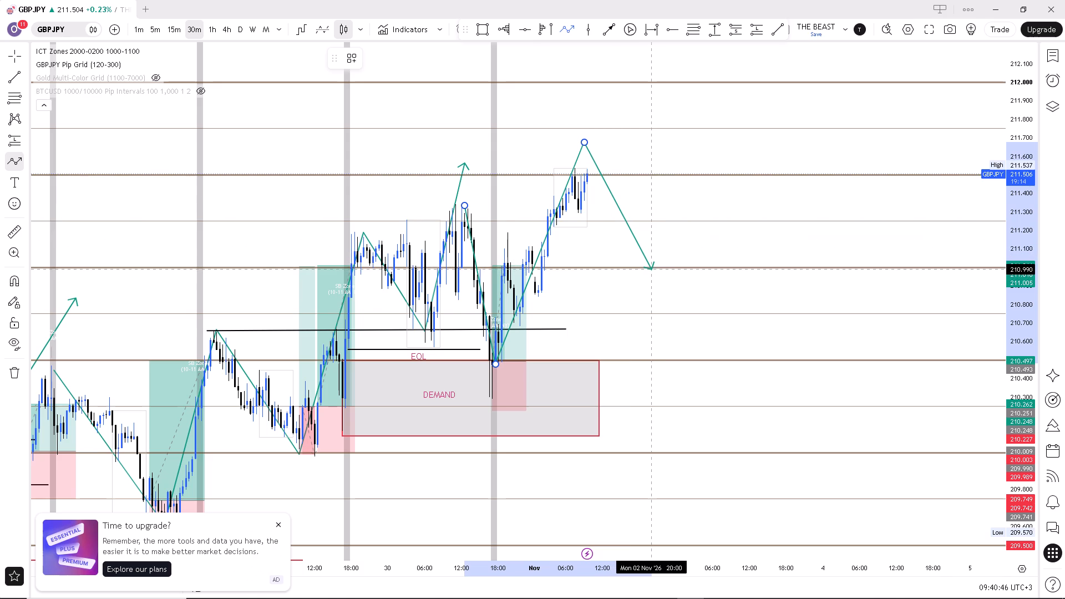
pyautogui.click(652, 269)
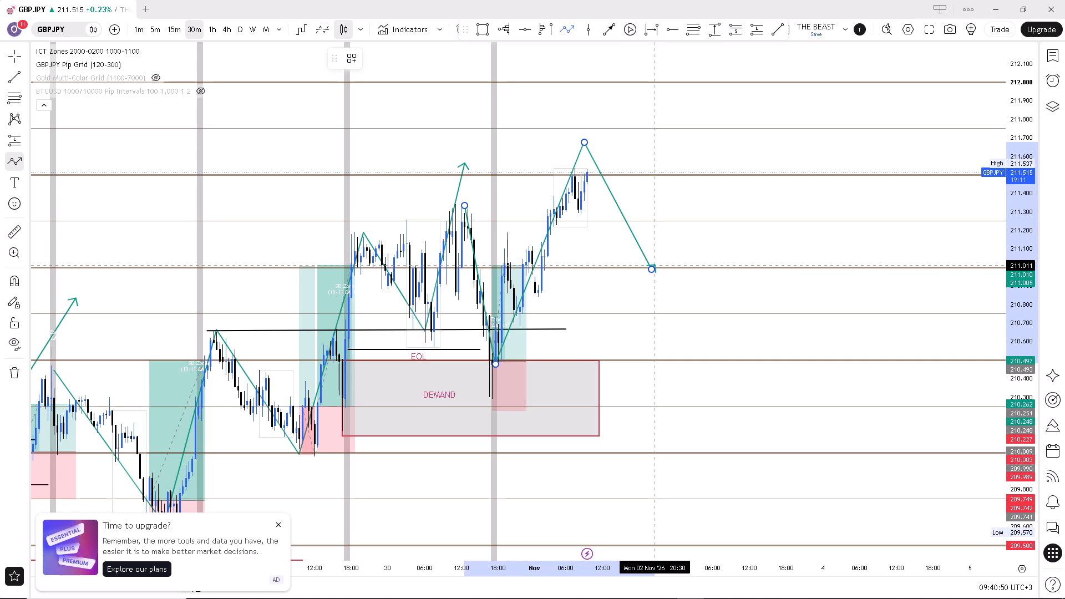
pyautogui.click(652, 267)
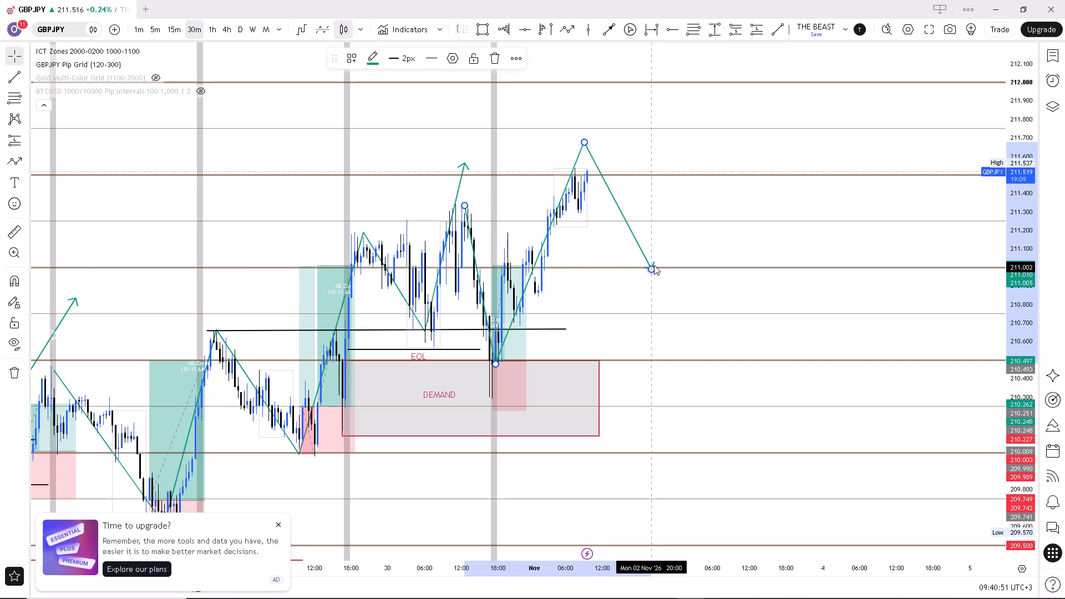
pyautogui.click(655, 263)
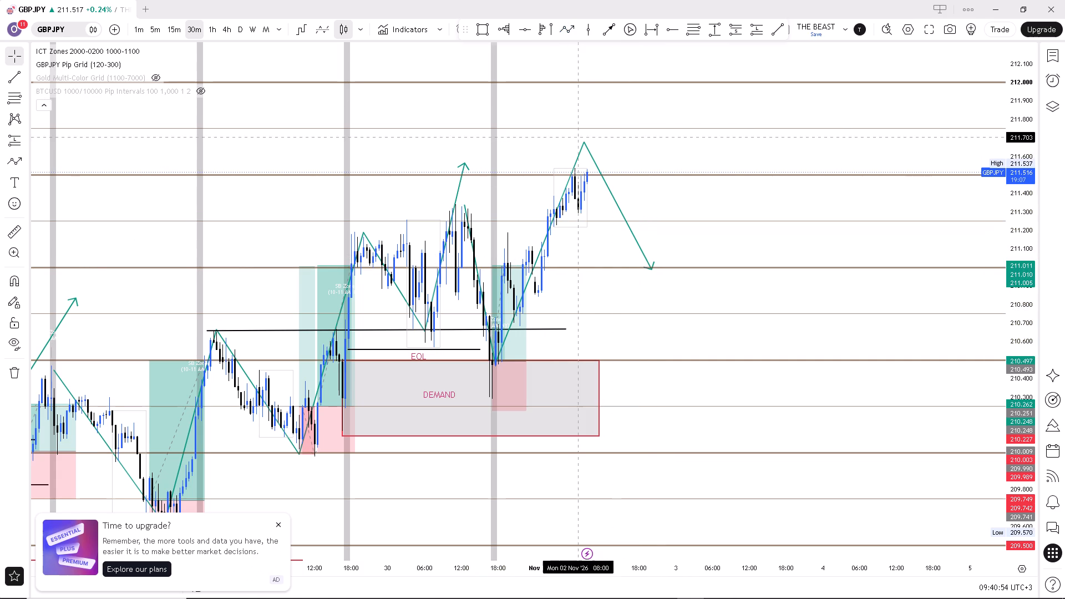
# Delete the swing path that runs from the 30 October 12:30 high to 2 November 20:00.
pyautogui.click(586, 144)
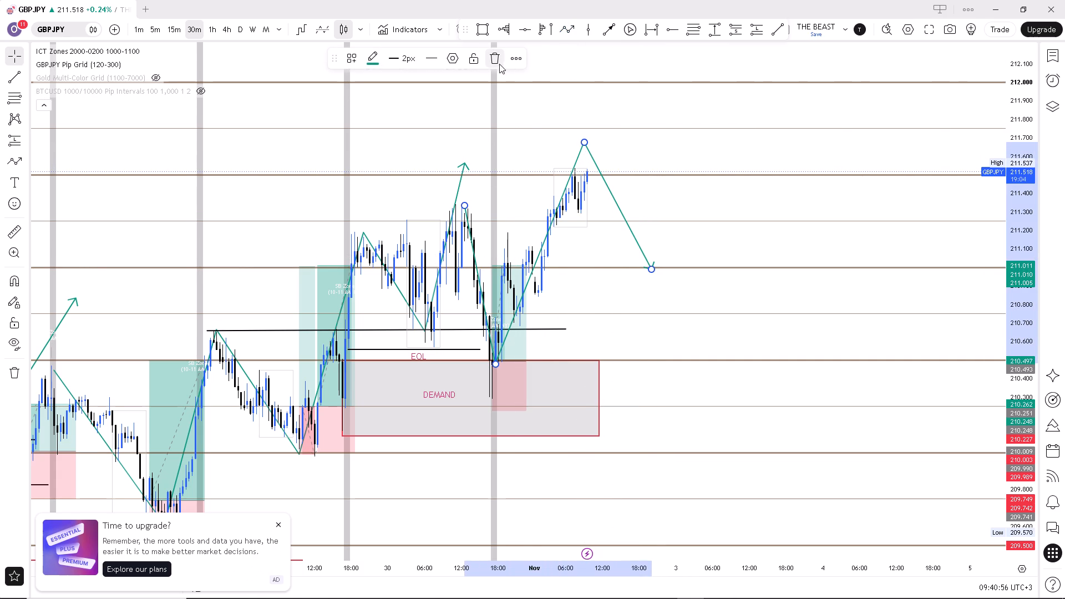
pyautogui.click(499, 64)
# Dismiss the upgrade promotion that covers part of the chart.
pyautogui.scroll(1, 526, 125)
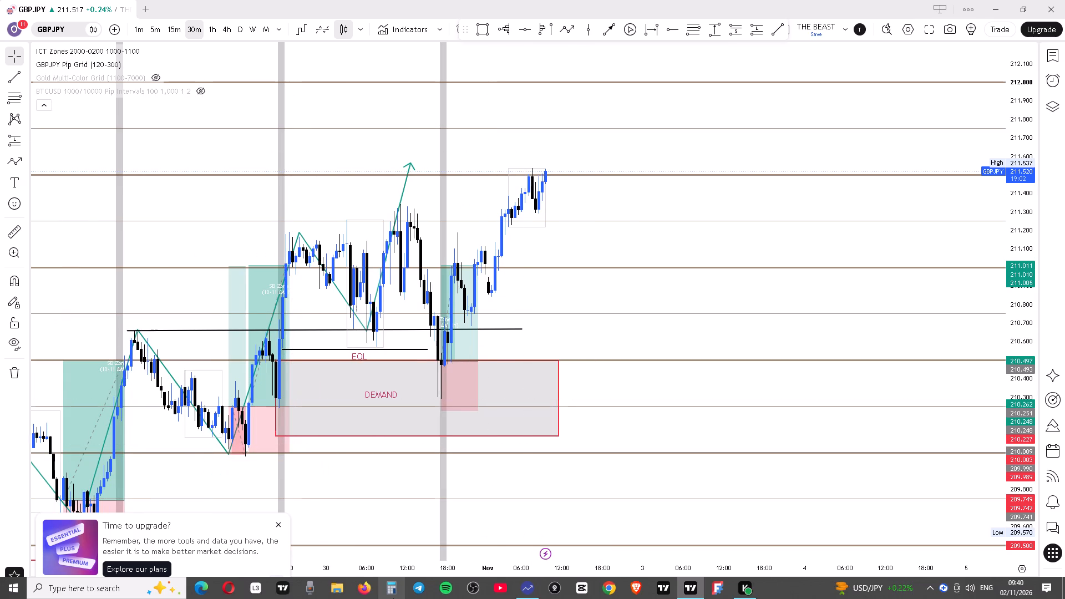
pyautogui.click(277, 524)
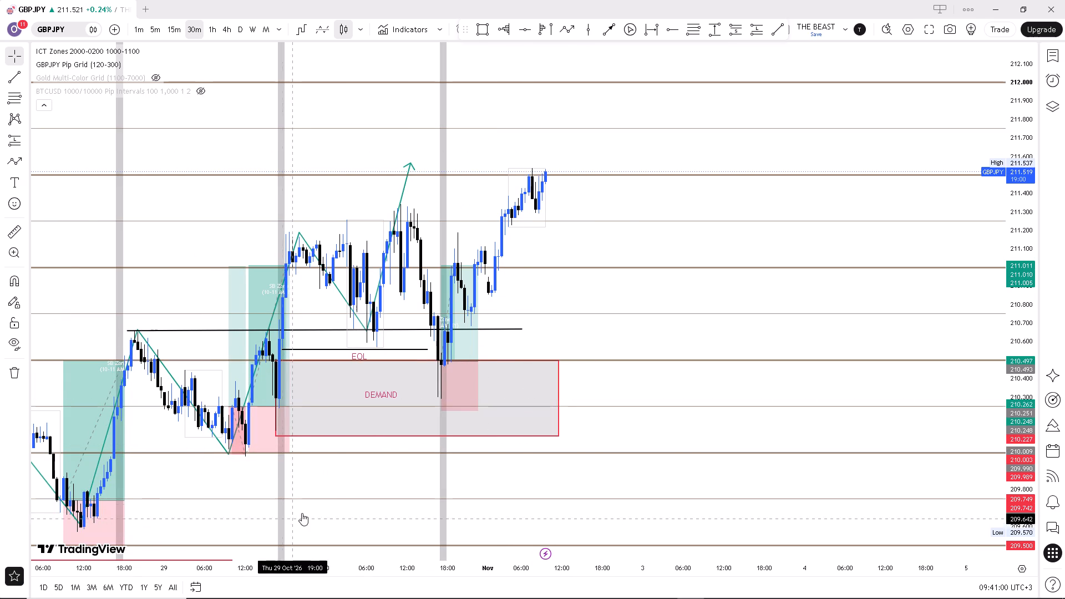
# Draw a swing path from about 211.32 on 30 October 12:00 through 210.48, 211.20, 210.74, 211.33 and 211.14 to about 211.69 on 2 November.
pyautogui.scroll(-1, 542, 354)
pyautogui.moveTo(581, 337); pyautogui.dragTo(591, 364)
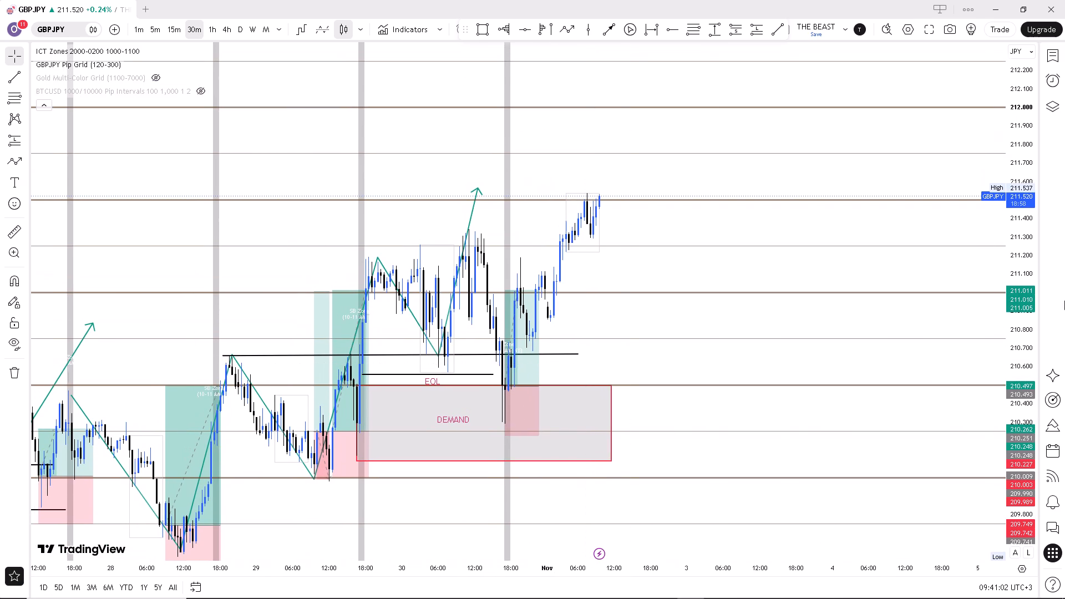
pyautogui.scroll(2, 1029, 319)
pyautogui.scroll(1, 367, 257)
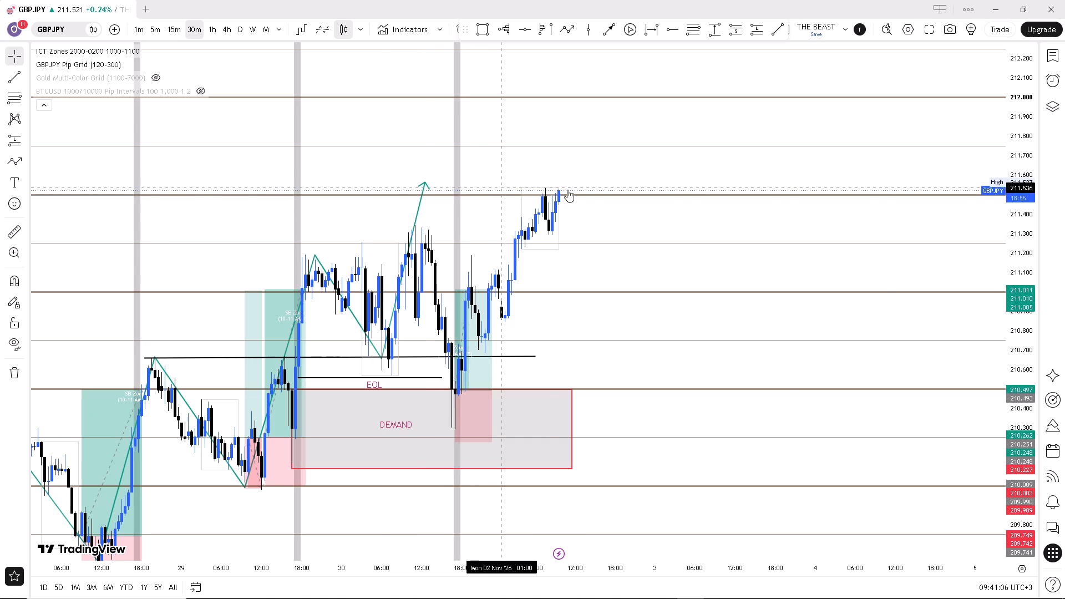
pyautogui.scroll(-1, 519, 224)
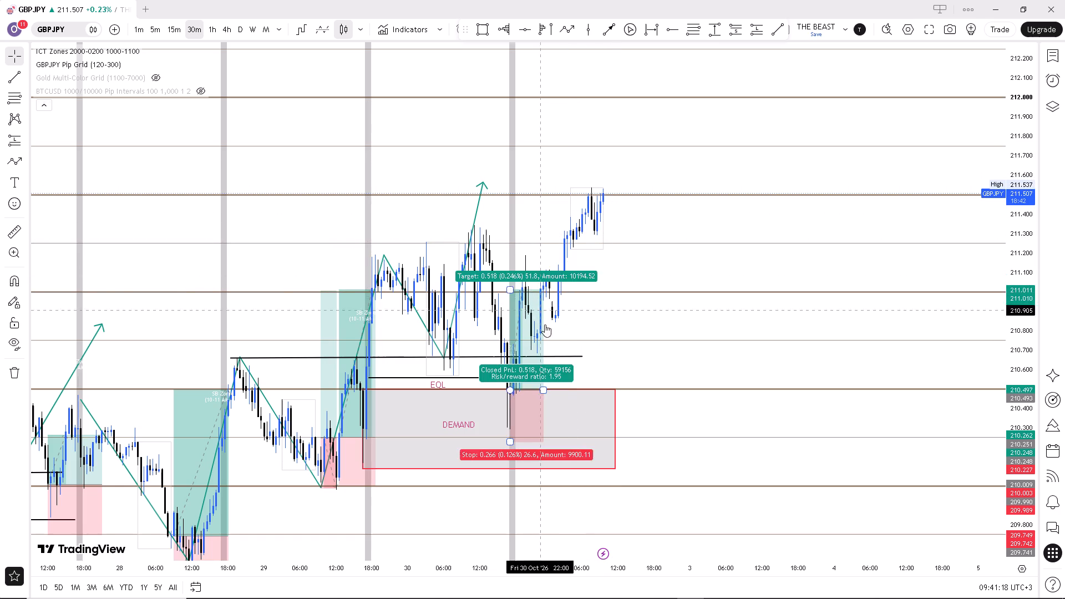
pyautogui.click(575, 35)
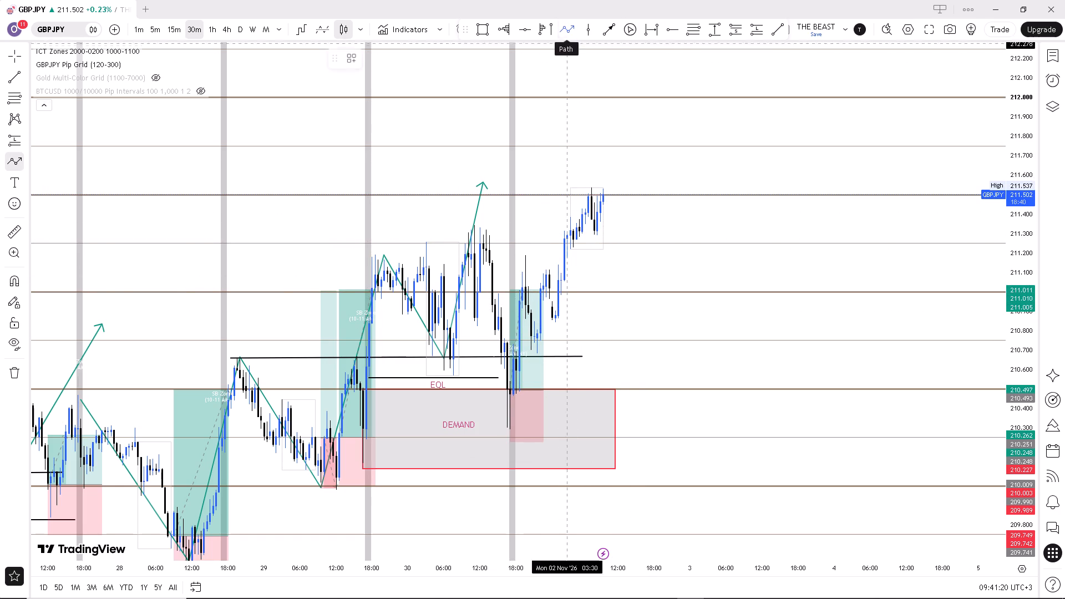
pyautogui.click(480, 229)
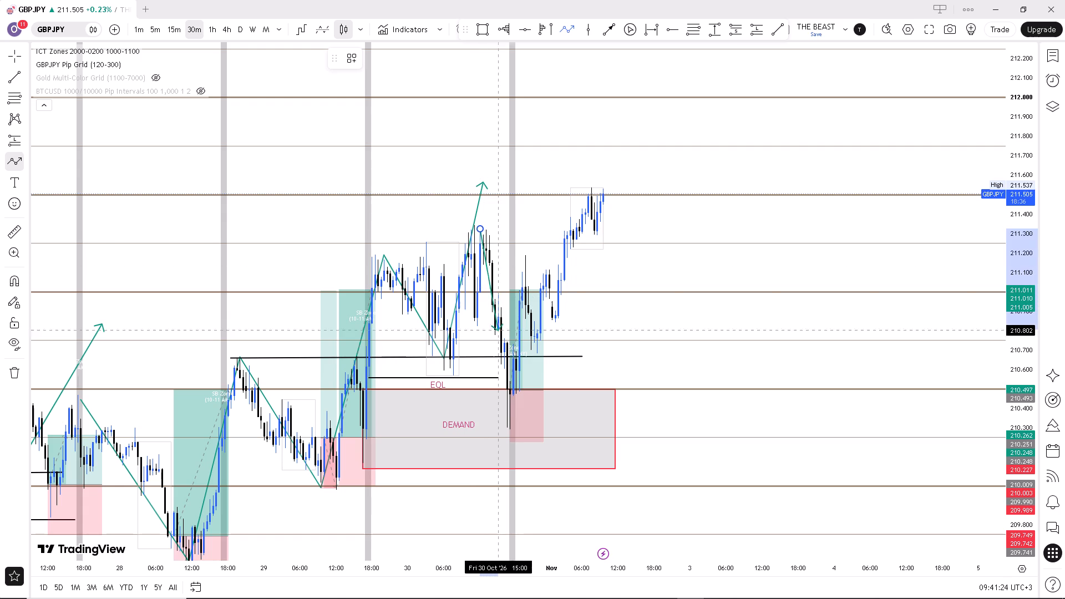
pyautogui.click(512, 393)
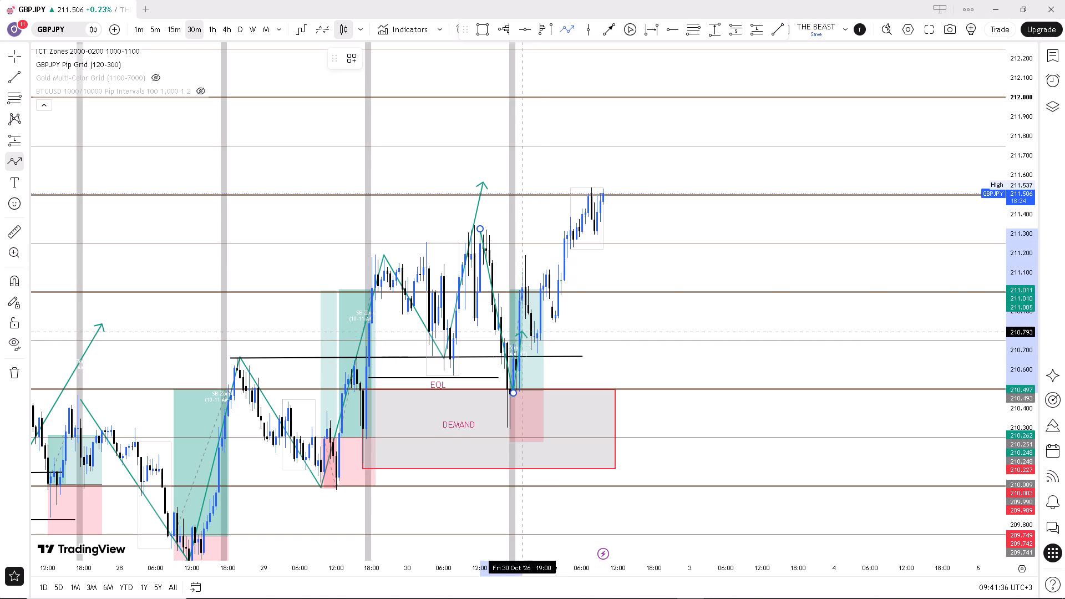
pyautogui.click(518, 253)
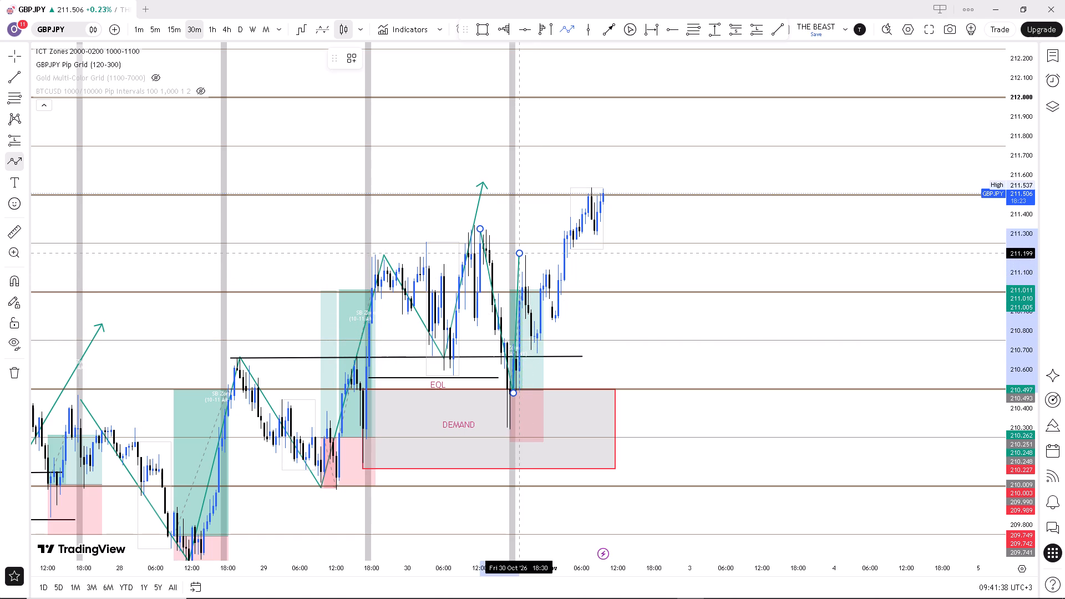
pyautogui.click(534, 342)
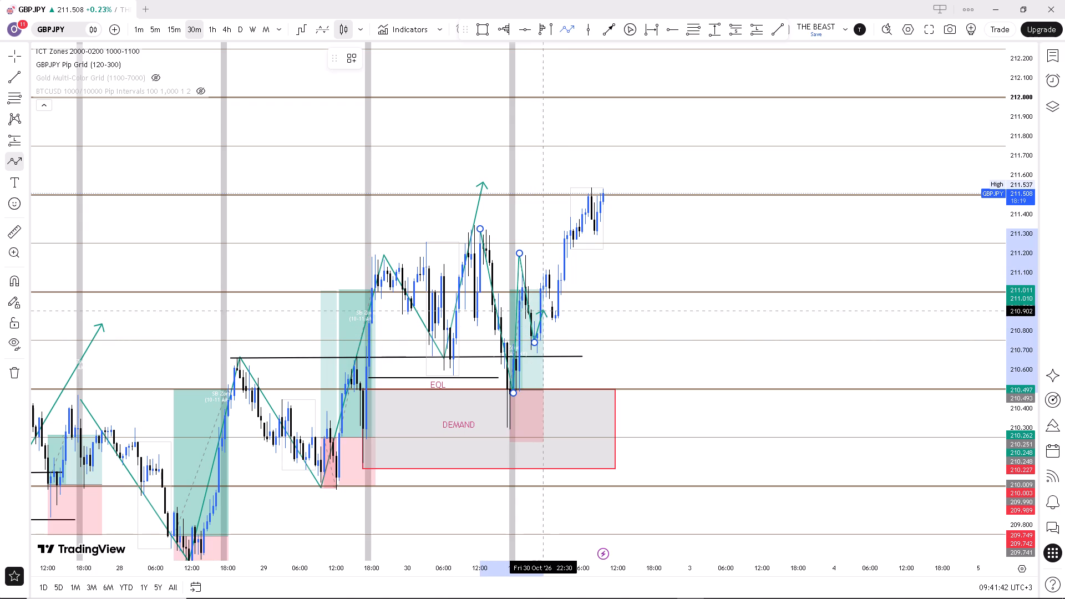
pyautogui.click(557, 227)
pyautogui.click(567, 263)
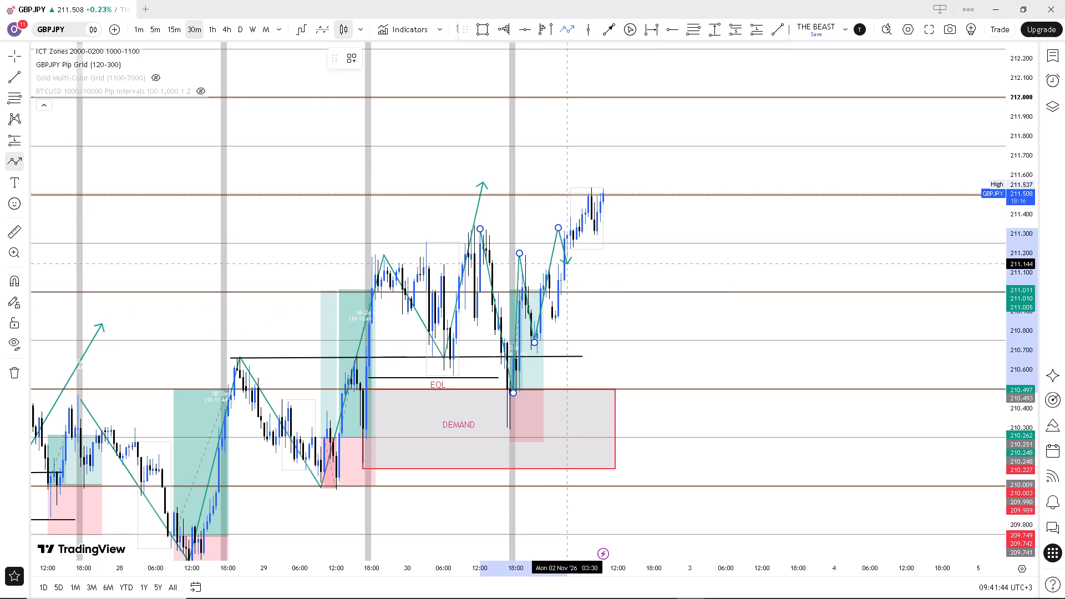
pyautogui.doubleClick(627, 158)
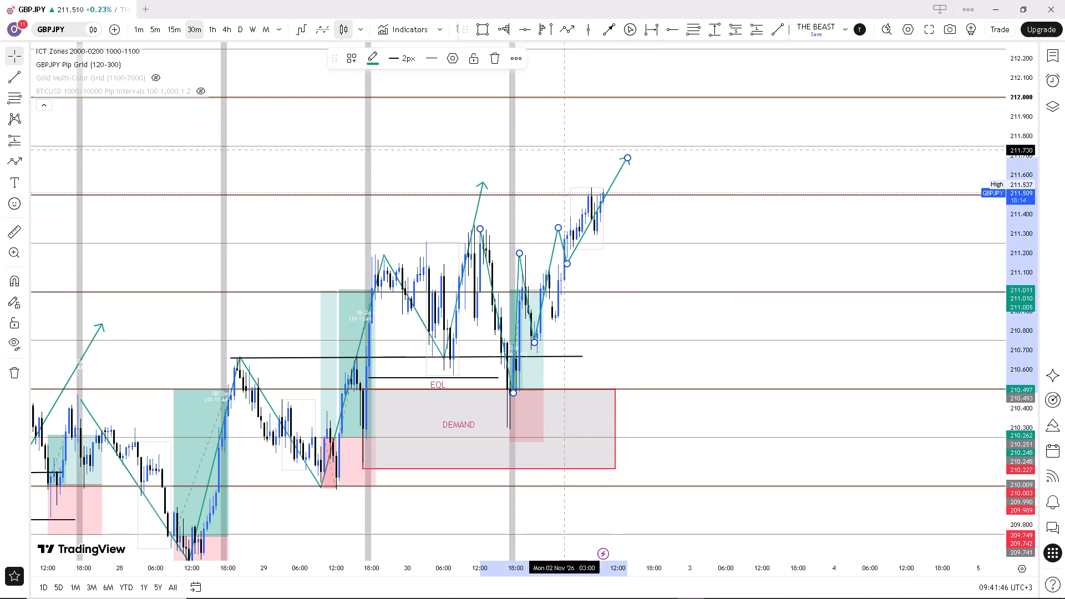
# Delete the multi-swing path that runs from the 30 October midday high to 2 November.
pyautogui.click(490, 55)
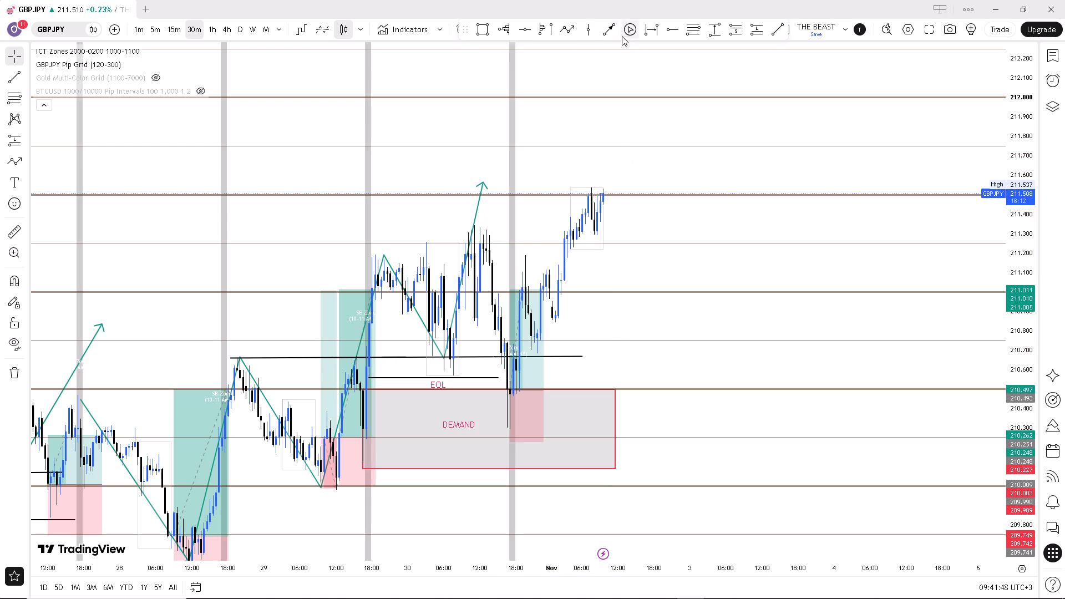
# Draw a swing path from about 211.32 on 30 October 12:00 through 210.48, 211.58, 210.99, 211.75 and 211.25 to about 212.25 on 3 November 21:30.
pyautogui.click(576, 26)
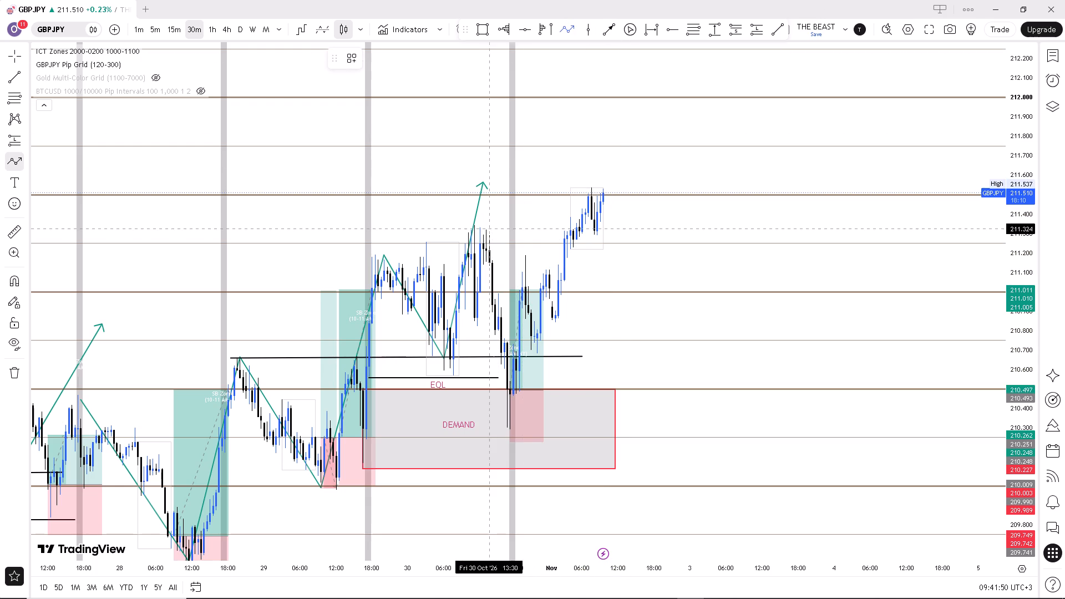
pyautogui.click(479, 230)
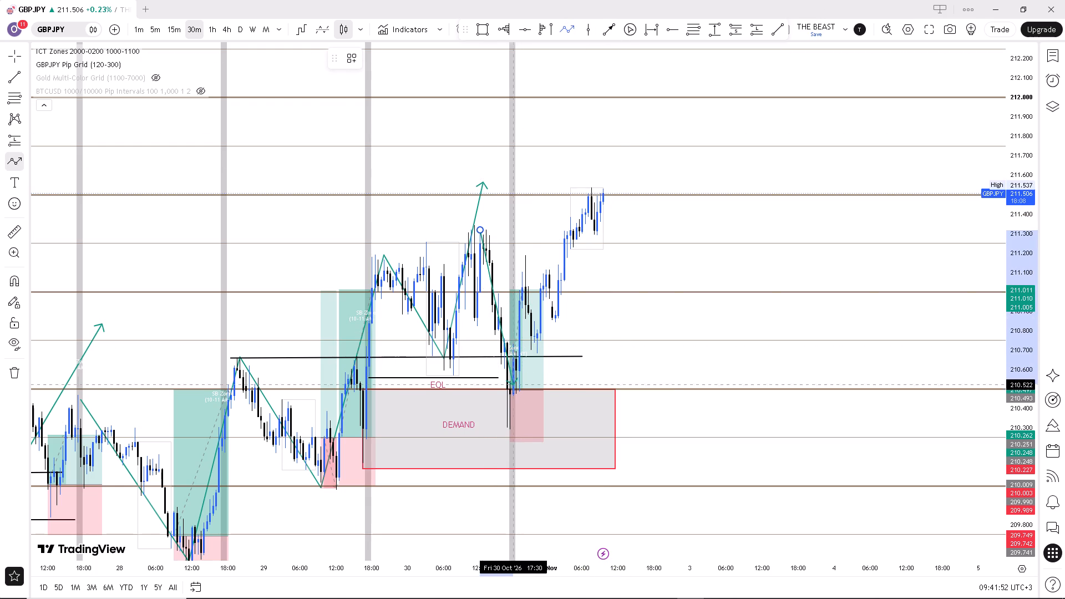
pyautogui.click(515, 392)
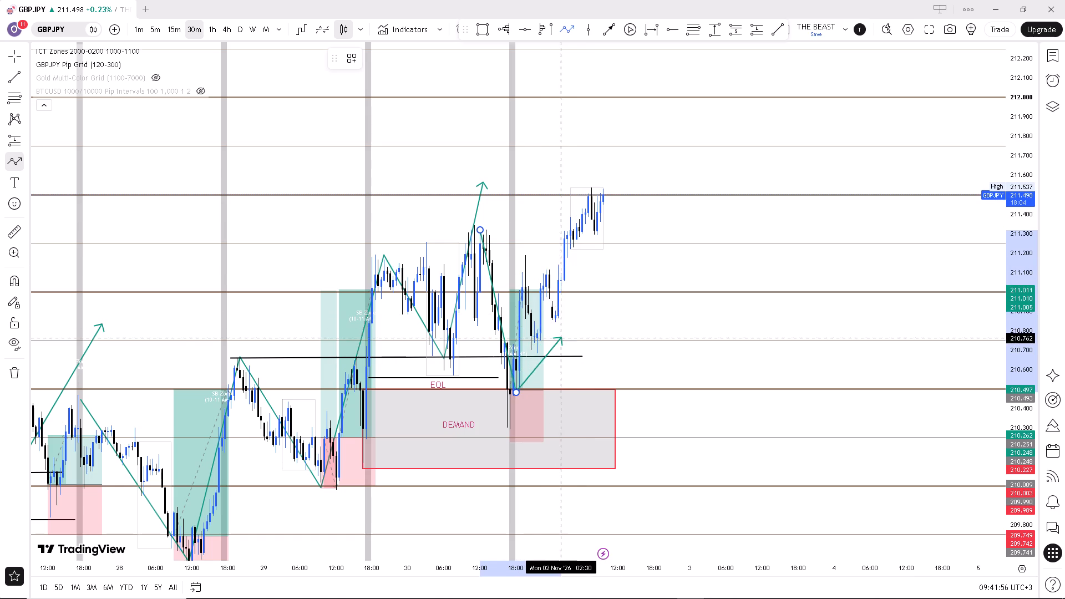
pyautogui.click(594, 179)
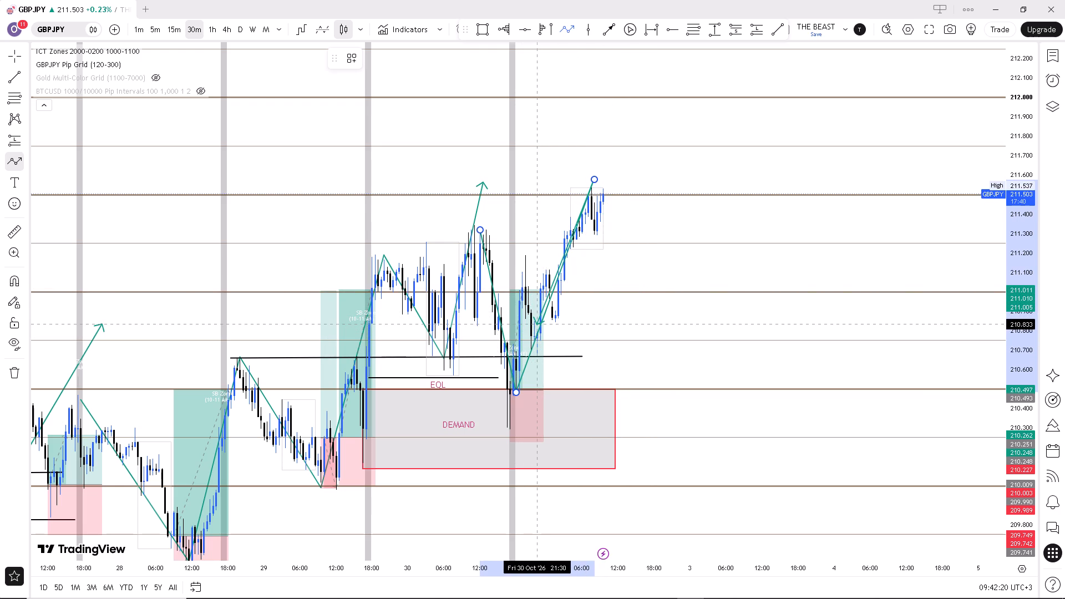
pyautogui.click(653, 293)
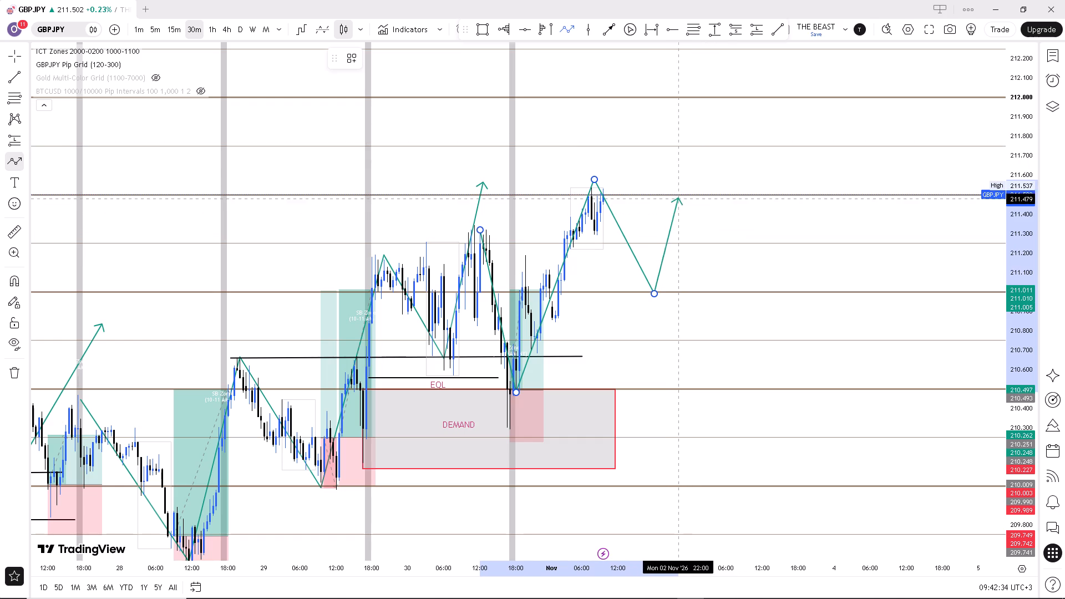
pyautogui.click(702, 146)
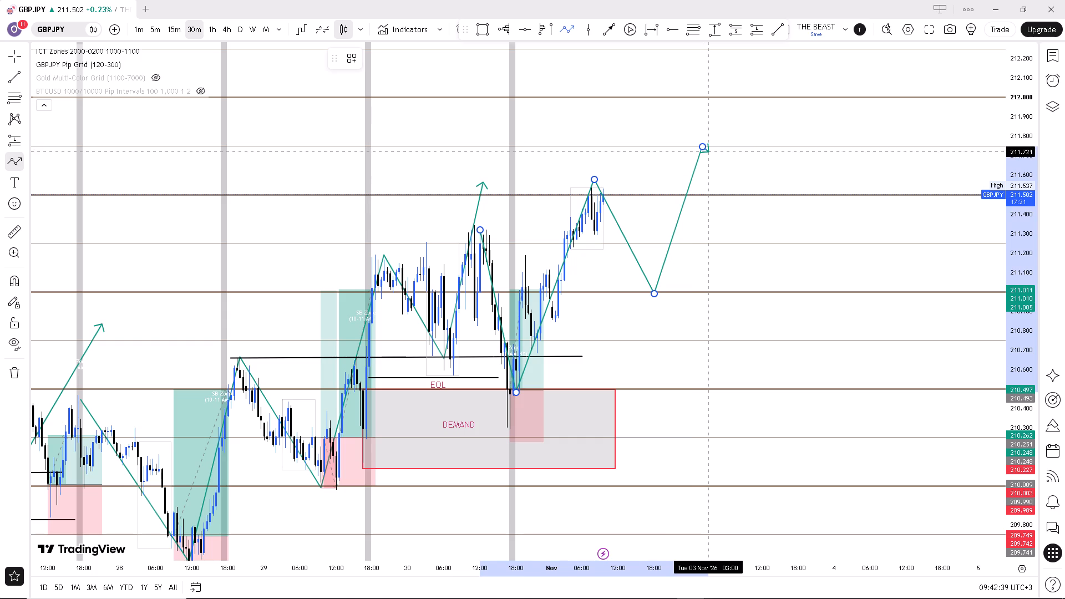
pyautogui.click(742, 242)
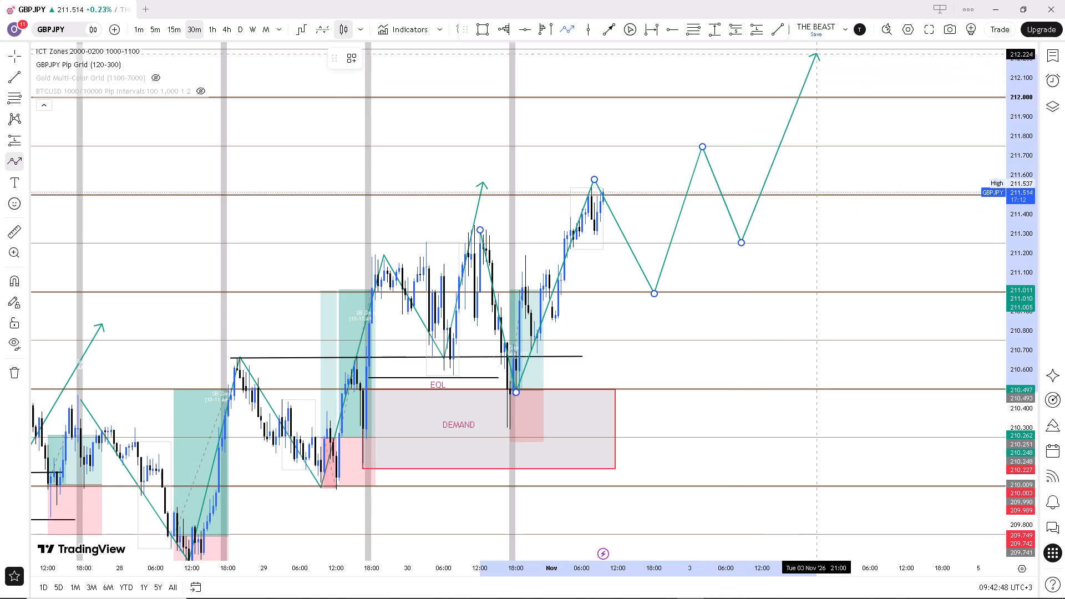
pyautogui.doubleClick(820, 48)
pyautogui.click(821, 68)
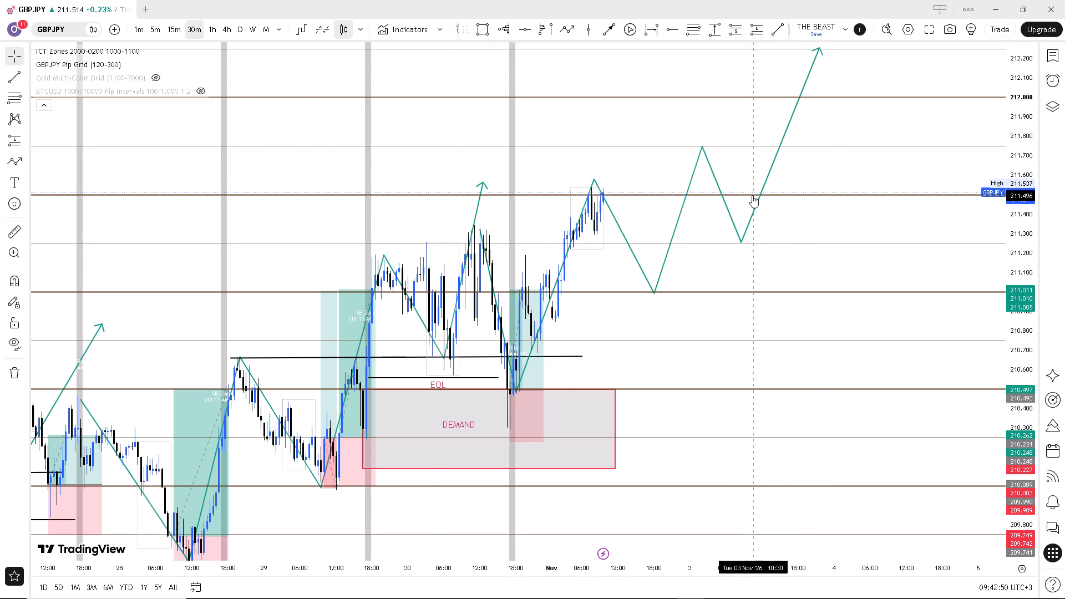
# Examine the price action, demand zone, EQL level and long setups from 28 October onward against the projected path into 3 November.
pyautogui.scroll(-1, 752, 195)
pyautogui.scroll(2, 507, 243)
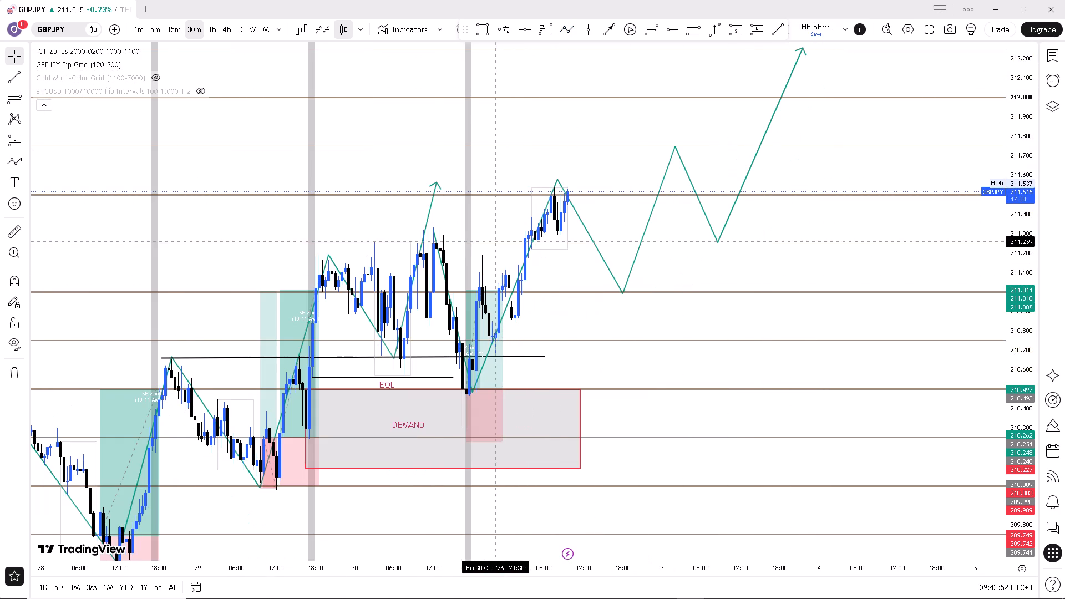
pyautogui.moveTo(554, 325); pyautogui.dragTo(509, 357)
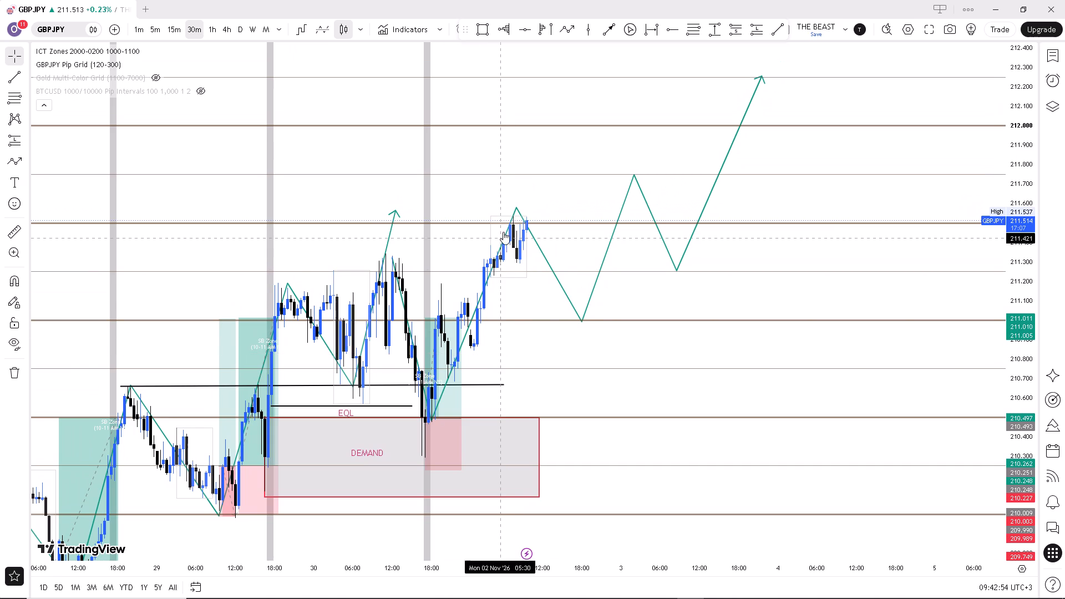
pyautogui.scroll(-1, 521, 204)
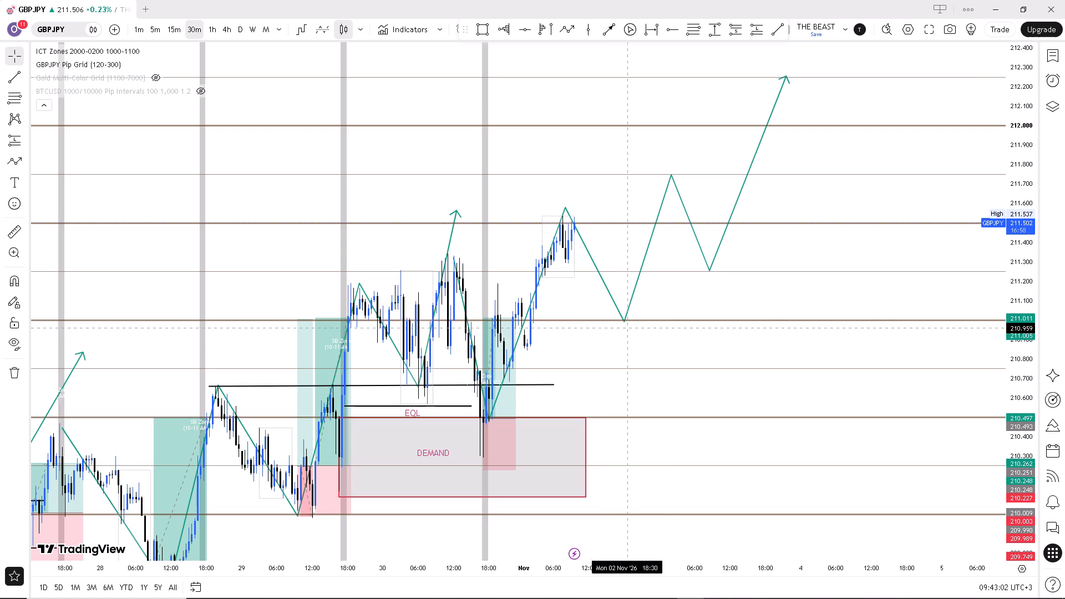
pyautogui.scroll(1, 599, 343)
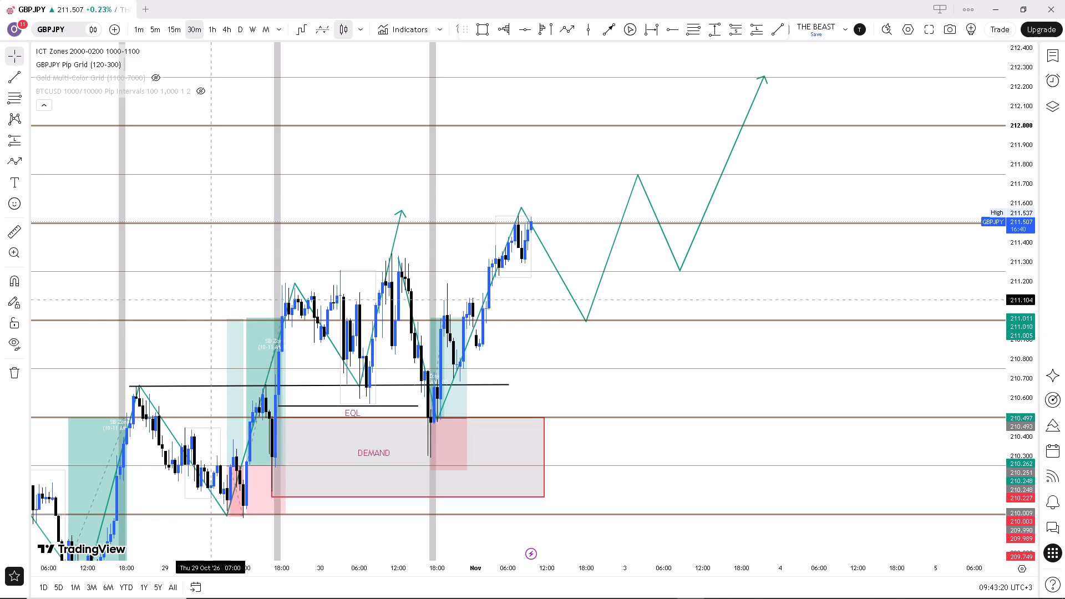
pyautogui.moveTo(209, 294); pyautogui.dragTo(386, 166)
pyautogui.scroll(1, 327, 389)
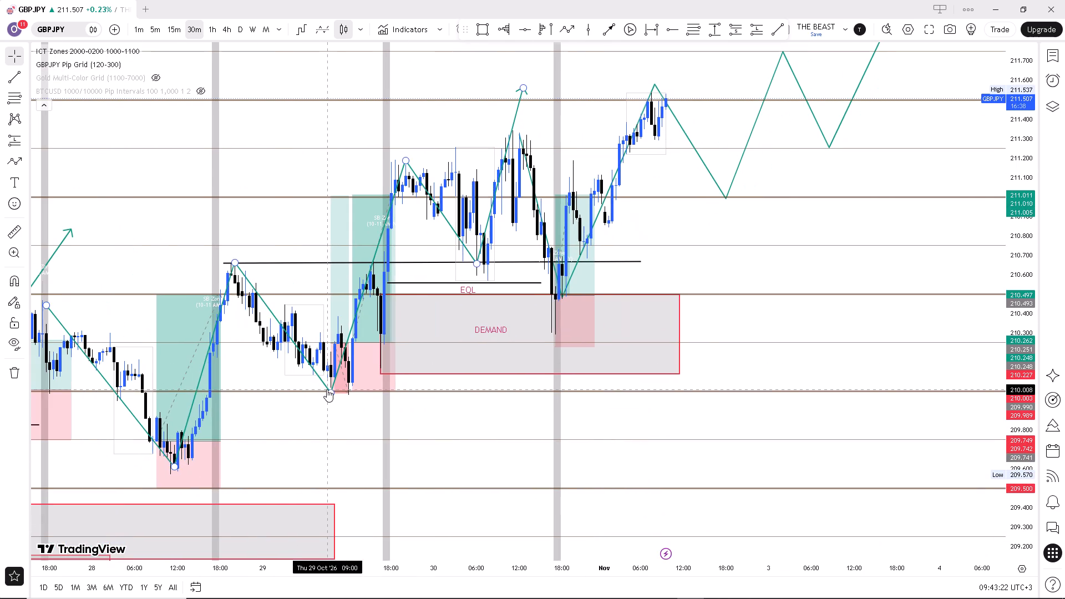
pyautogui.moveTo(307, 405); pyautogui.dragTo(384, 370)
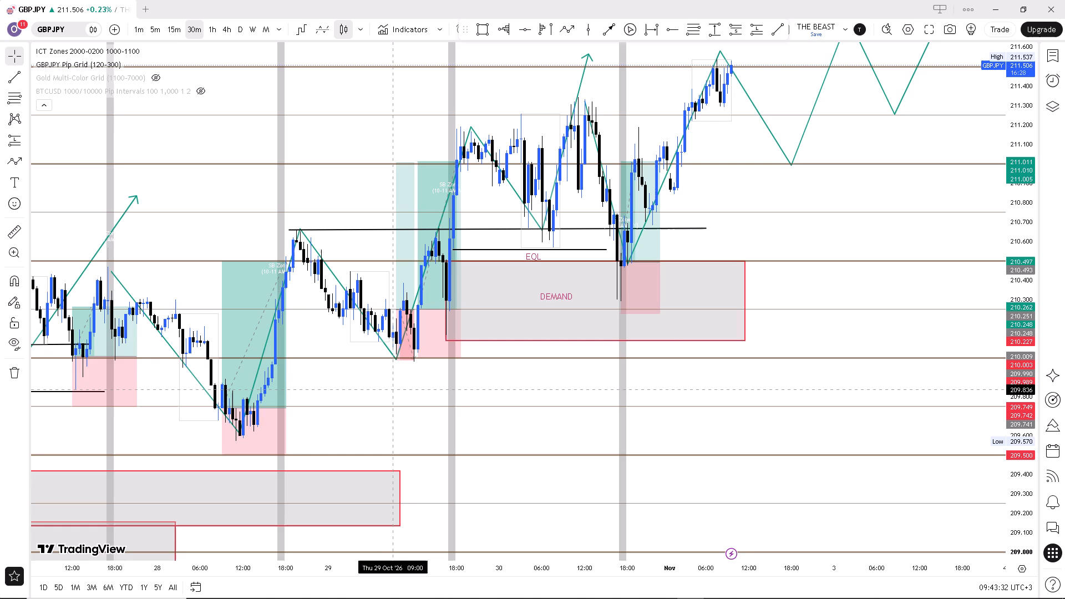
pyautogui.moveTo(657, 391); pyautogui.dragTo(515, 494)
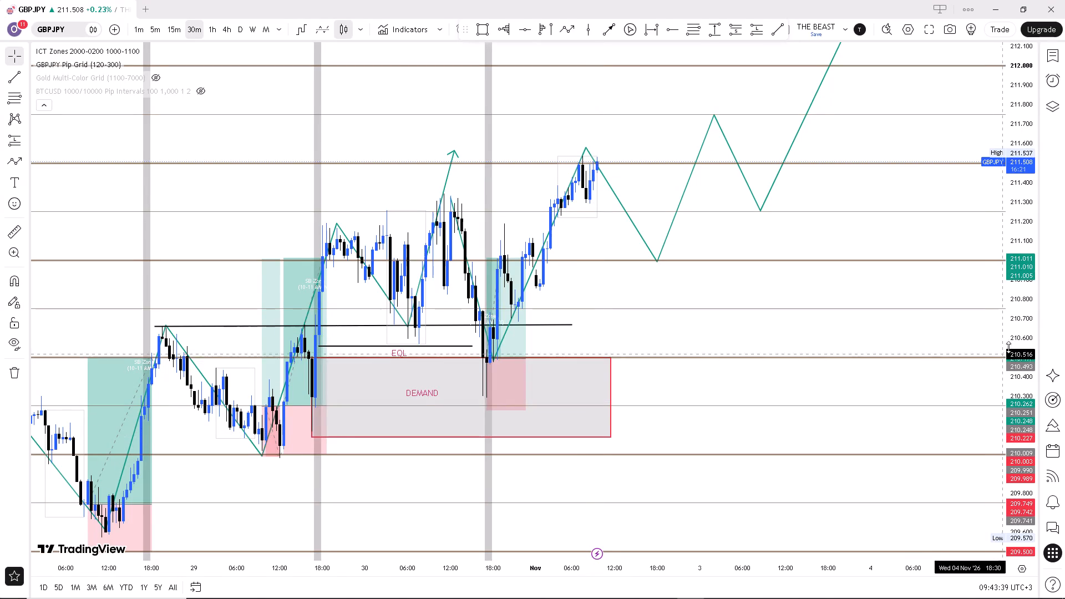
pyautogui.scroll(7, 1013, 338)
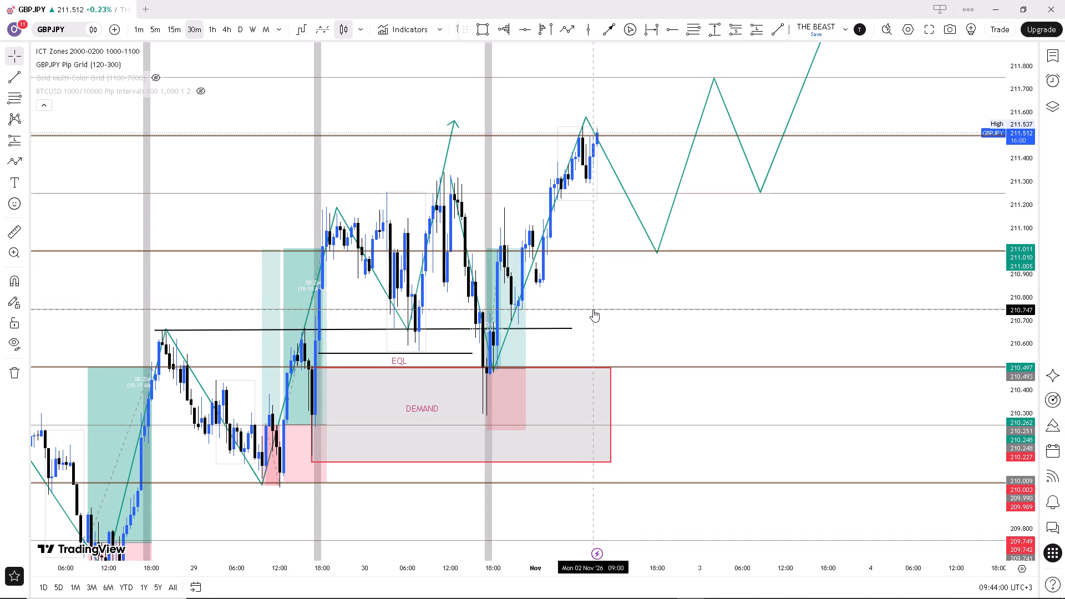
pyautogui.moveTo(598, 341); pyautogui.dragTo(607, 333)
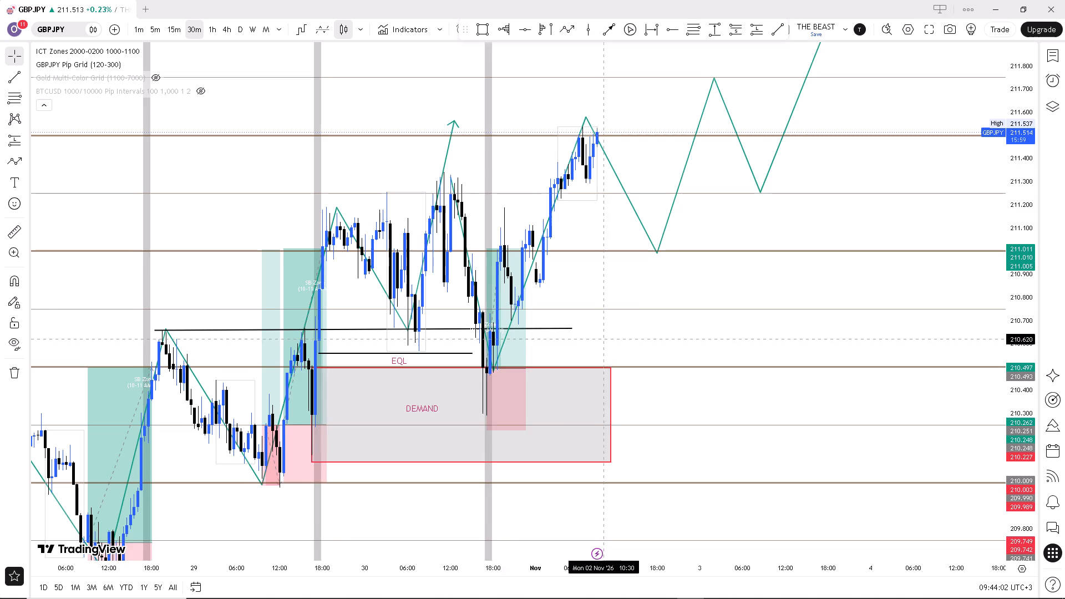
pyautogui.moveTo(607, 333); pyautogui.dragTo(677, 246)
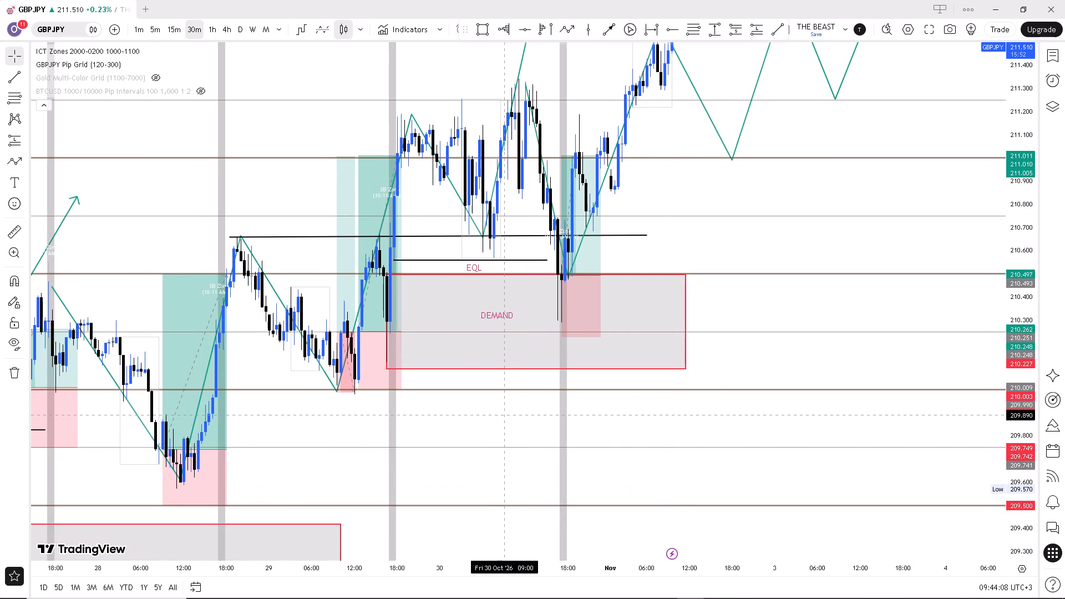
pyautogui.moveTo(763, 189); pyautogui.dragTo(716, 334)
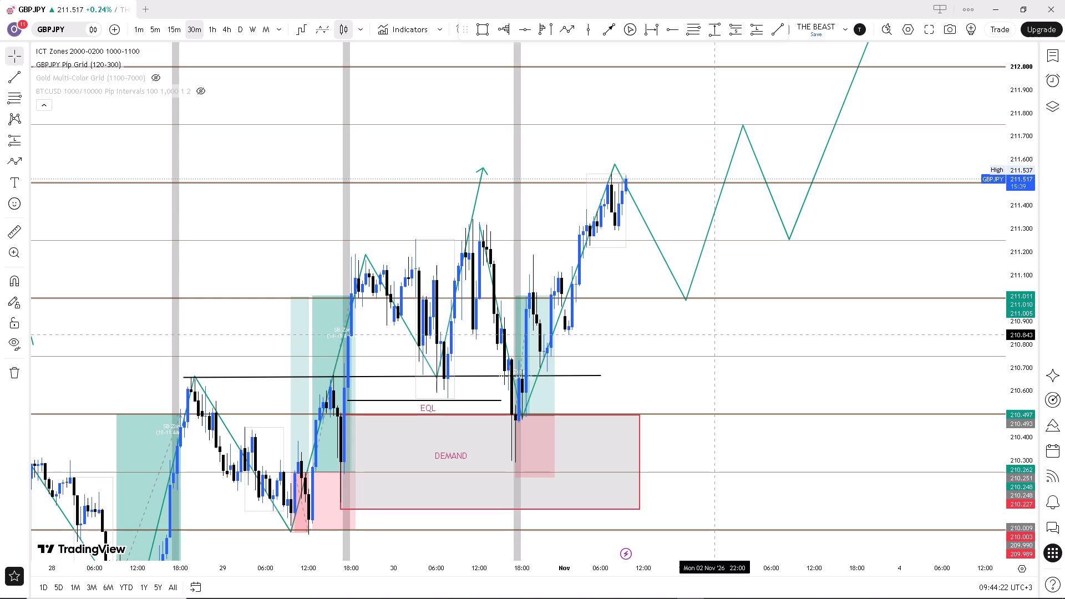
pyautogui.moveTo(736, 258); pyautogui.dragTo(728, 303)
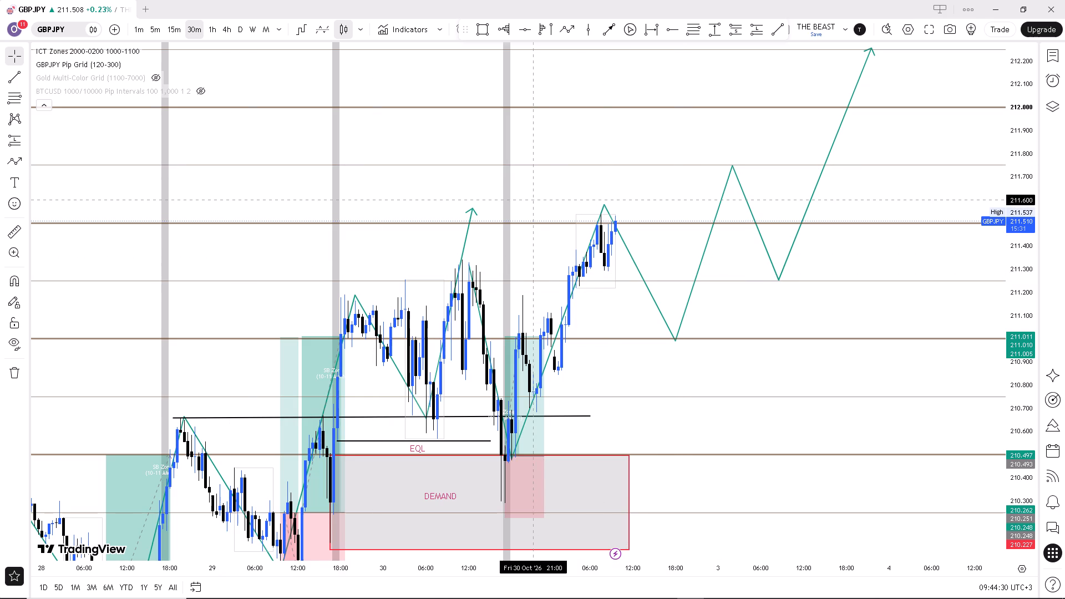
pyautogui.moveTo(538, 199); pyautogui.dragTo(520, 170)
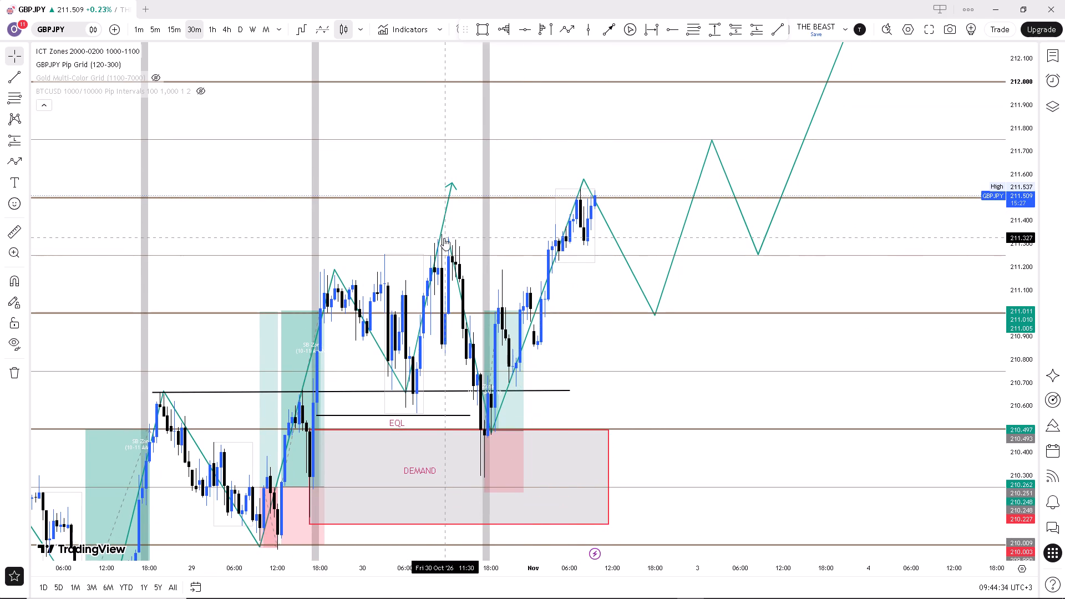
pyautogui.moveTo(444, 238); pyautogui.dragTo(450, 245)
pyautogui.click(469, 240)
pyautogui.moveTo(514, 246); pyautogui.dragTo(513, 236)
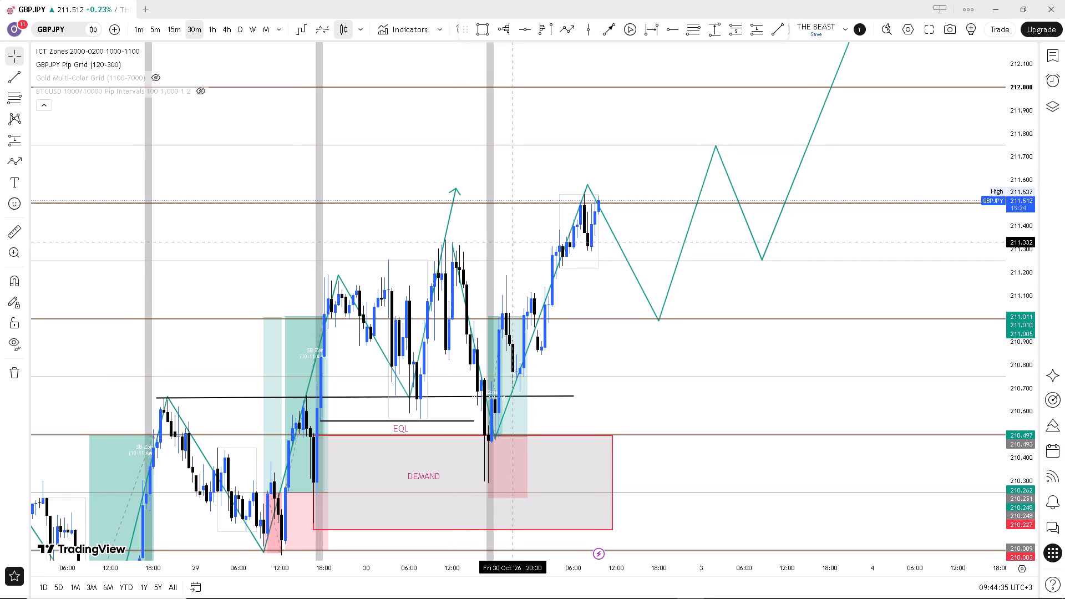
pyautogui.moveTo(513, 236); pyautogui.dragTo(511, 229)
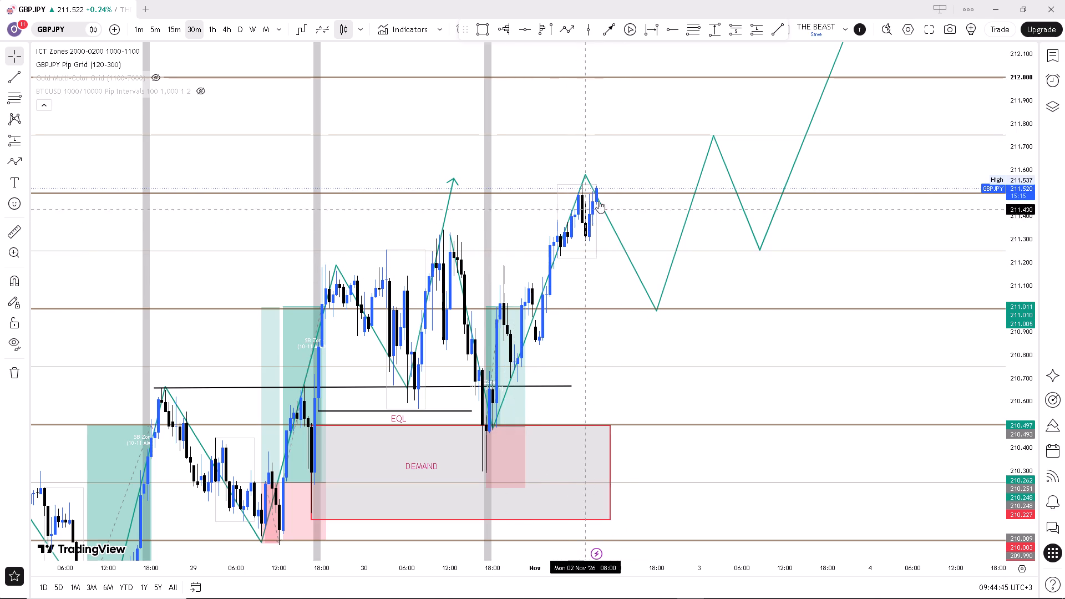
pyautogui.moveTo(569, 161); pyautogui.dragTo(550, 161)
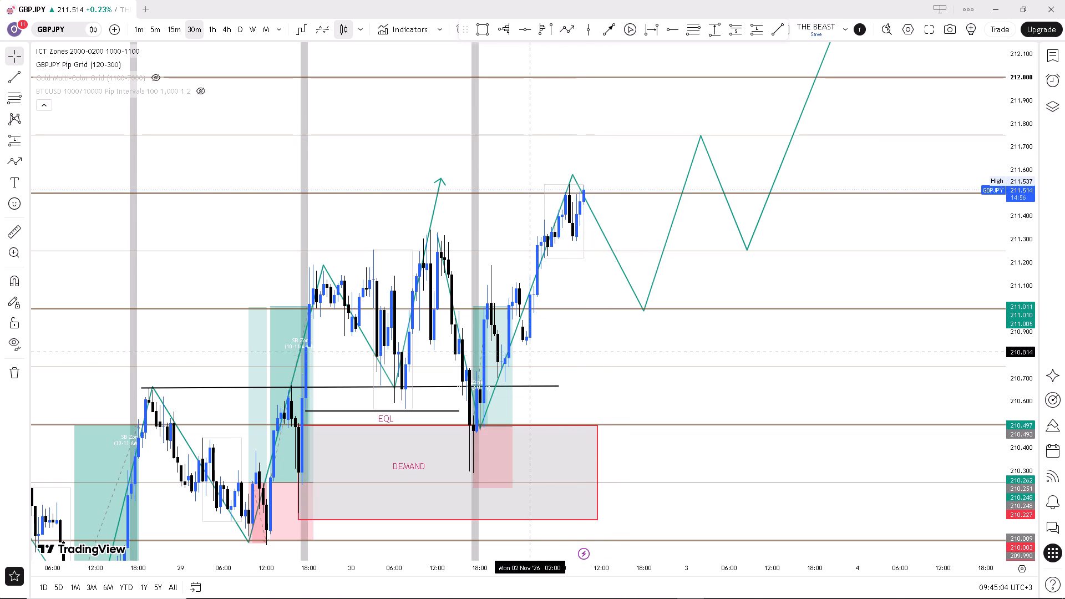
# Shift the projected swing path's first low to about 210.48 at 16:30 on 30 October.
pyautogui.moveTo(565, 353); pyautogui.dragTo(567, 336)
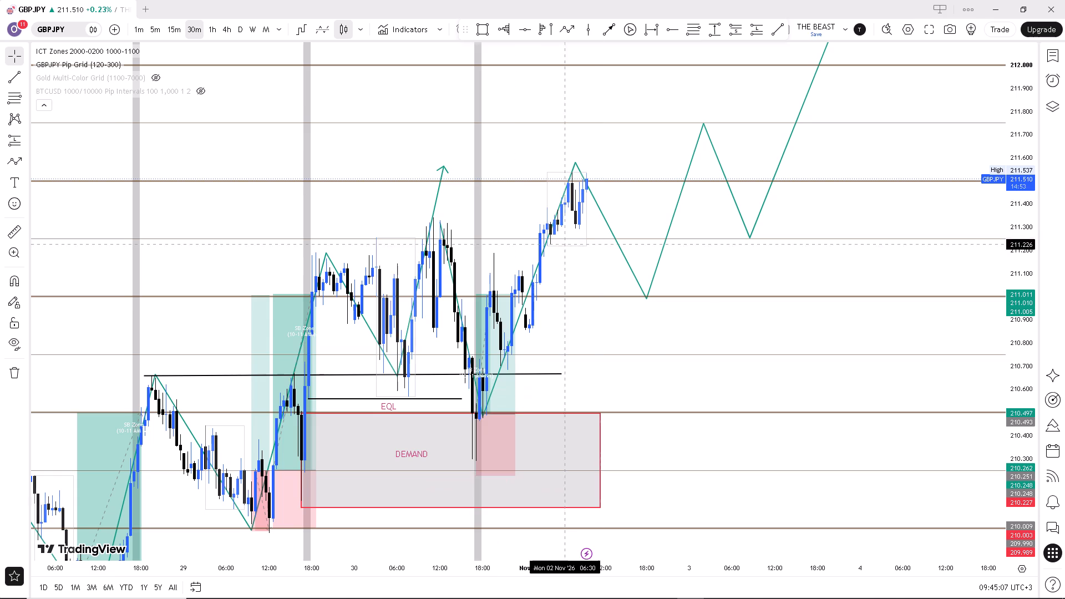
pyautogui.moveTo(593, 337); pyautogui.dragTo(619, 319)
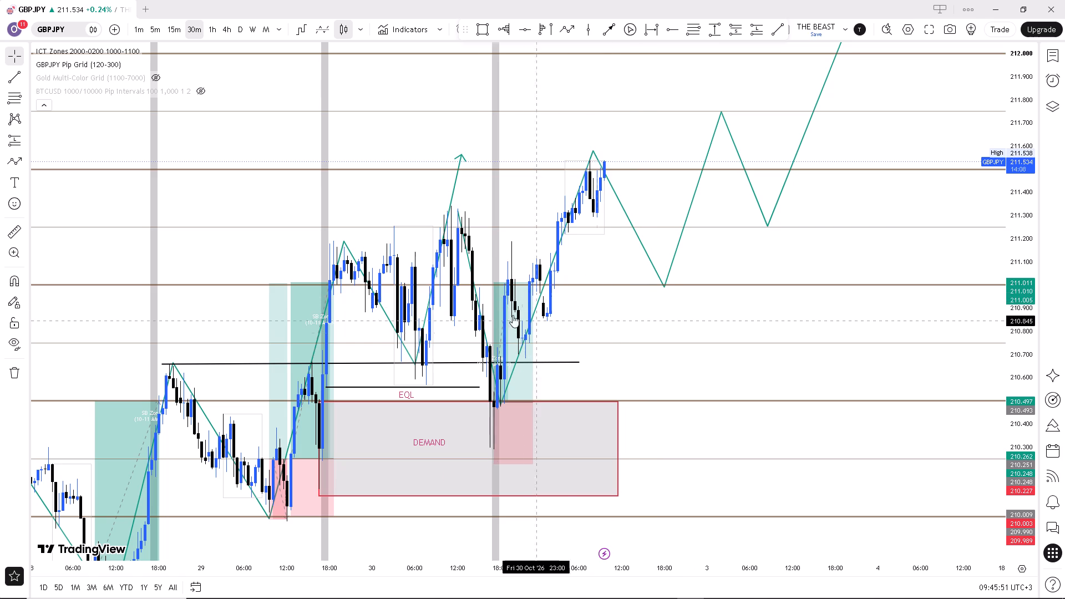
pyautogui.moveTo(502, 403); pyautogui.dragTo(489, 405)
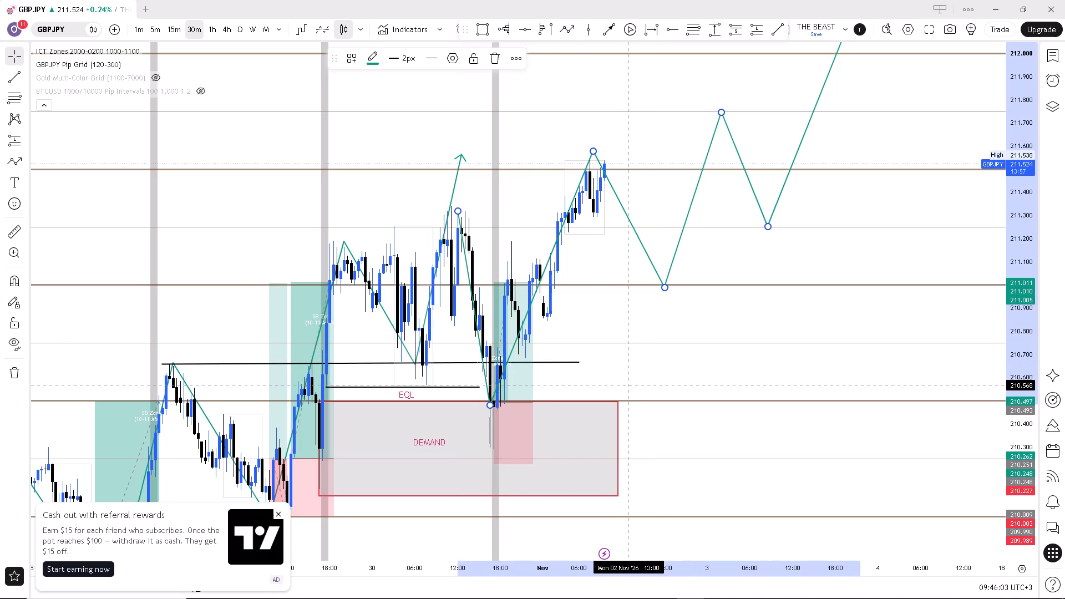
pyautogui.click(275, 514)
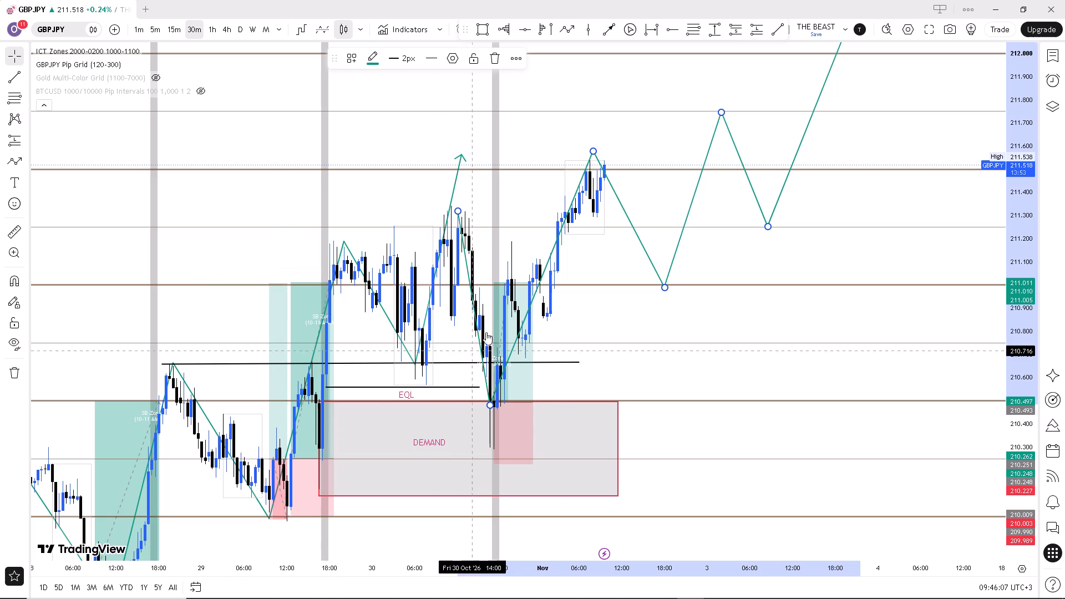
# Draw a rectangular zone from about 210.805 on 30 October 21:30 to about 210.687 on 3 November 09:00.
pyautogui.moveTo(602, 326); pyautogui.dragTo(542, 308)
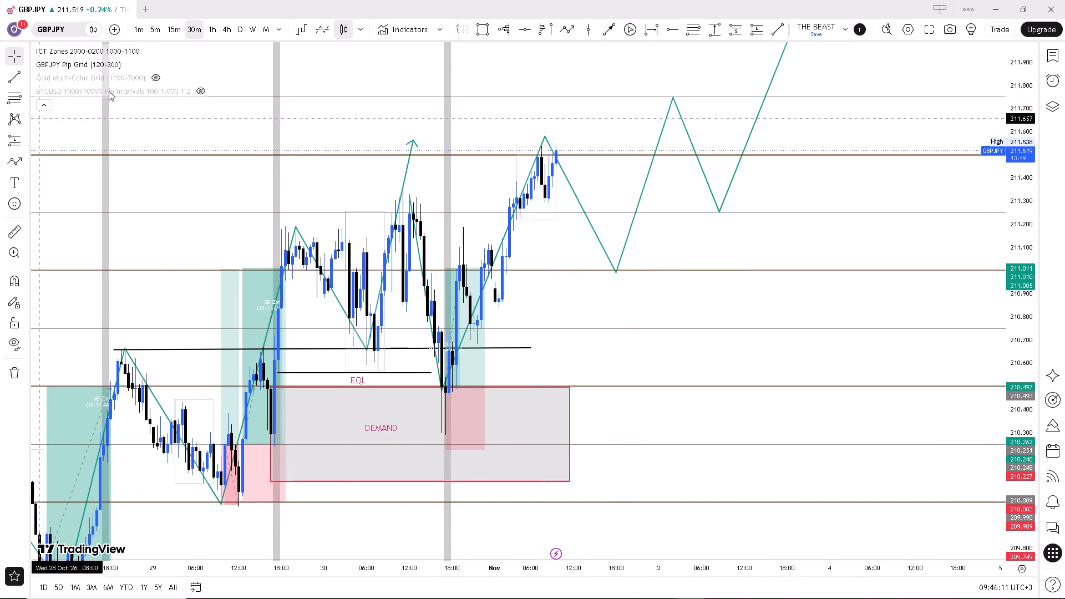
pyautogui.click(488, 33)
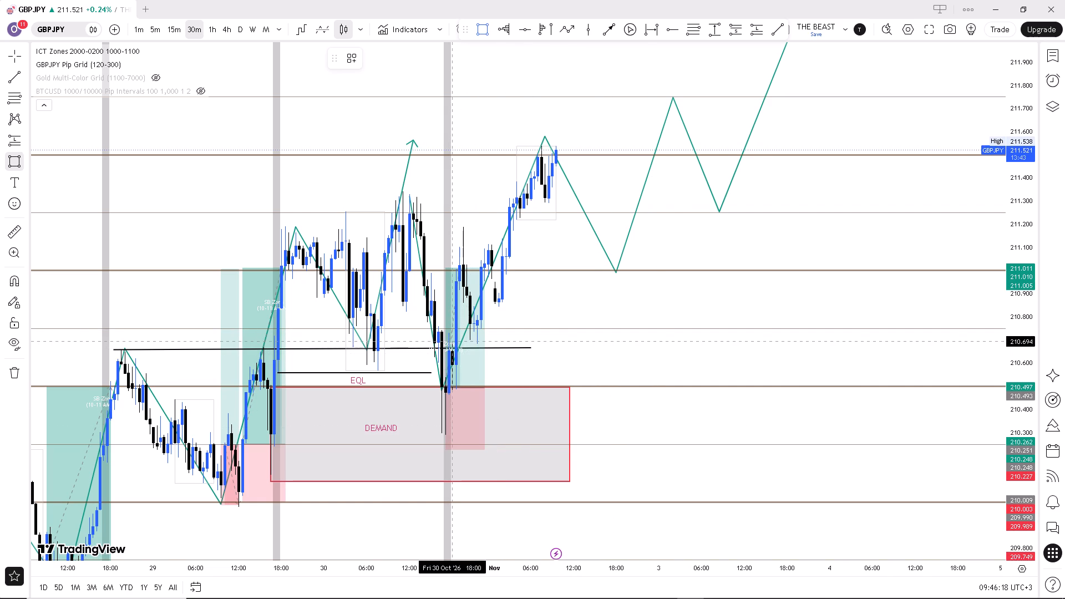
pyautogui.click(478, 316)
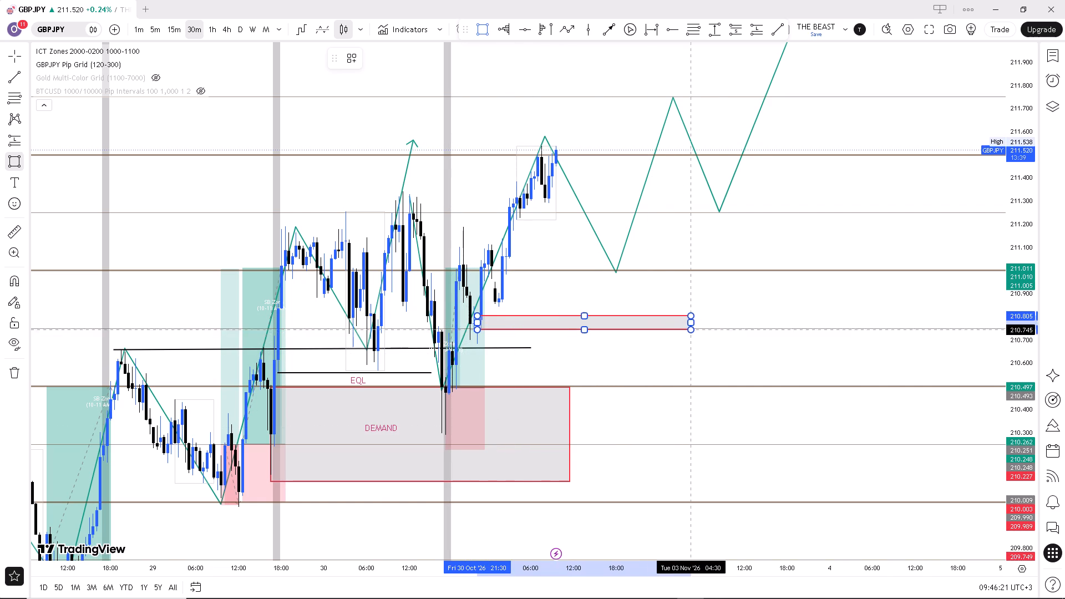
pyautogui.click(722, 343)
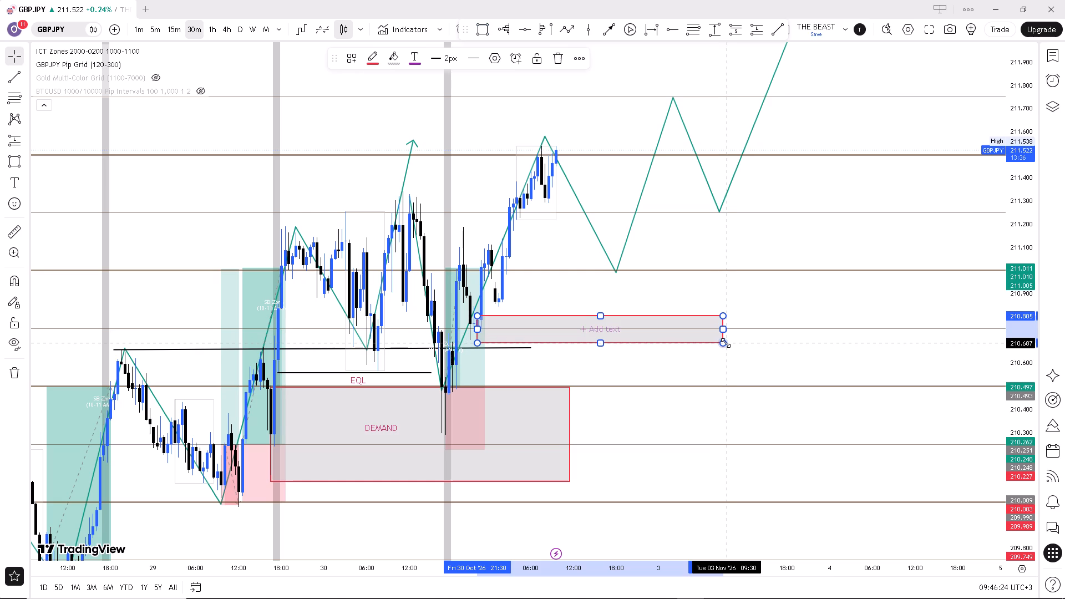
pyautogui.click(726, 343)
pyautogui.click(745, 291)
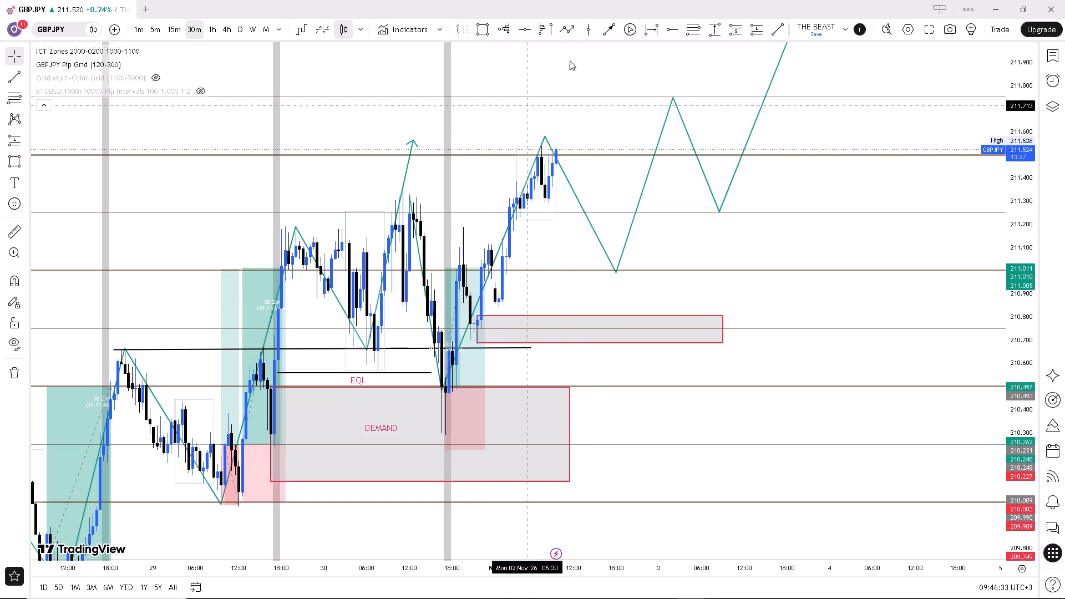
# Place a horizontal ray just above the new zone at about 210.838, starting on 30 October 22:00.
pyautogui.click(665, 28)
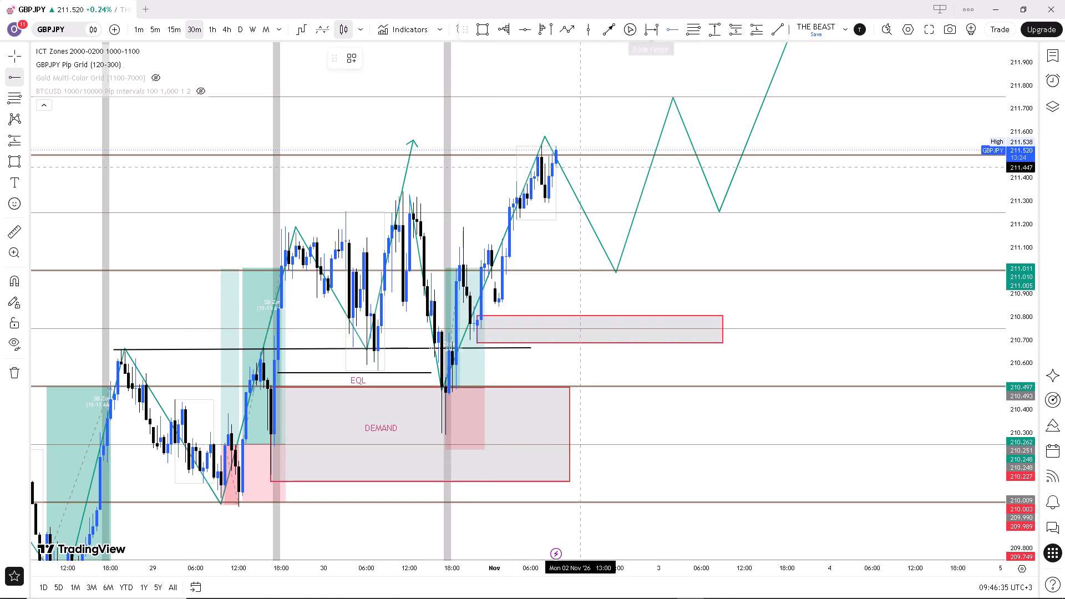
pyautogui.click(481, 308)
pyautogui.click(554, 295)
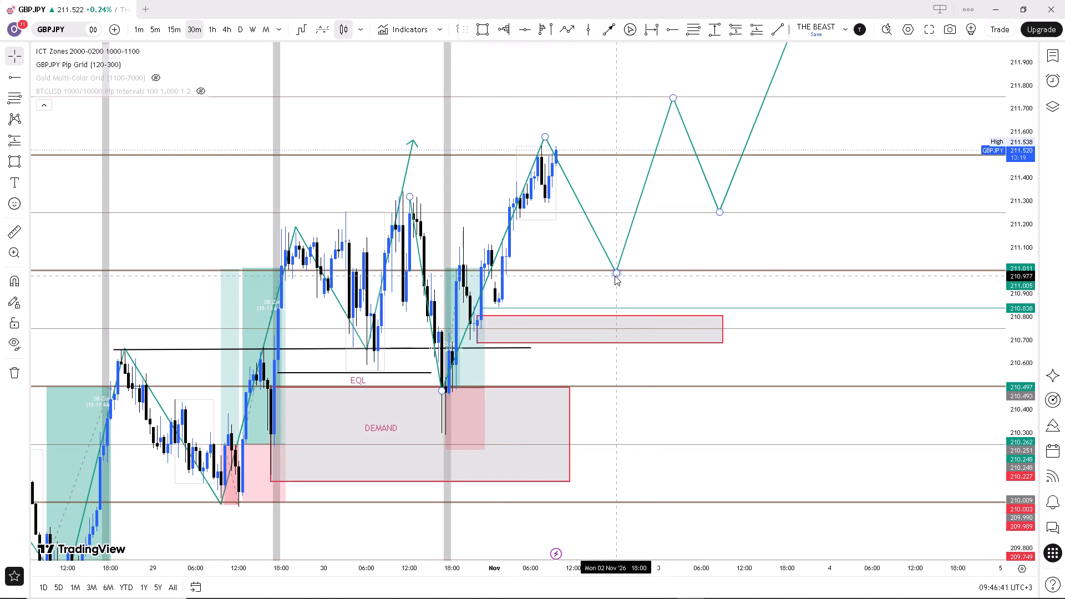
# Lower the swing path's 2 November low to about 210.82 at 18:30, just above the new zone.
pyautogui.moveTo(614, 273); pyautogui.dragTo(621, 308)
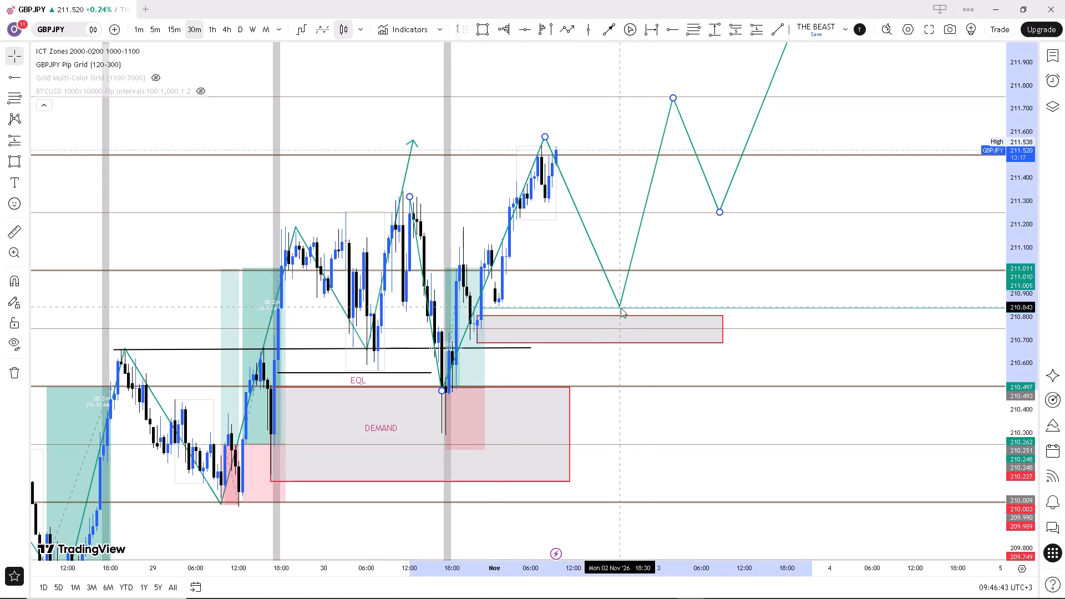
pyautogui.moveTo(621, 308); pyautogui.dragTo(621, 312)
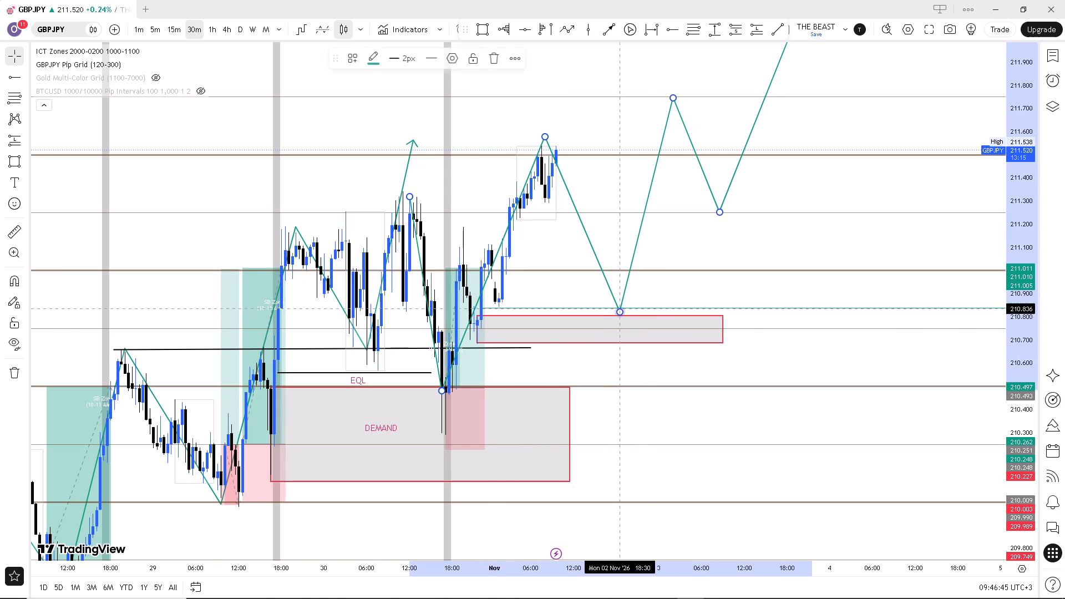
pyautogui.click(605, 236)
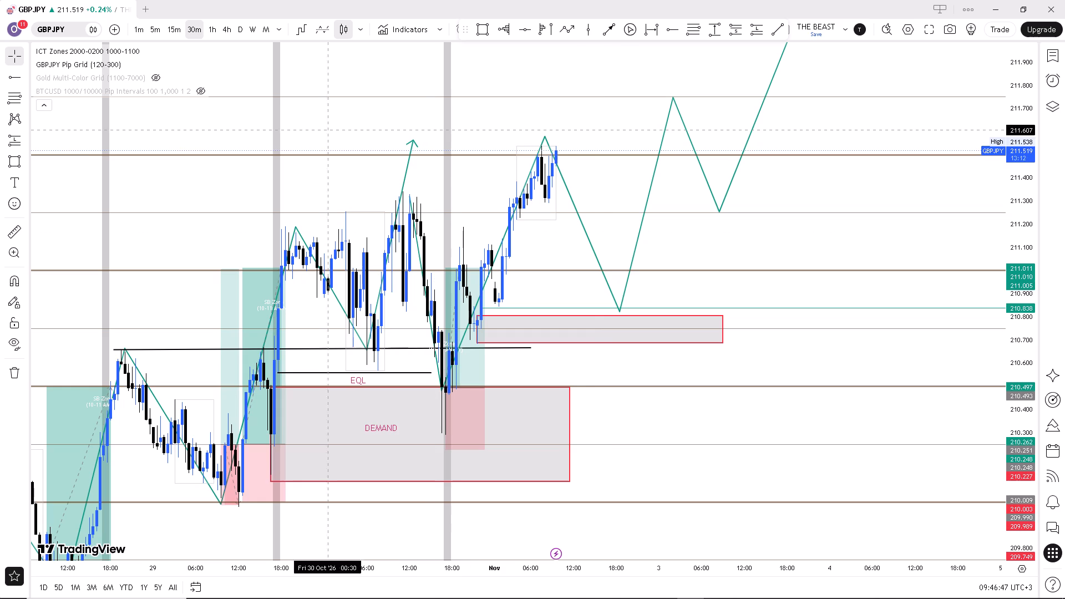
# Place a long position entering at about 211.00 on 2 November 17:30, with its stop near 210.711 and end at 3 November 08:30.
pyautogui.click(15, 140)
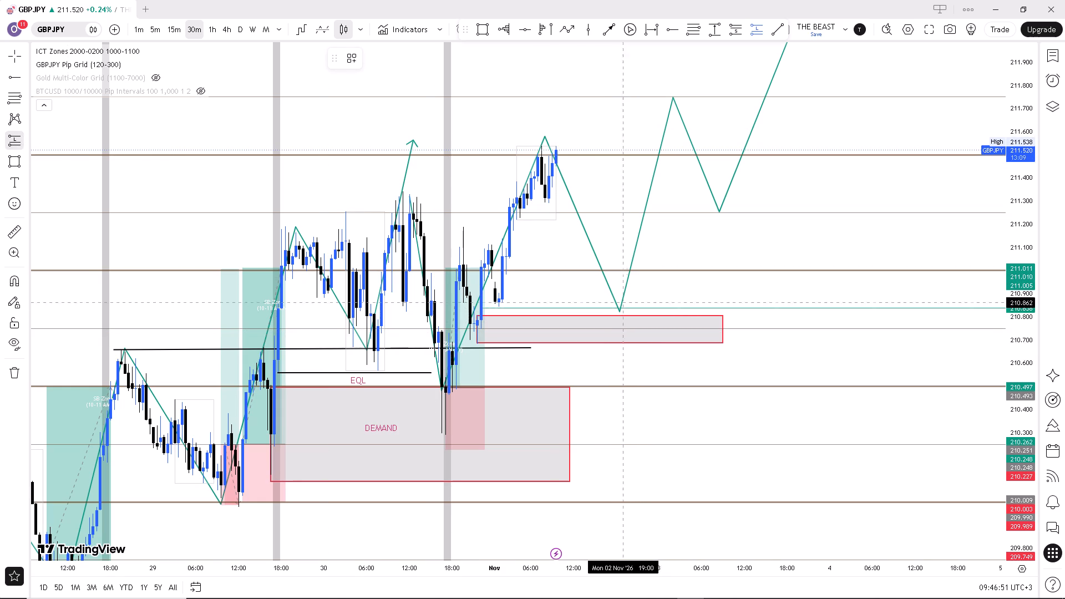
pyautogui.click(613, 271)
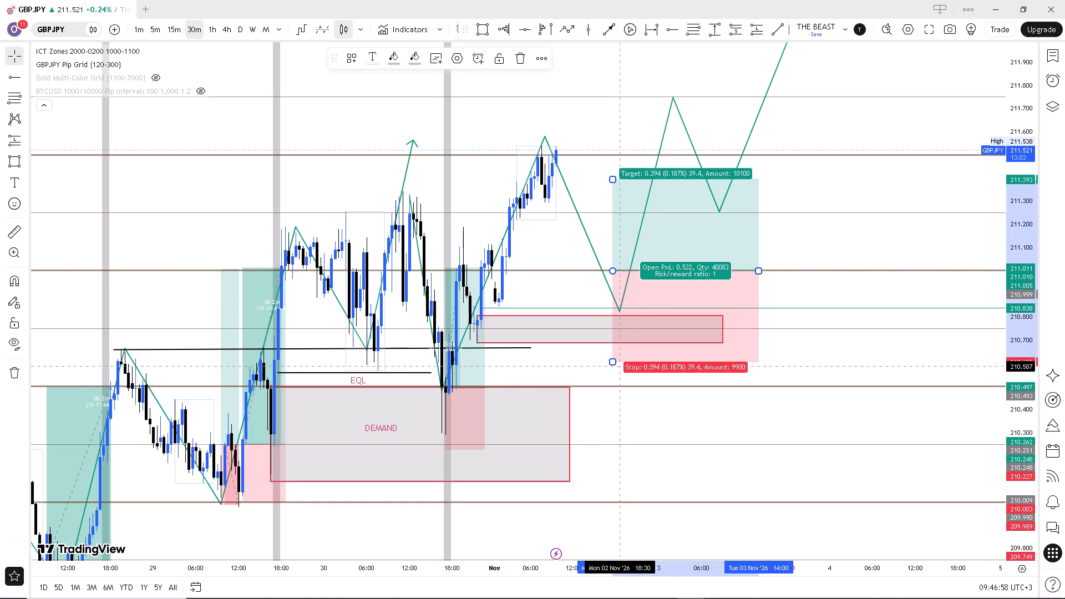
pyautogui.moveTo(615, 361); pyautogui.dragTo(613, 347)
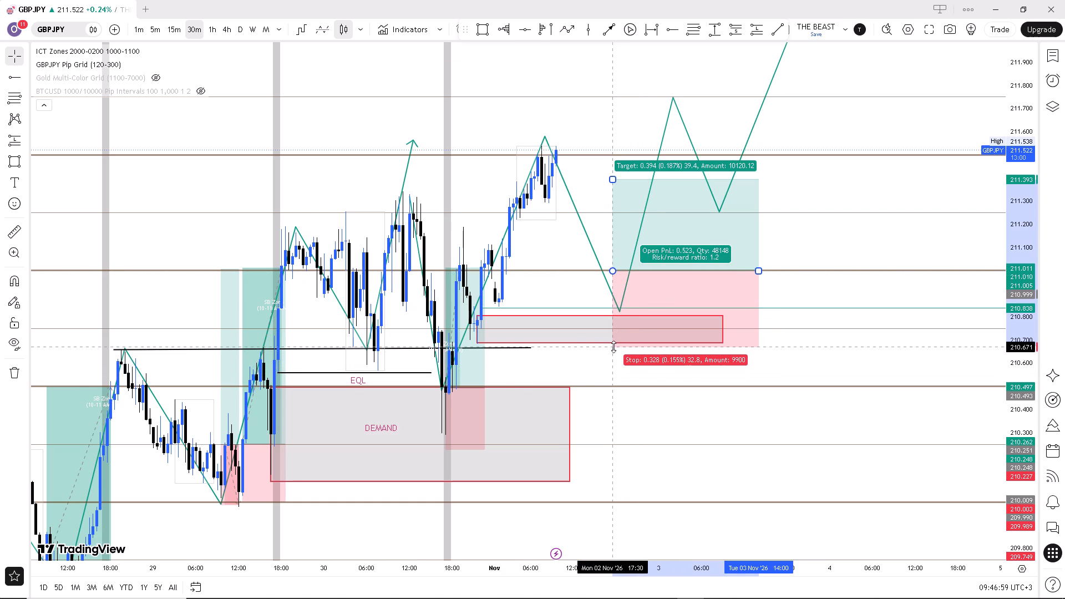
pyautogui.moveTo(613, 347); pyautogui.dragTo(615, 344)
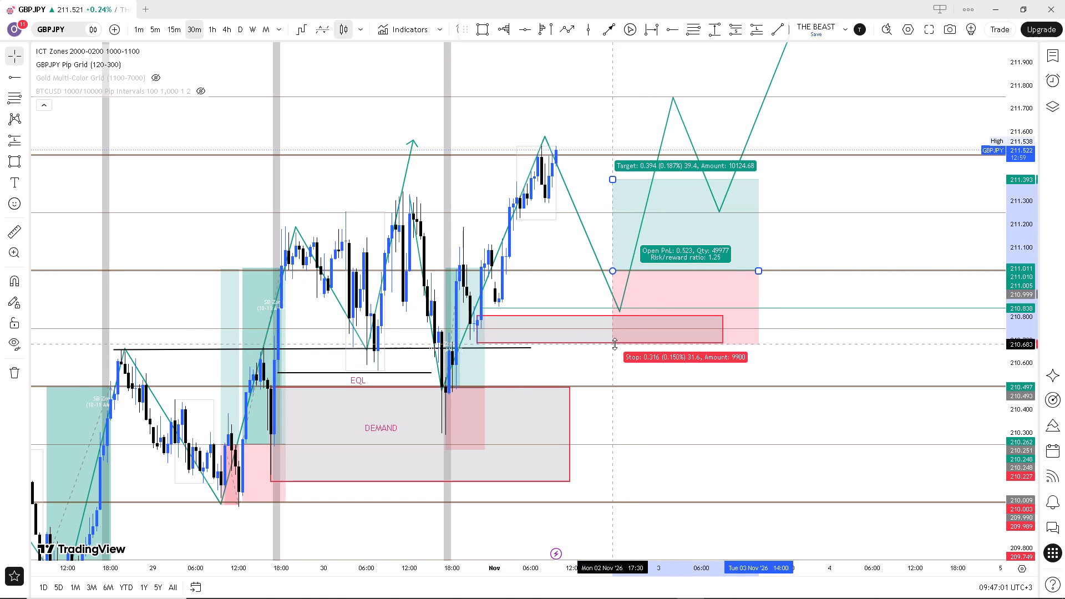
pyautogui.moveTo(615, 344); pyautogui.dragTo(618, 337)
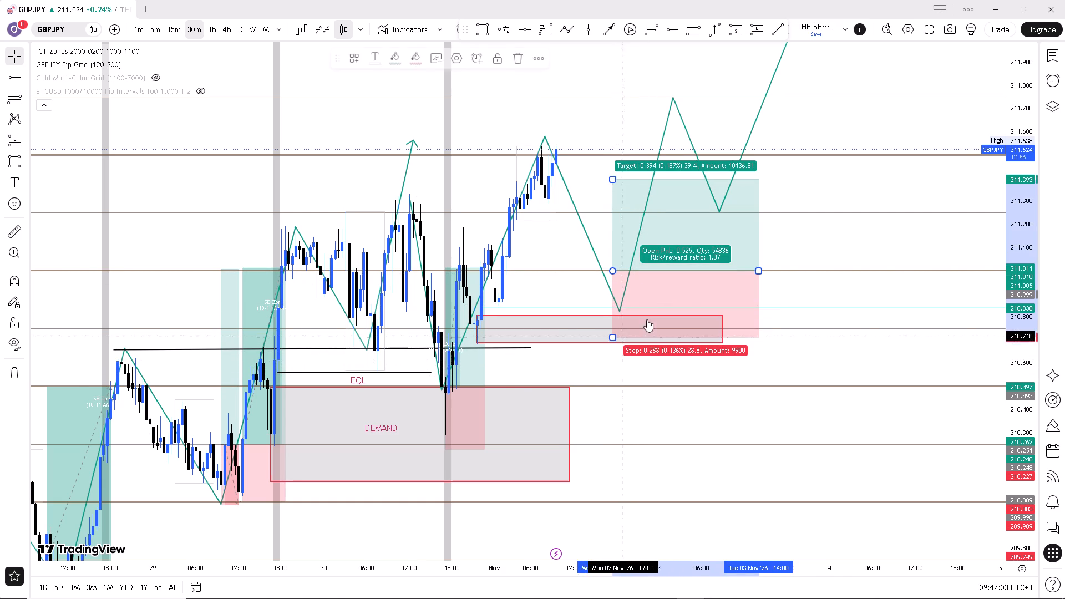
pyautogui.moveTo(758, 272); pyautogui.dragTo(722, 275)
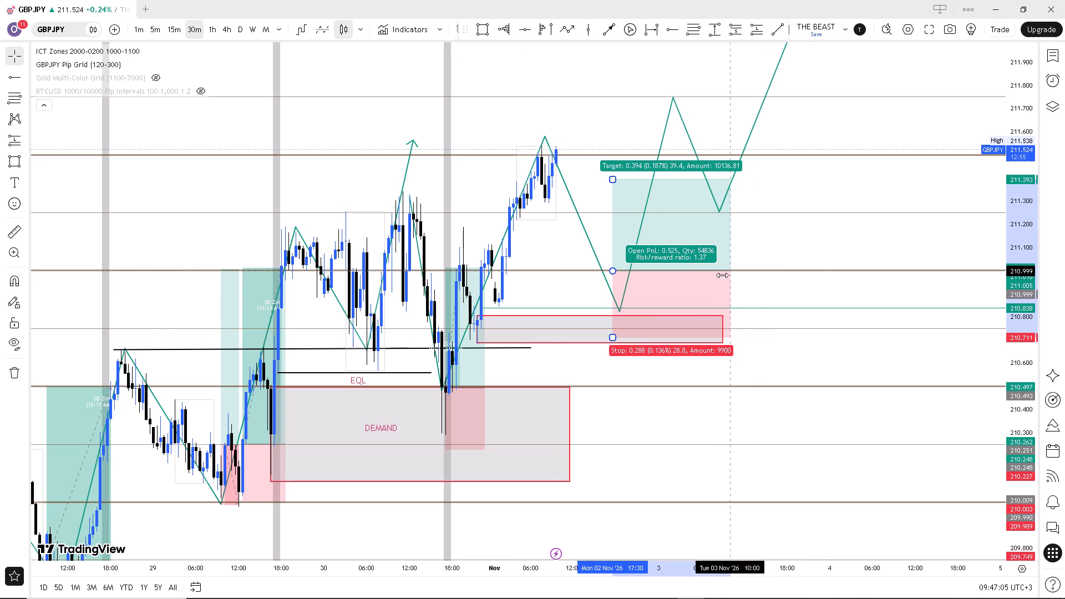
pyautogui.moveTo(722, 275); pyautogui.dragTo(721, 275)
# Move the long position into the new zone, with entry at about 210.750 on 2 November 16:30.
pyautogui.moveTo(648, 281); pyautogui.dragTo(648, 282)
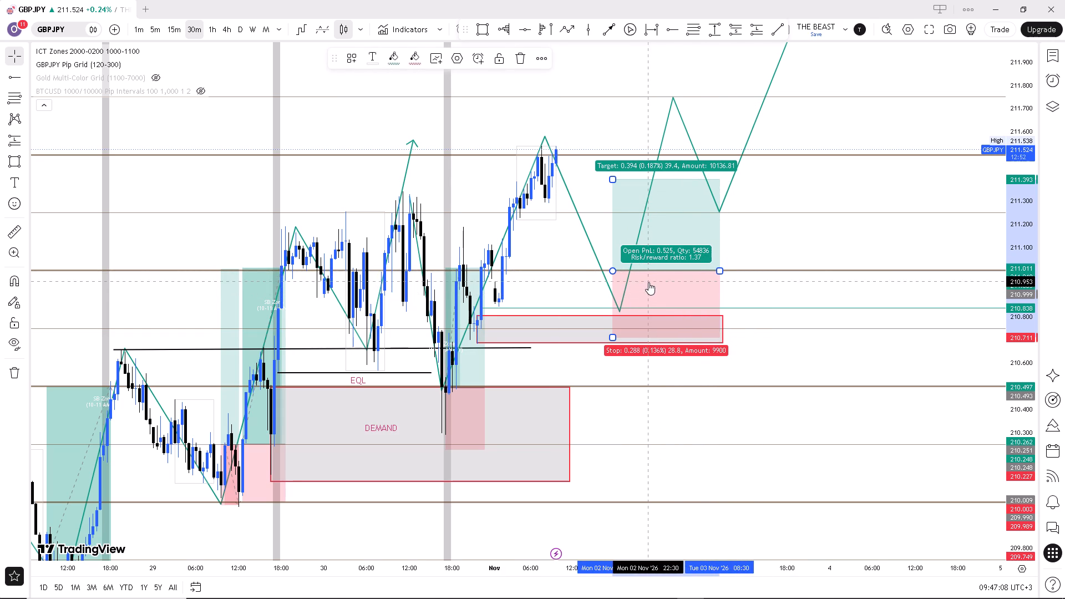
pyautogui.moveTo(648, 282); pyautogui.dragTo(642, 318)
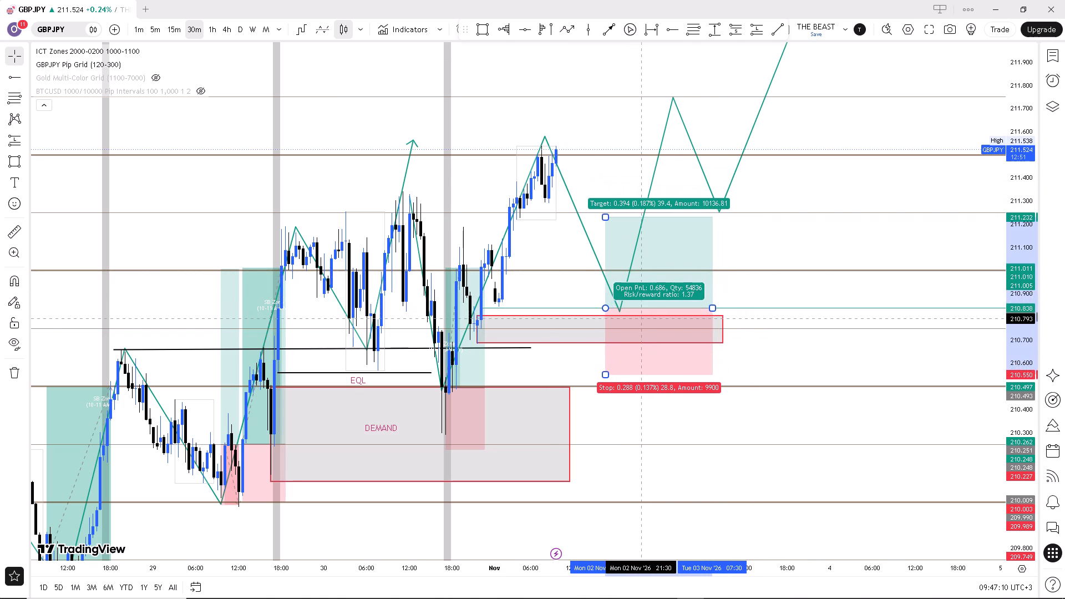
pyautogui.moveTo(642, 318); pyautogui.dragTo(641, 320)
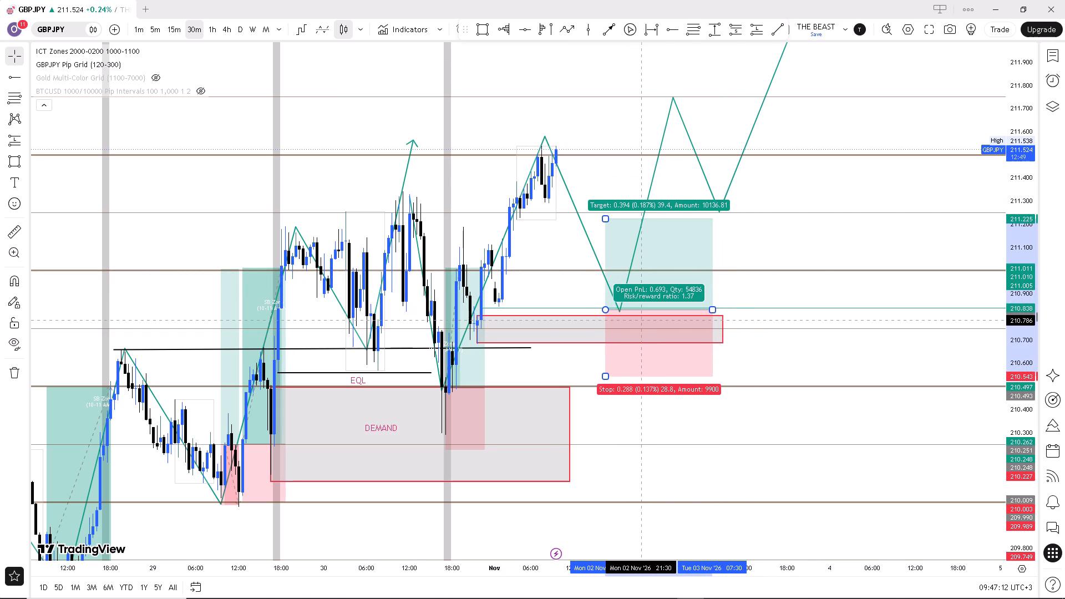
pyautogui.moveTo(641, 320); pyautogui.dragTo(641, 321)
pyautogui.moveTo(652, 349); pyautogui.dragTo(653, 364)
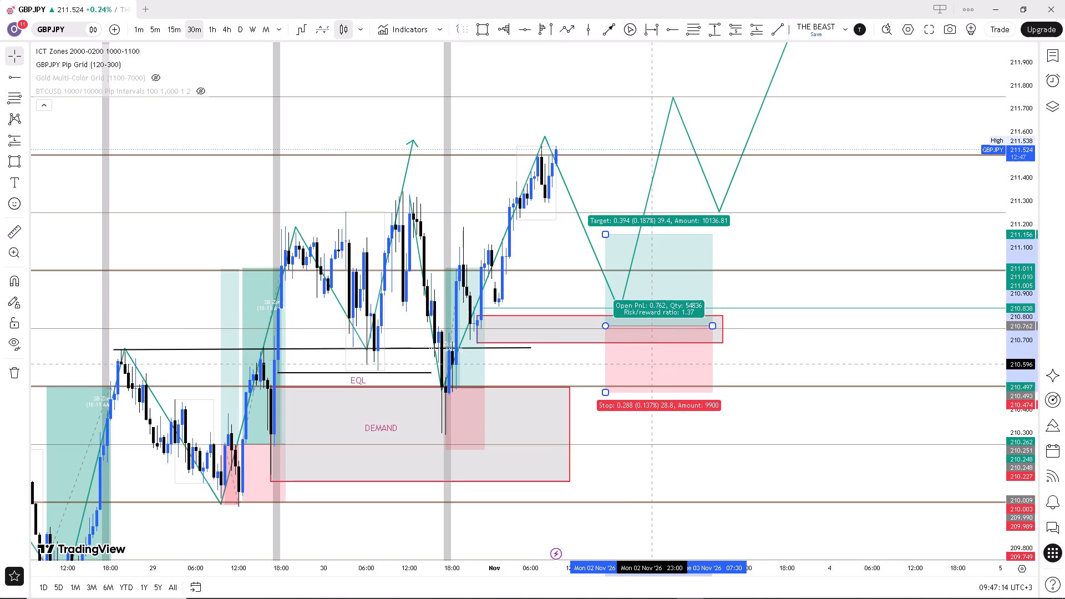
pyautogui.moveTo(653, 364); pyautogui.dragTo(652, 367)
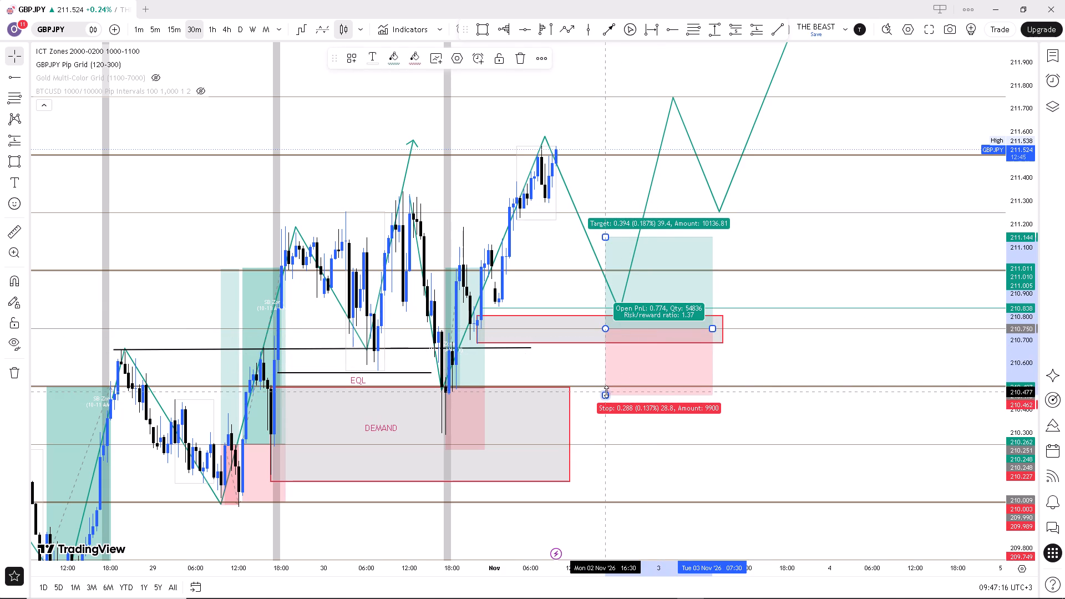
# Adjust the long position's stop to about 210.505 and shorten it to end on 3 November 02:30.
pyautogui.moveTo(606, 392); pyautogui.dragTo(609, 385)
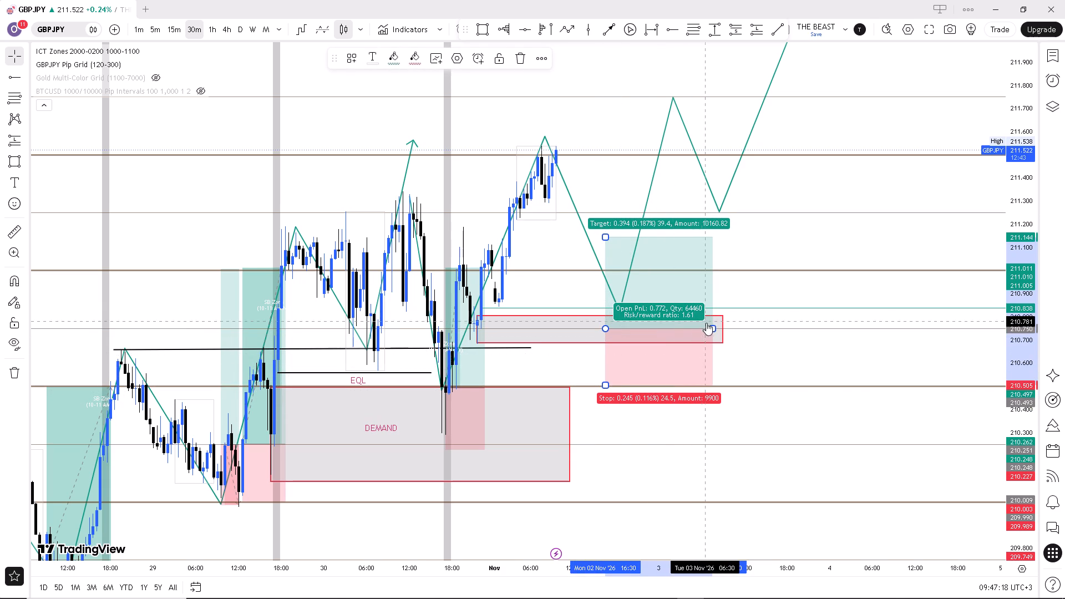
pyautogui.moveTo(711, 329); pyautogui.dragTo(676, 329)
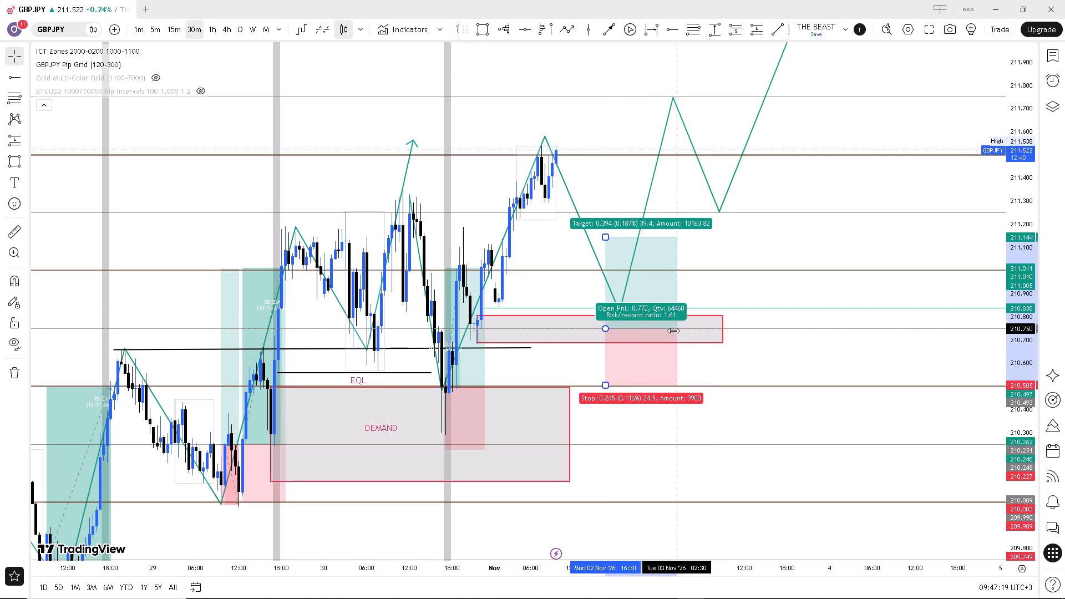
# Raise the long position's target to about 211.511, near the latest swing high.
pyautogui.moveTo(606, 237); pyautogui.dragTo(601, 281)
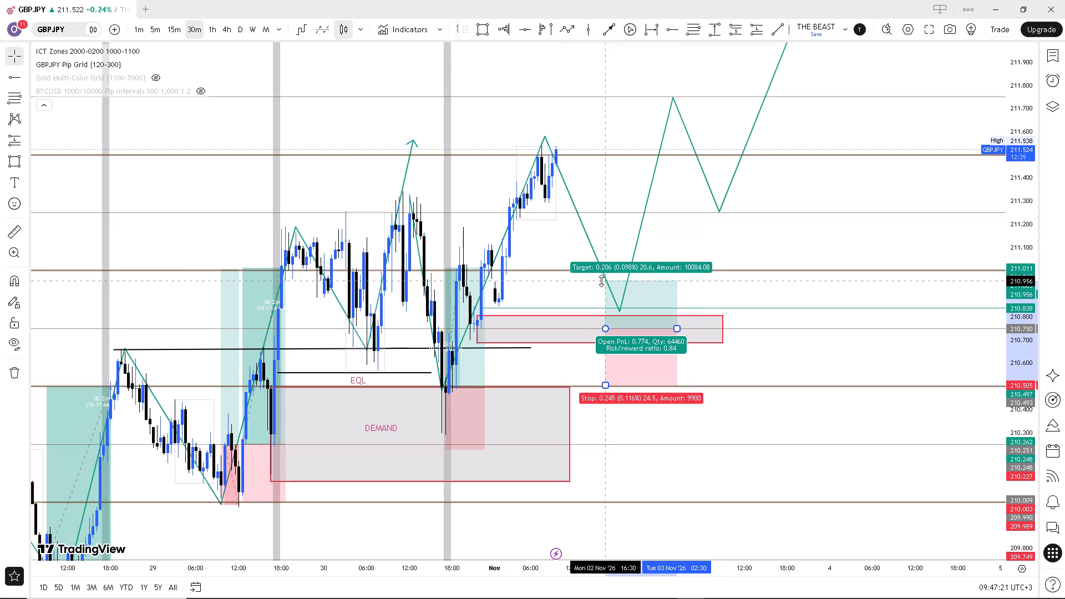
pyautogui.moveTo(601, 281); pyautogui.dragTo(615, 209)
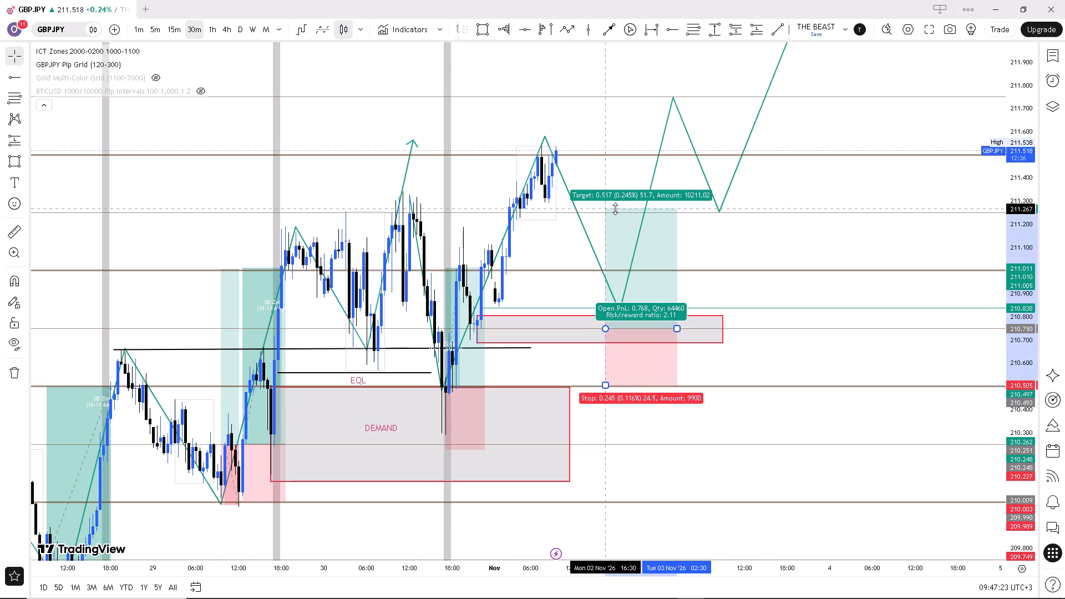
pyautogui.moveTo(615, 209); pyautogui.dragTo(628, 160)
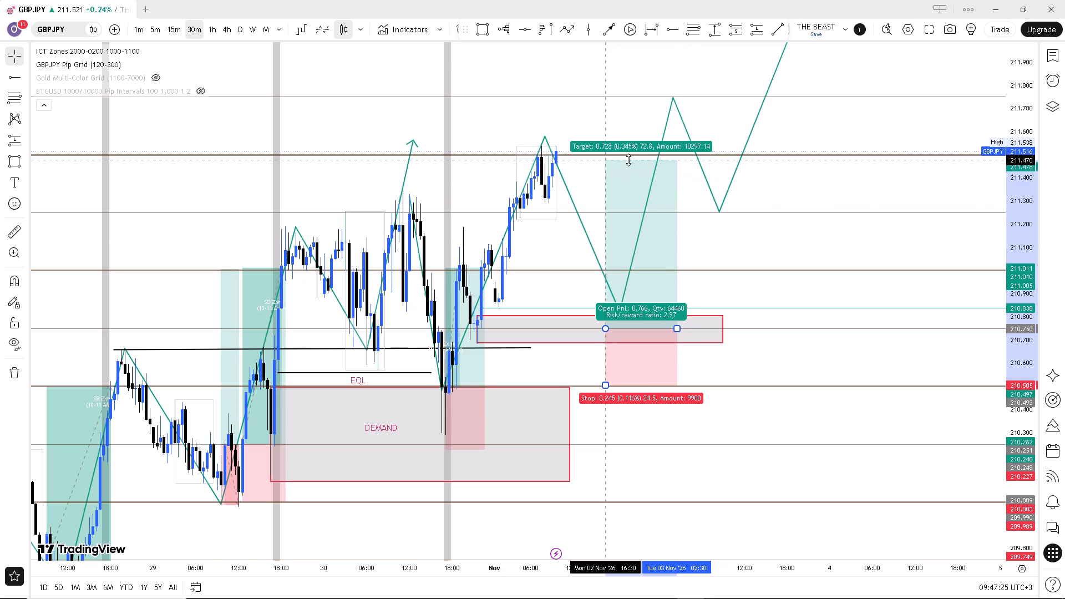
pyautogui.moveTo(628, 160); pyautogui.dragTo(628, 154)
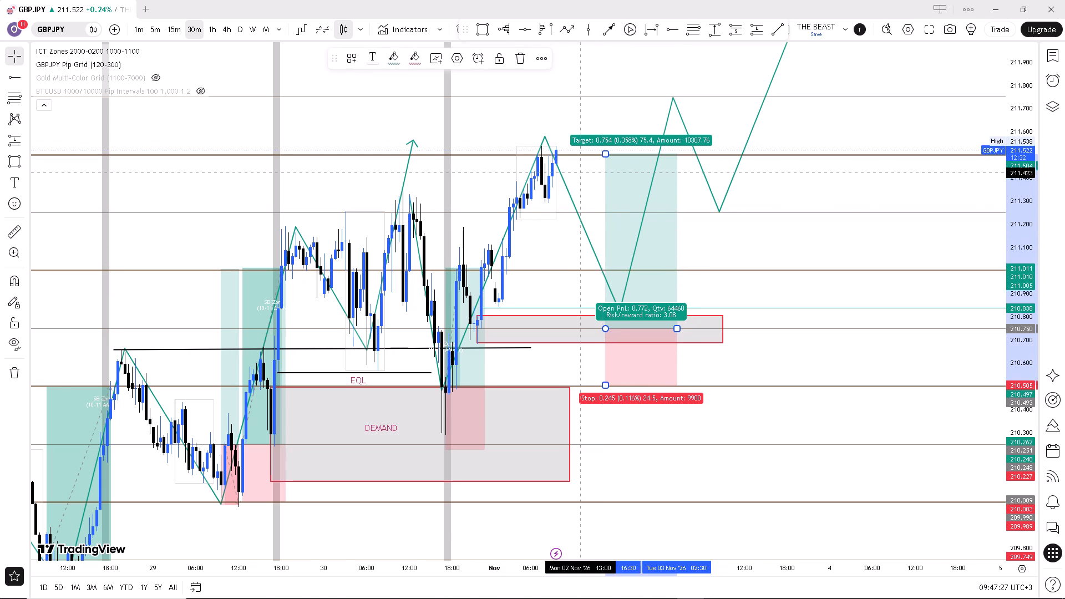
pyautogui.scroll(1, 581, 172)
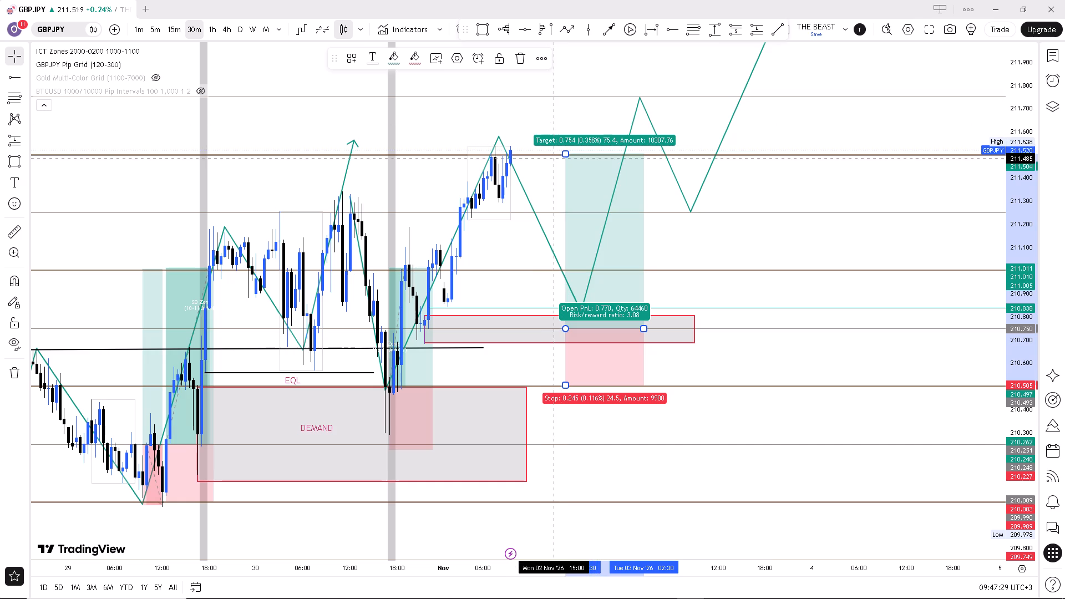
pyautogui.click(563, 154)
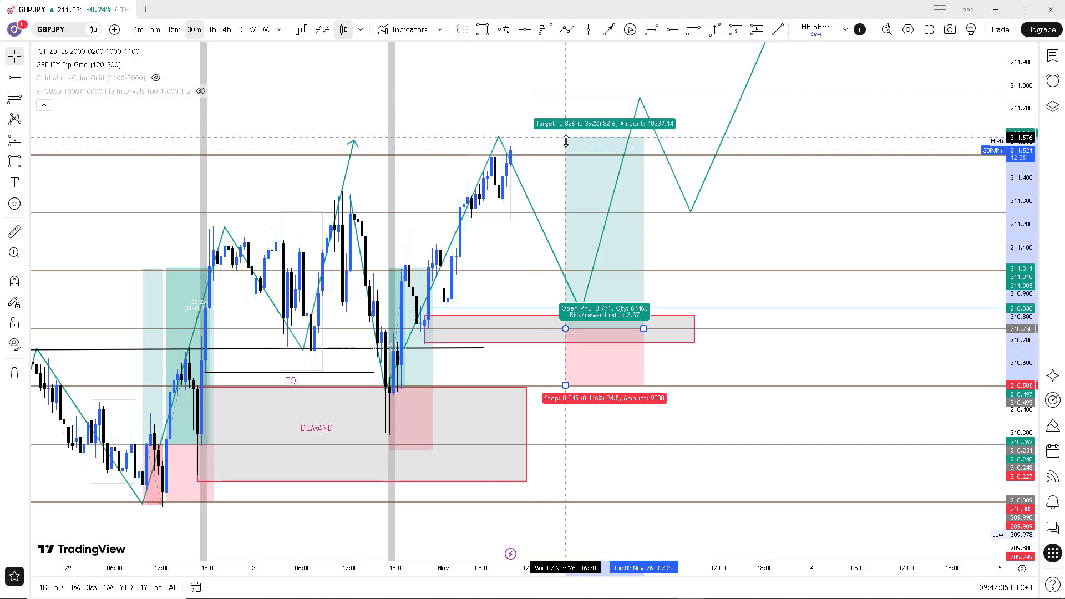
pyautogui.click(545, 177)
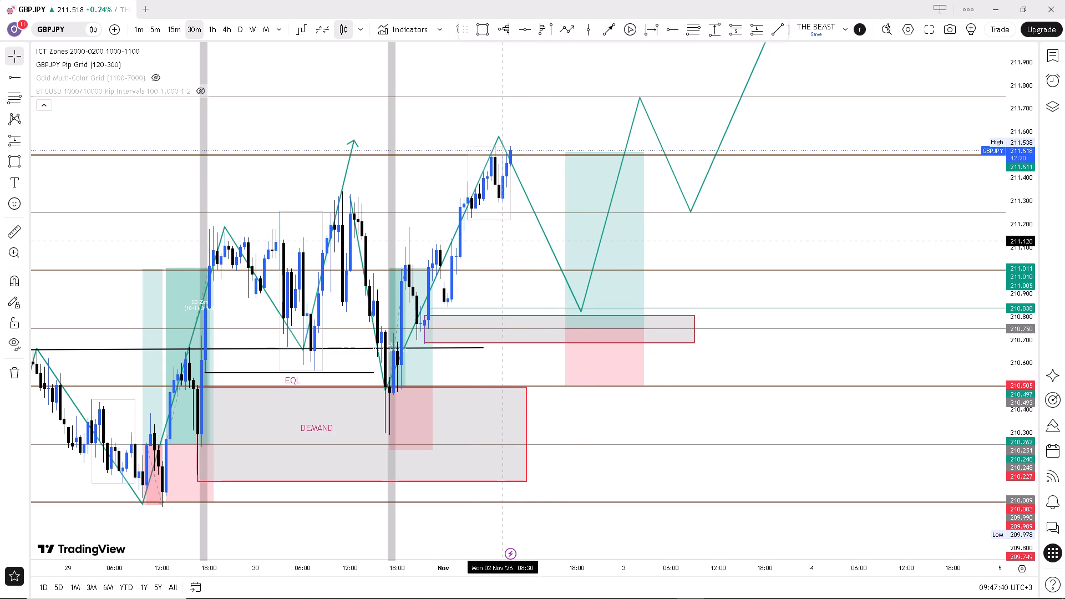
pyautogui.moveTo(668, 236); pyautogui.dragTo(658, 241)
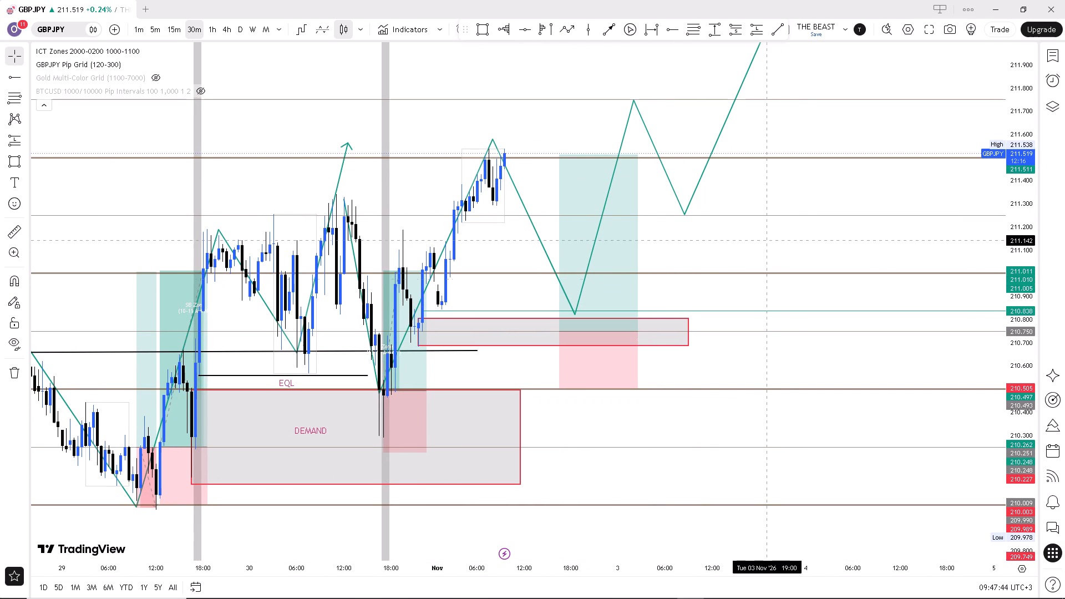
# Duplicate the DEMAND label and place the copy inside the new zone around 210.750, near 2 November 23:00.
pyautogui.moveTo(768, 240); pyautogui.dragTo(763, 274)
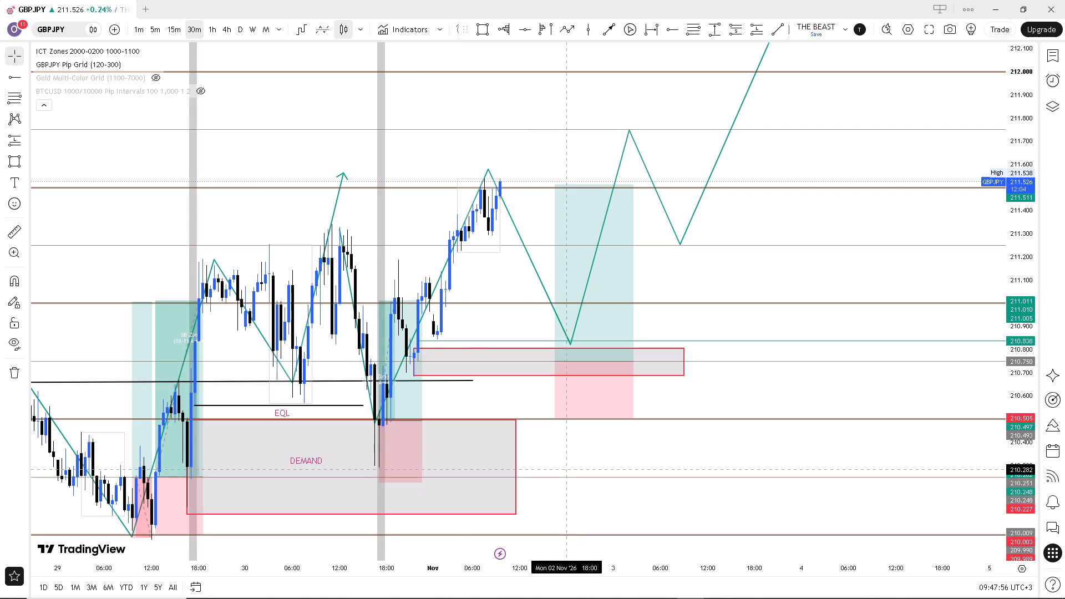
pyautogui.rightClick(308, 464)
pyautogui.click(361, 455)
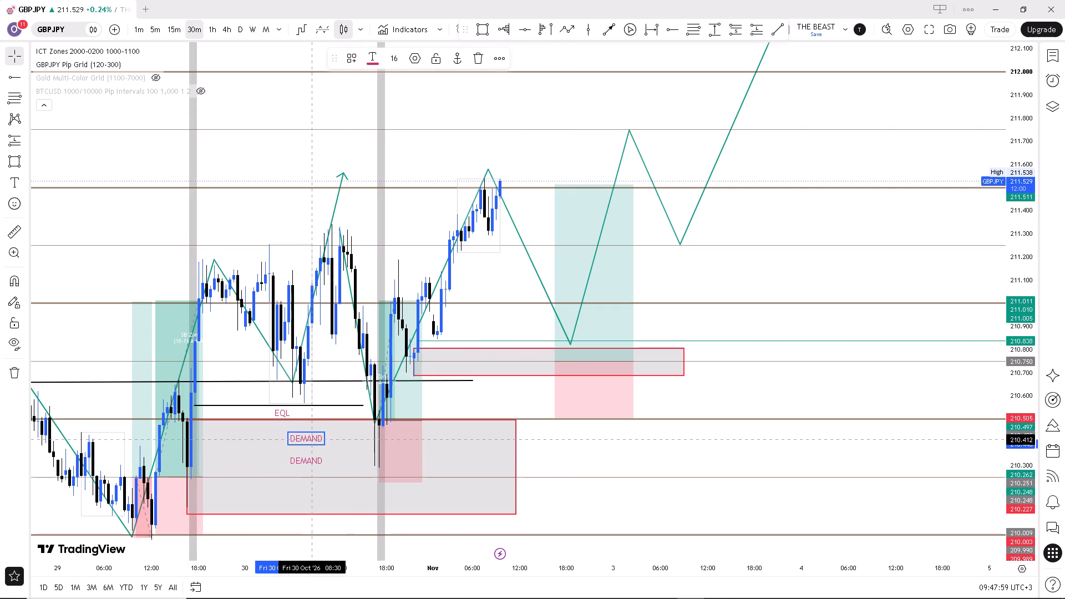
pyautogui.moveTo(312, 439); pyautogui.dragTo(606, 369)
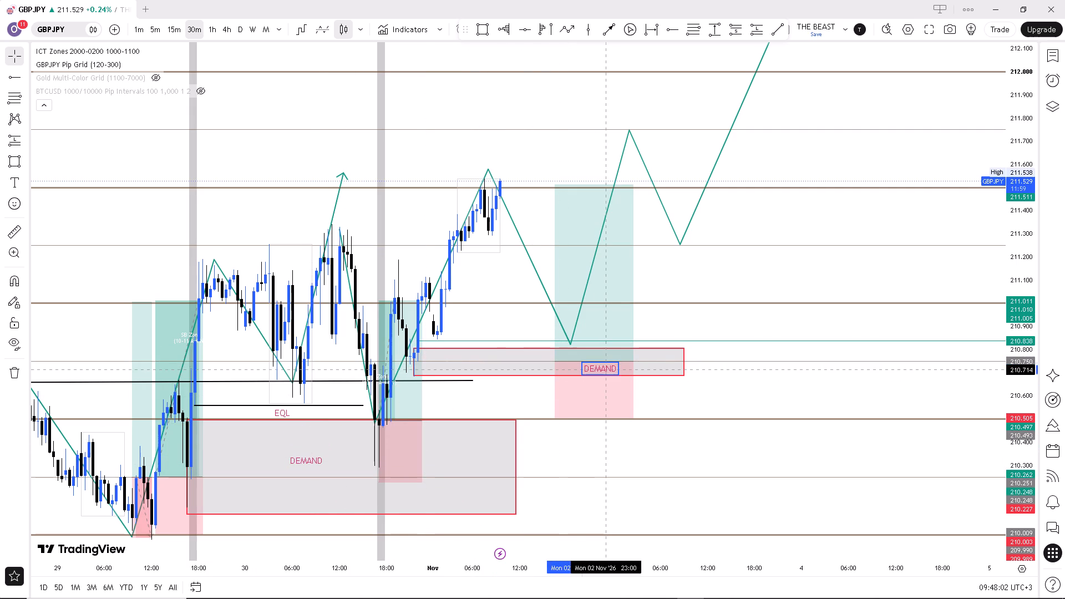
pyautogui.moveTo(606, 369); pyautogui.dragTo(606, 366)
pyautogui.click(511, 395)
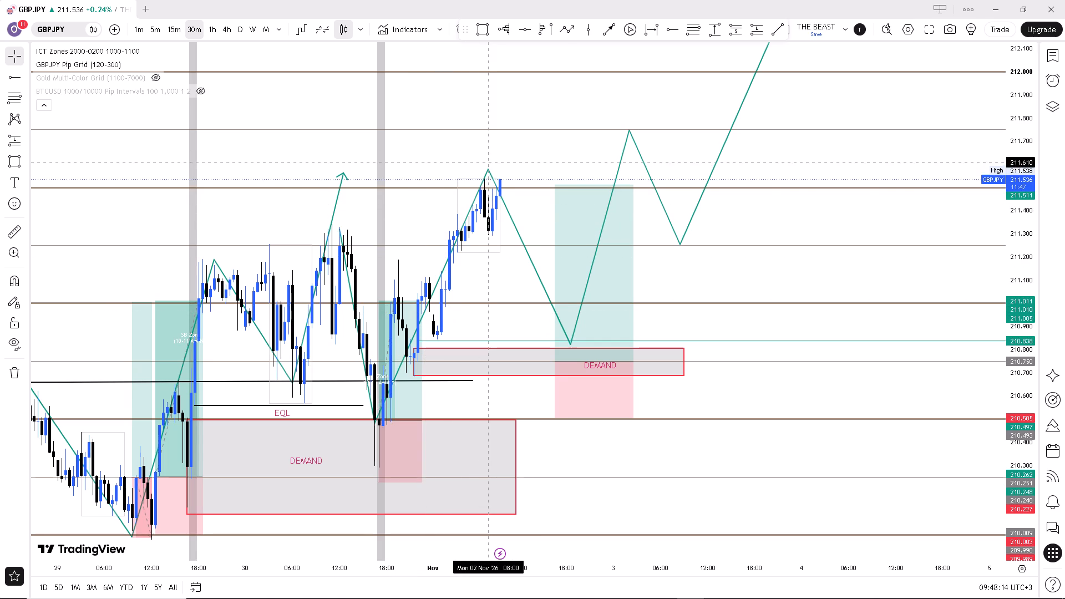
# Raise the projected path's early 2 November peak to about 211.67 at 08:30.
pyautogui.moveTo(489, 171); pyautogui.dragTo(497, 130)
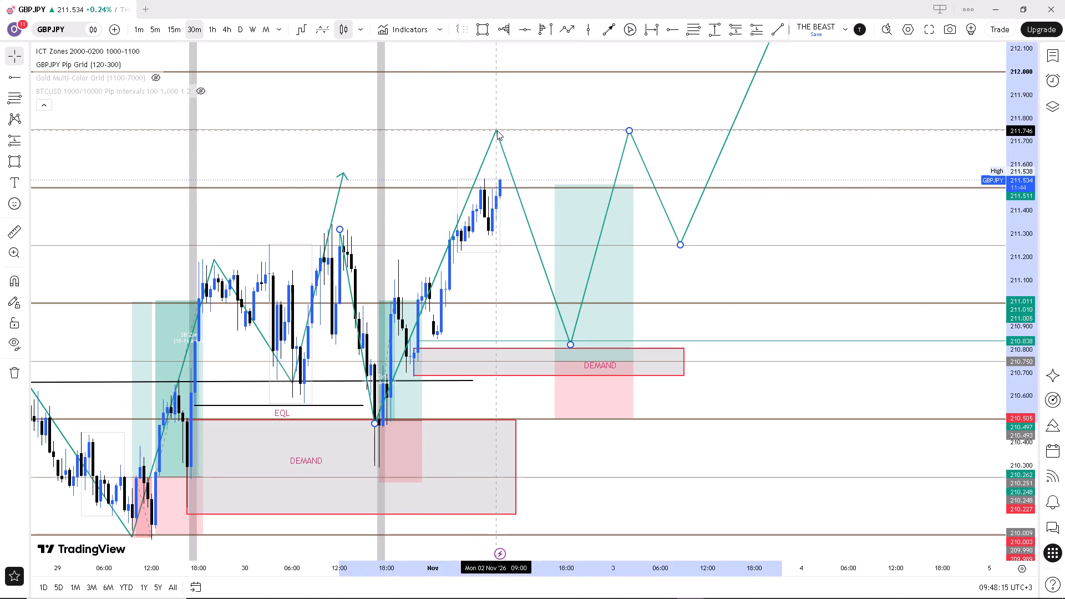
pyautogui.moveTo(497, 130); pyautogui.dragTo(498, 138)
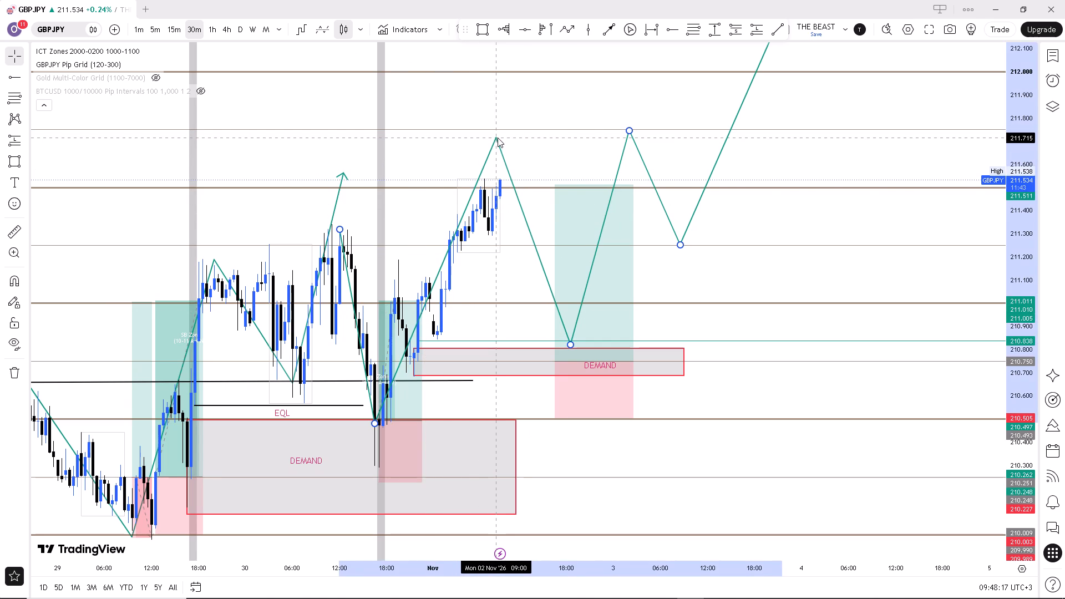
pyautogui.moveTo(498, 138); pyautogui.dragTo(495, 131)
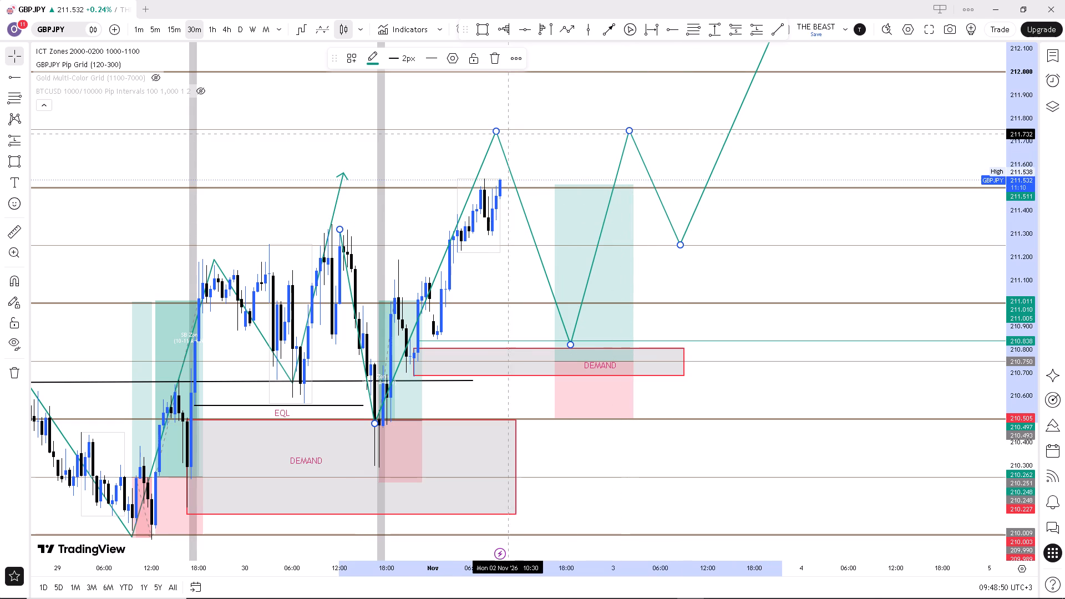
pyautogui.moveTo(494, 129); pyautogui.dragTo(491, 145)
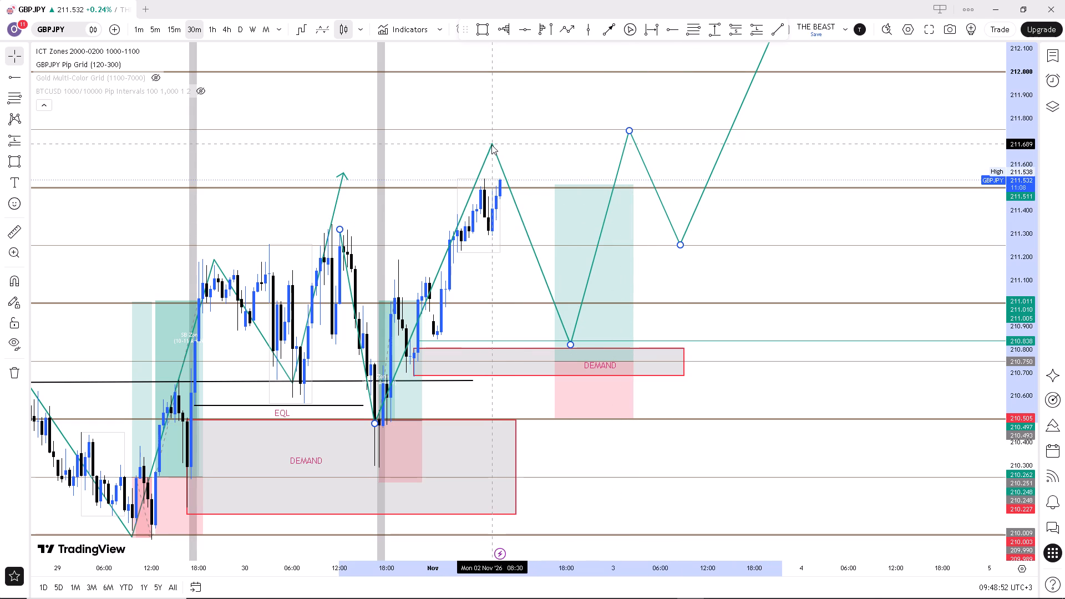
pyautogui.moveTo(491, 145); pyautogui.dragTo(491, 148)
pyautogui.click(448, 137)
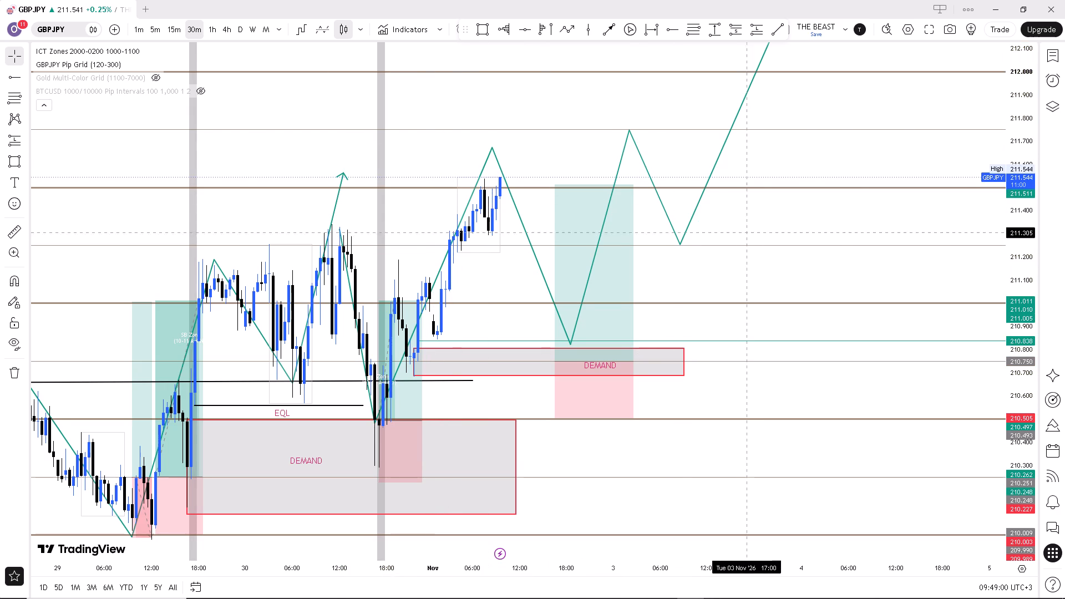
# Examine the projected path against the marked zones, earlier swings and price highs across October.
pyautogui.moveTo(754, 224); pyautogui.dragTo(707, 303)
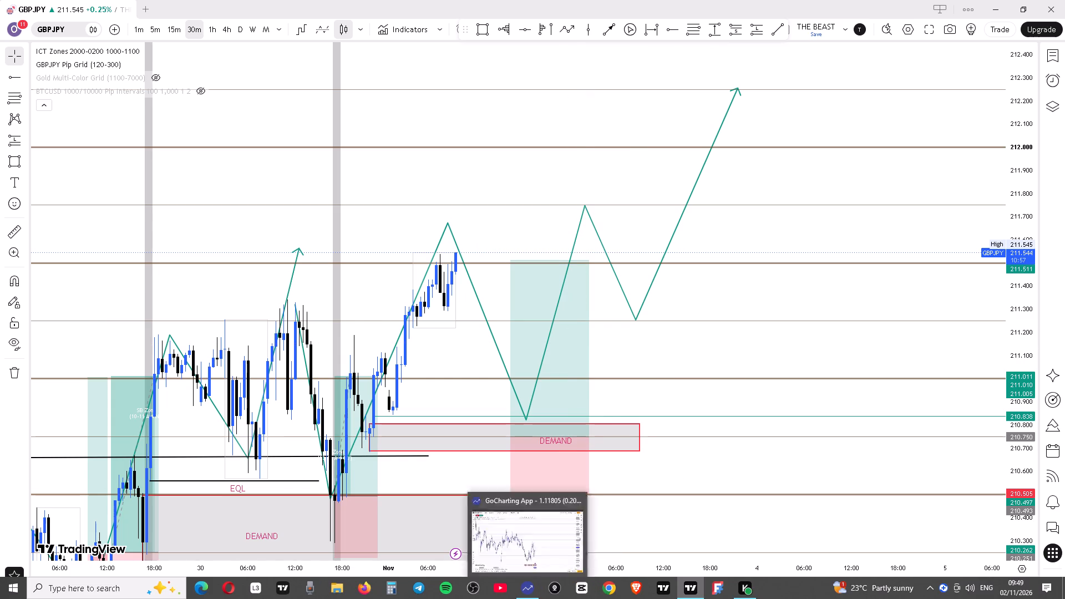
pyautogui.scroll(-2, 704, 333)
pyautogui.moveTo(716, 363); pyautogui.dragTo(717, 326)
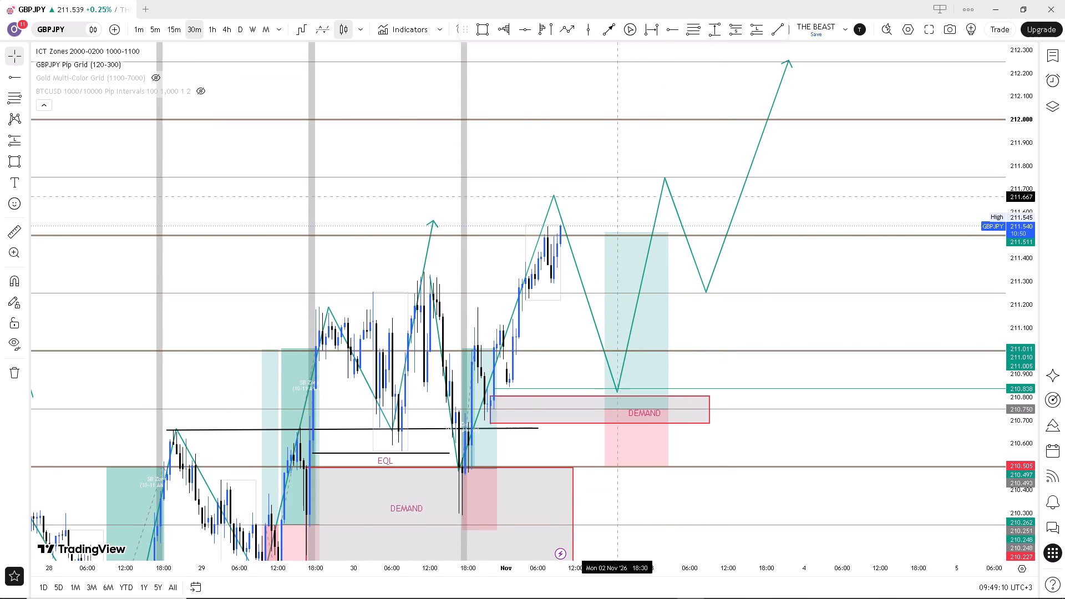
pyautogui.moveTo(615, 199); pyautogui.dragTo(584, 191)
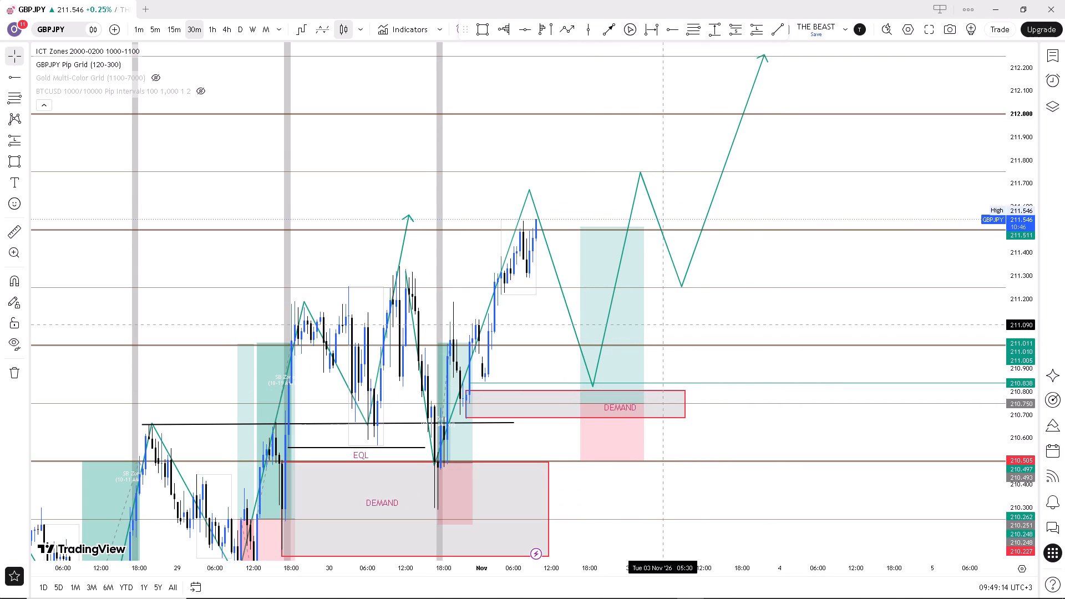
pyautogui.scroll(1, 662, 324)
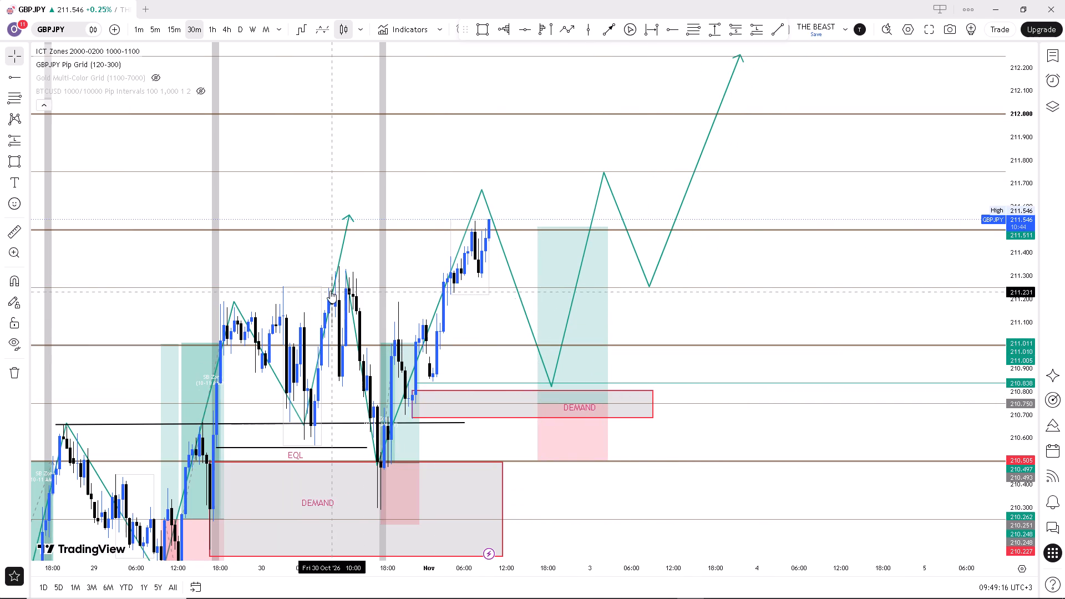
pyautogui.moveTo(286, 267); pyautogui.dragTo(575, 105)
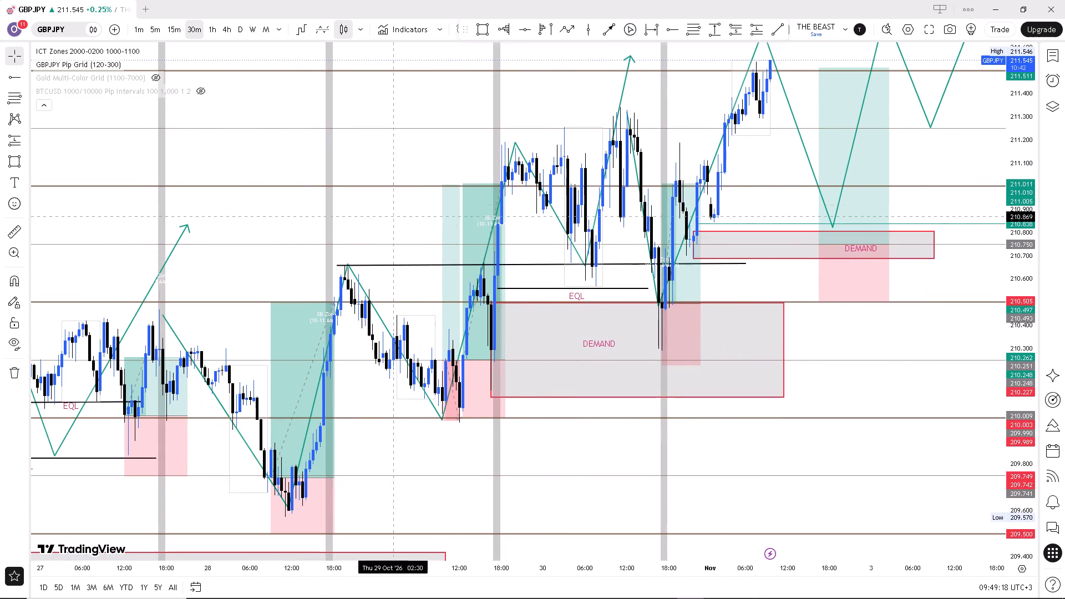
pyautogui.moveTo(322, 228); pyautogui.dragTo(402, 137)
pyautogui.scroll(-3, 387, 143)
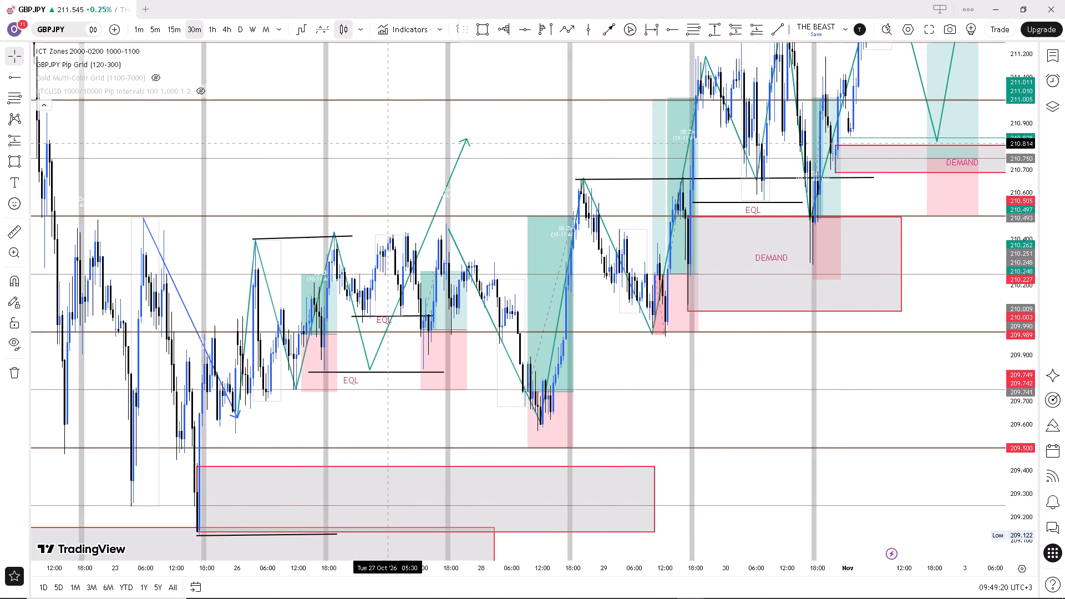
pyautogui.scroll(1, 350, 187)
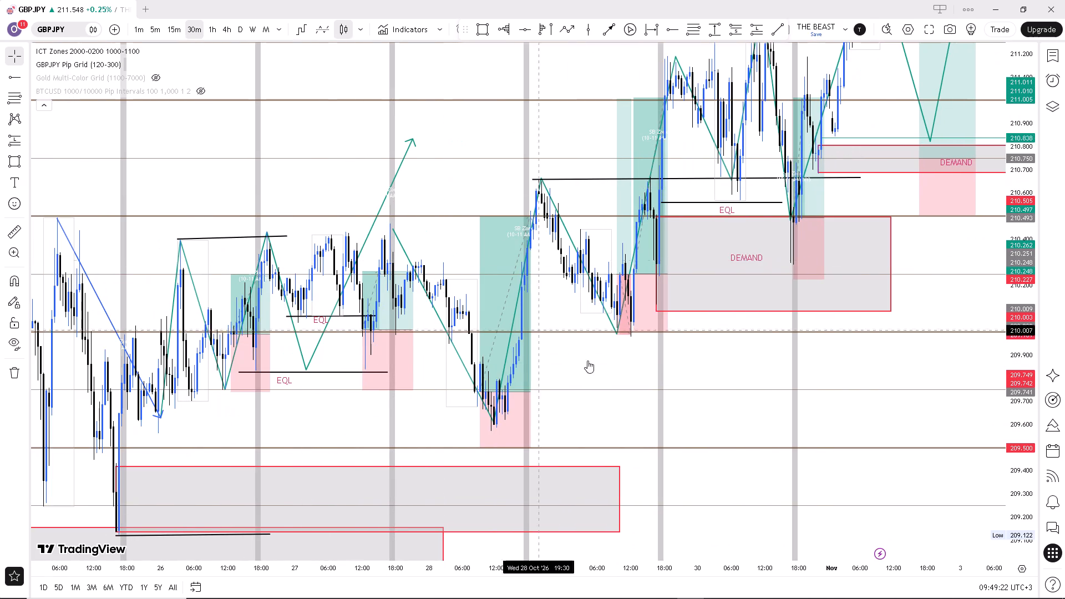
pyautogui.moveTo(618, 420); pyautogui.dragTo(675, 329)
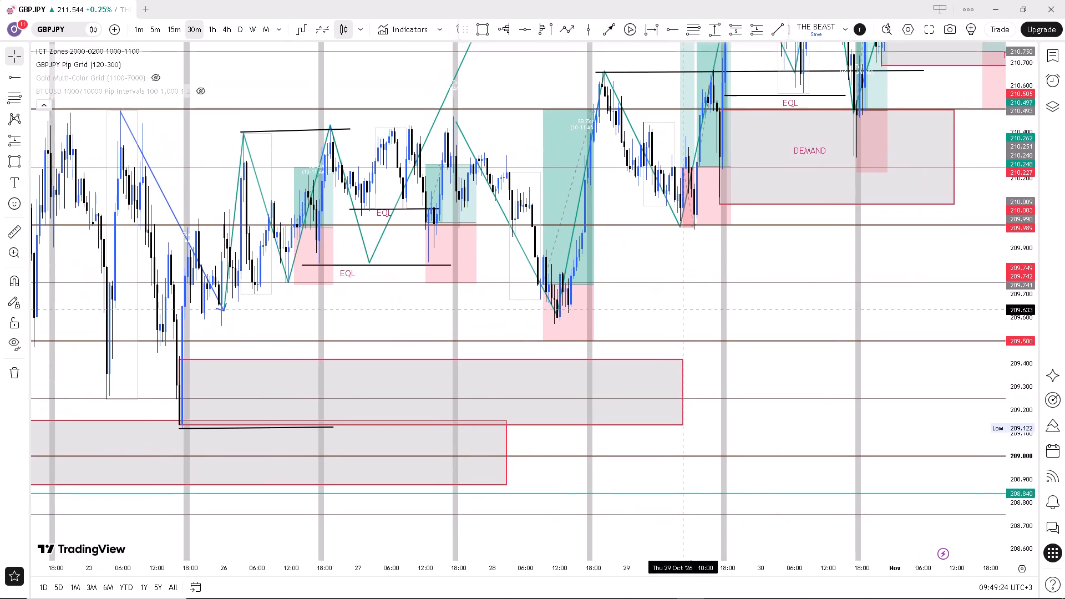
pyautogui.moveTo(675, 329); pyautogui.dragTo(532, 500)
pyautogui.scroll(-6, 534, 496)
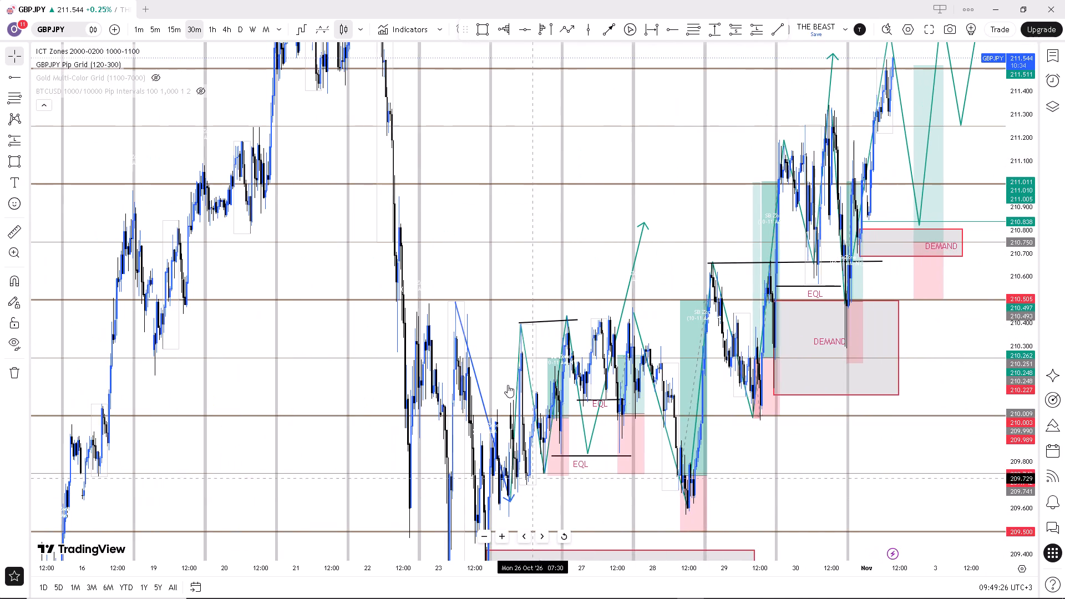
pyautogui.moveTo(551, 100); pyautogui.dragTo(412, 330)
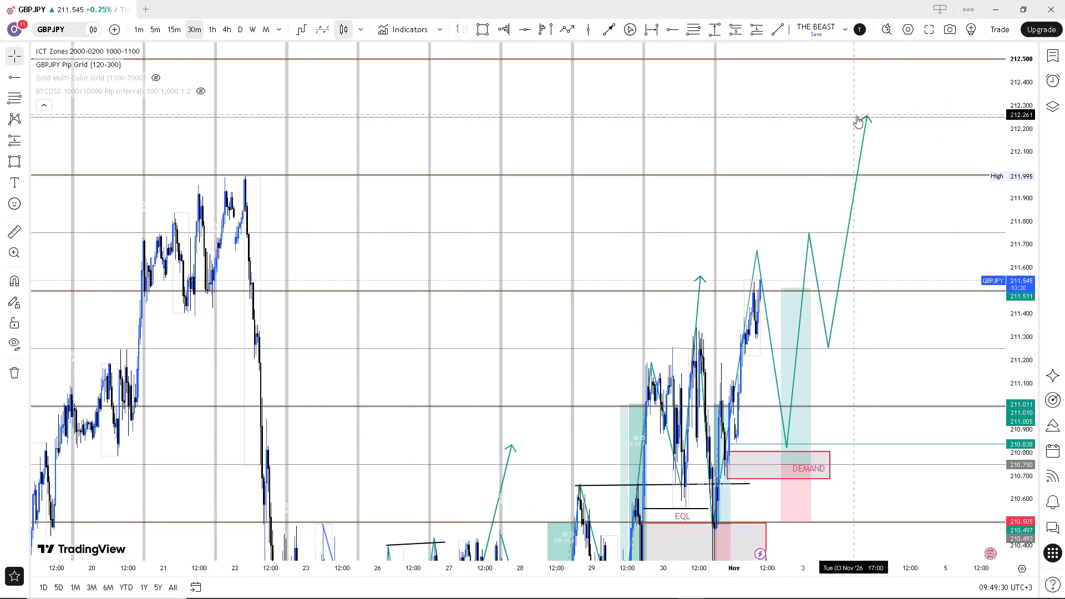
pyautogui.scroll(-7, 739, 220)
pyautogui.scroll(8, 739, 220)
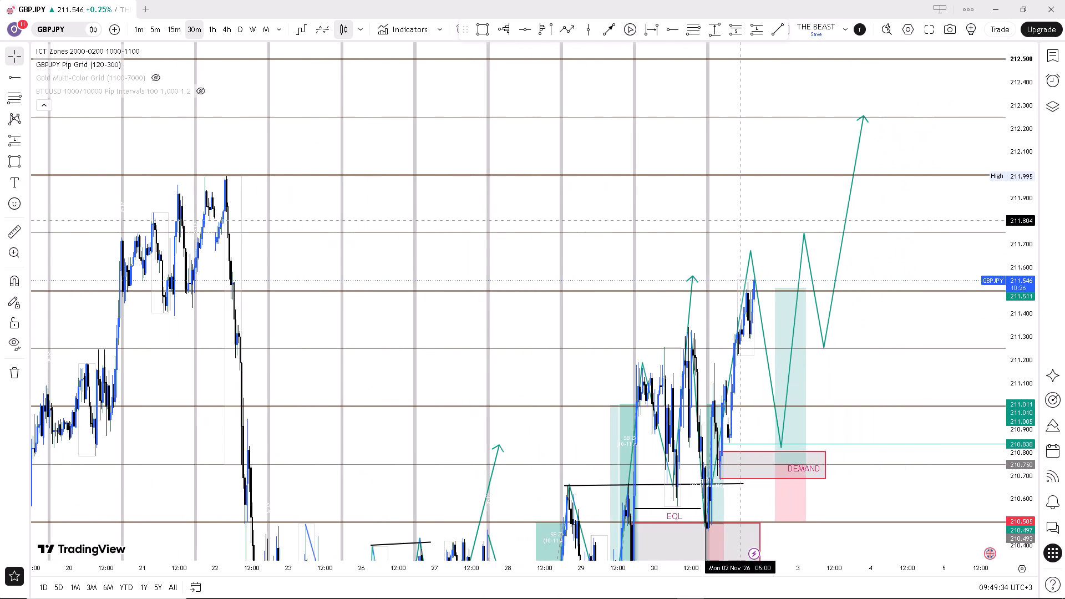
pyautogui.scroll(-9, 1012, 246)
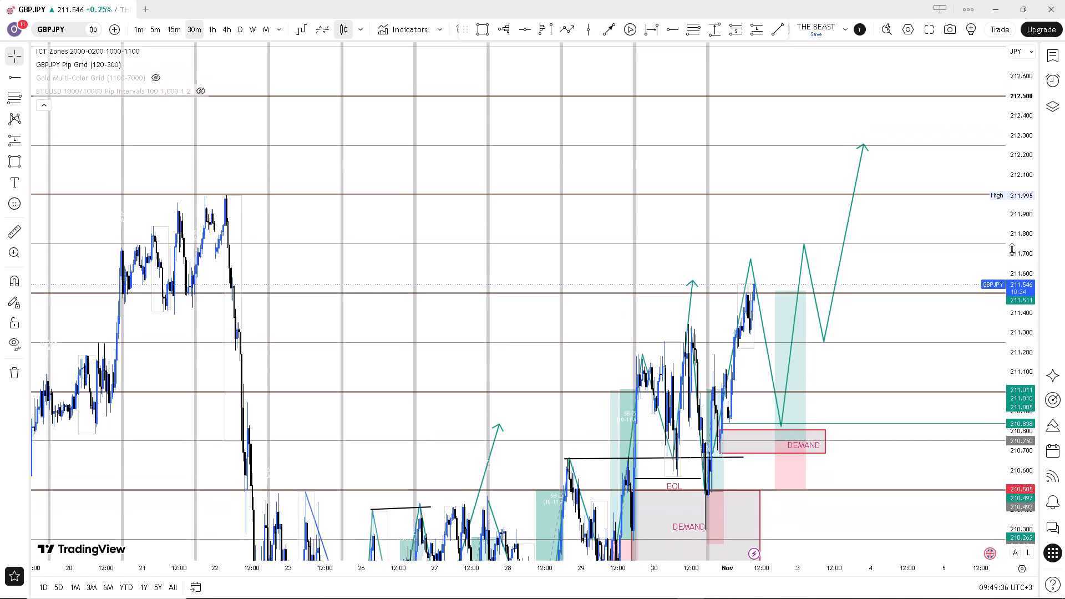
pyautogui.scroll(-3, 1012, 249)
pyautogui.scroll(-8, 554, 189)
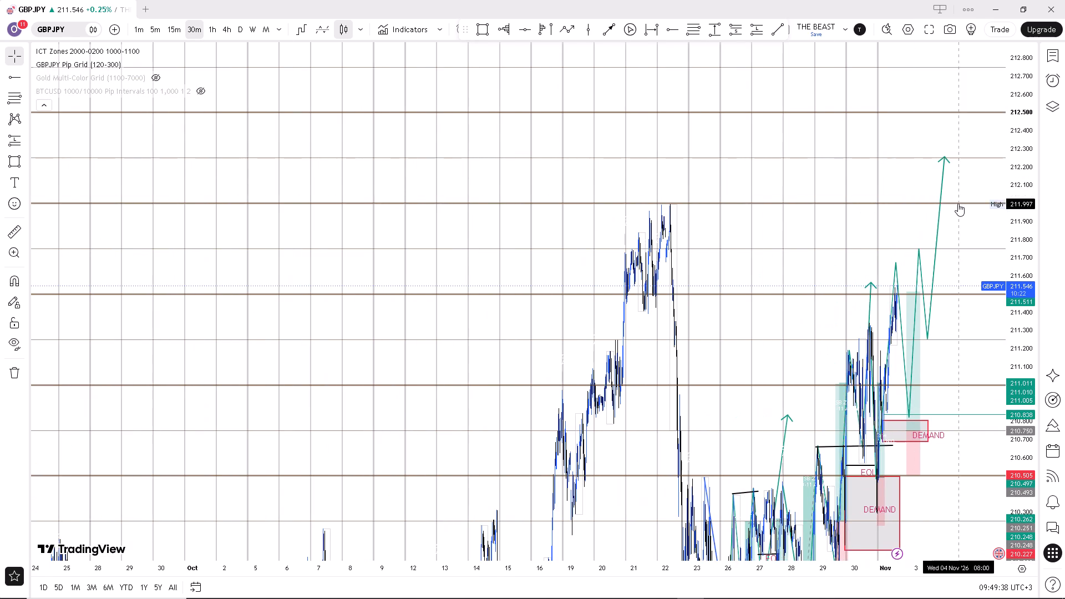
pyautogui.scroll(-19, 1006, 164)
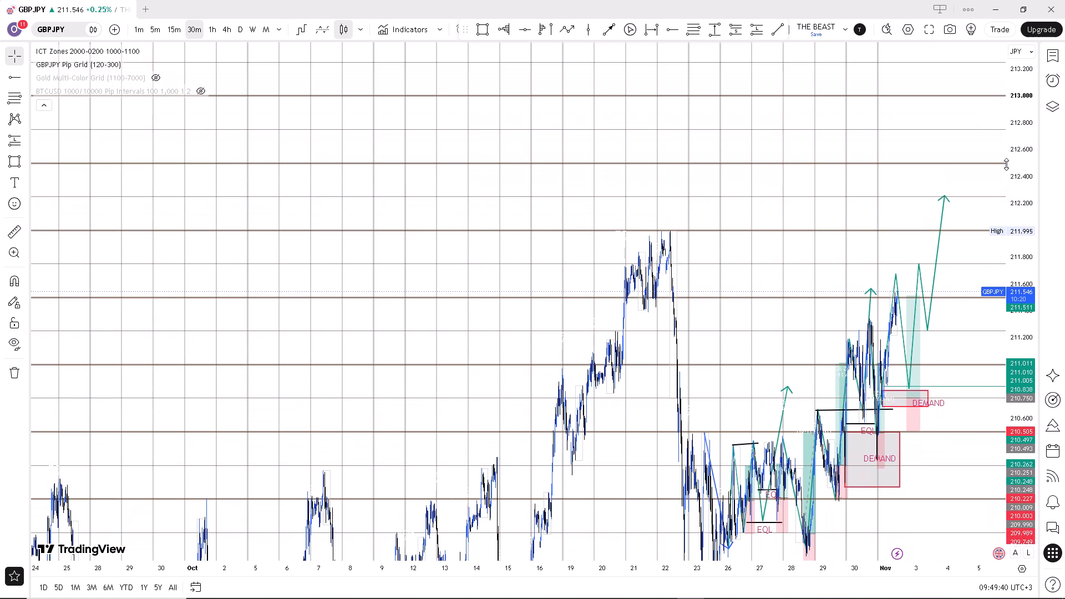
pyautogui.scroll(-3, 1006, 164)
pyautogui.scroll(1, 715, 309)
pyautogui.moveTo(713, 316); pyautogui.dragTo(713, 315)
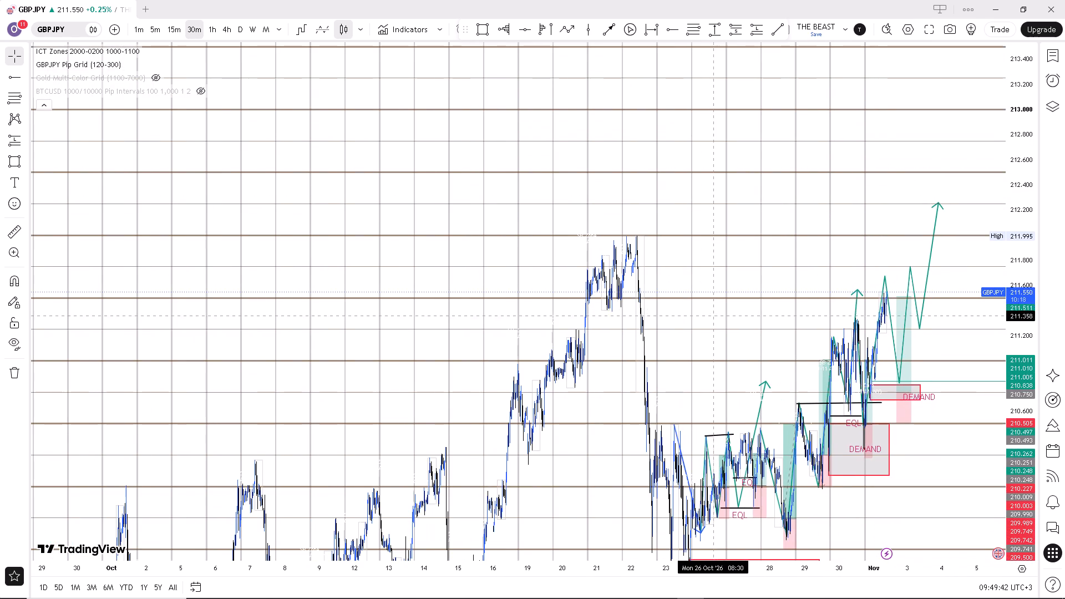
pyautogui.moveTo(713, 315); pyautogui.dragTo(778, 166)
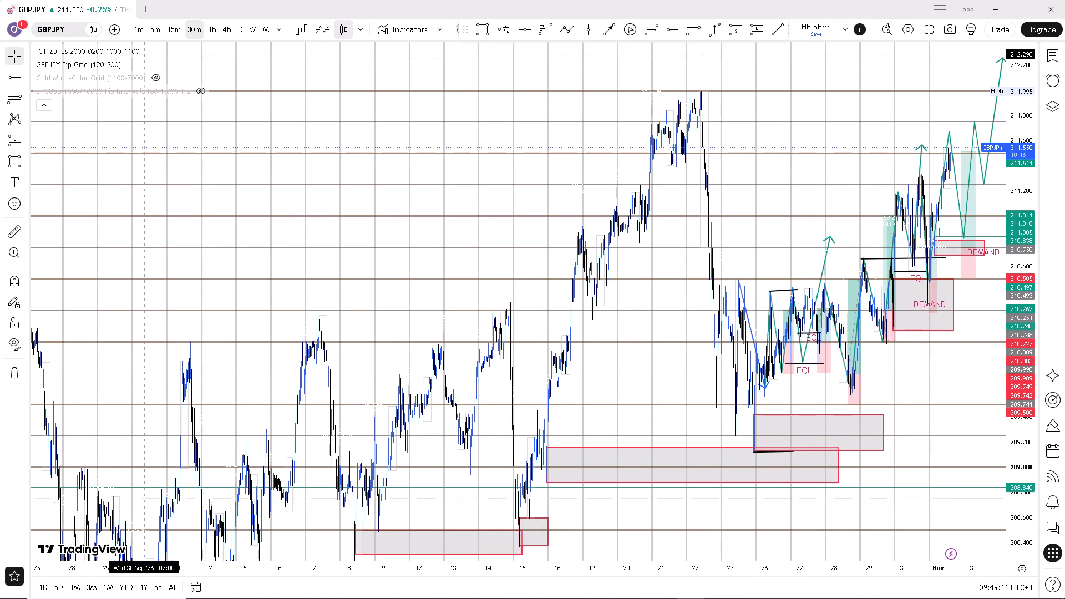
# Hide the ICT Zones indicator.
pyautogui.click(146, 49)
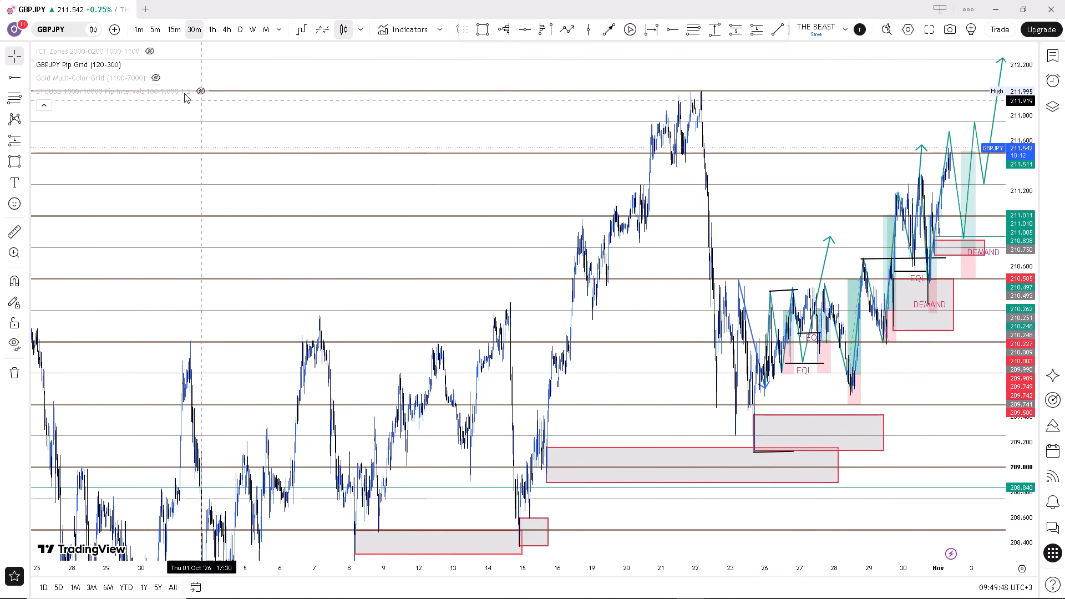
# Trace a path from 207.90 on 30 September through 210.03 on 1 October, 207.87 on 2 October and 210.24 on 7 October to about 208.46 on 8 October.
pyautogui.moveTo(434, 233); pyautogui.dragTo(467, 164)
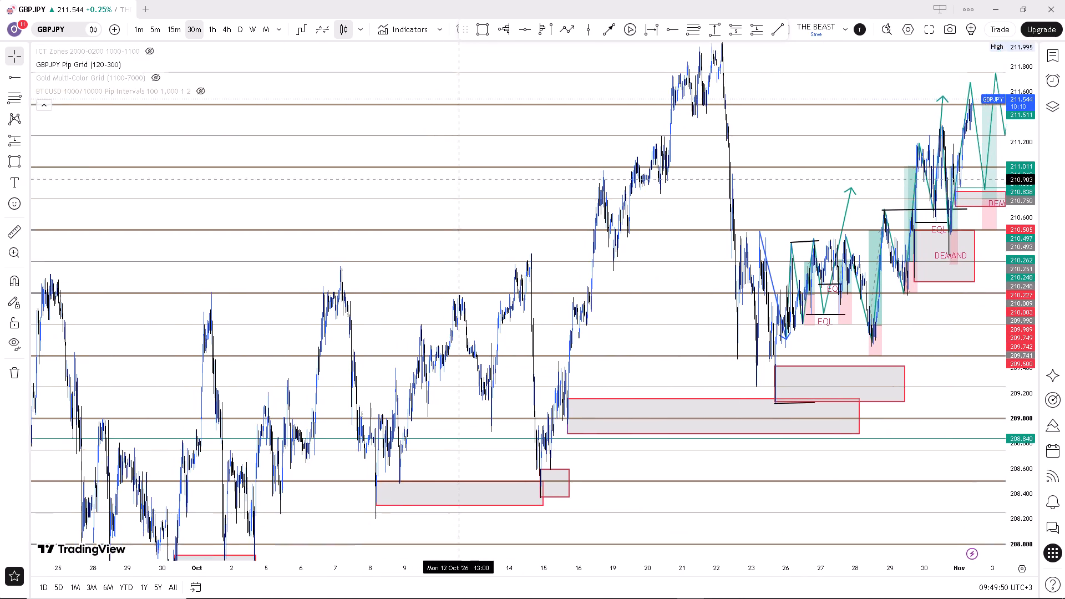
pyautogui.moveTo(467, 164); pyautogui.dragTo(597, 109)
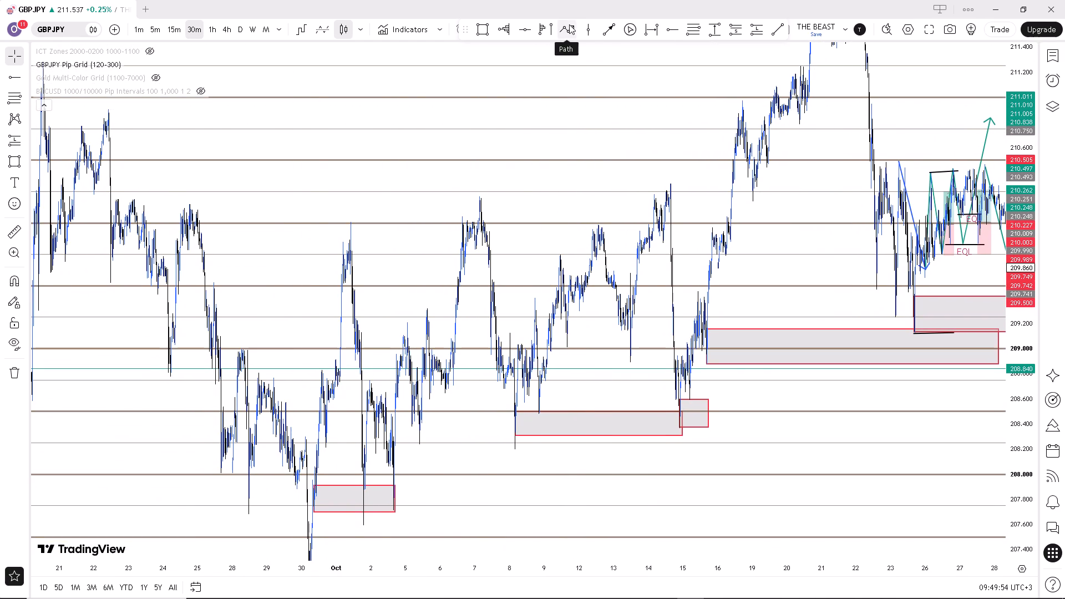
pyautogui.scroll(-2, 539, 90)
pyautogui.scroll(1, 540, 91)
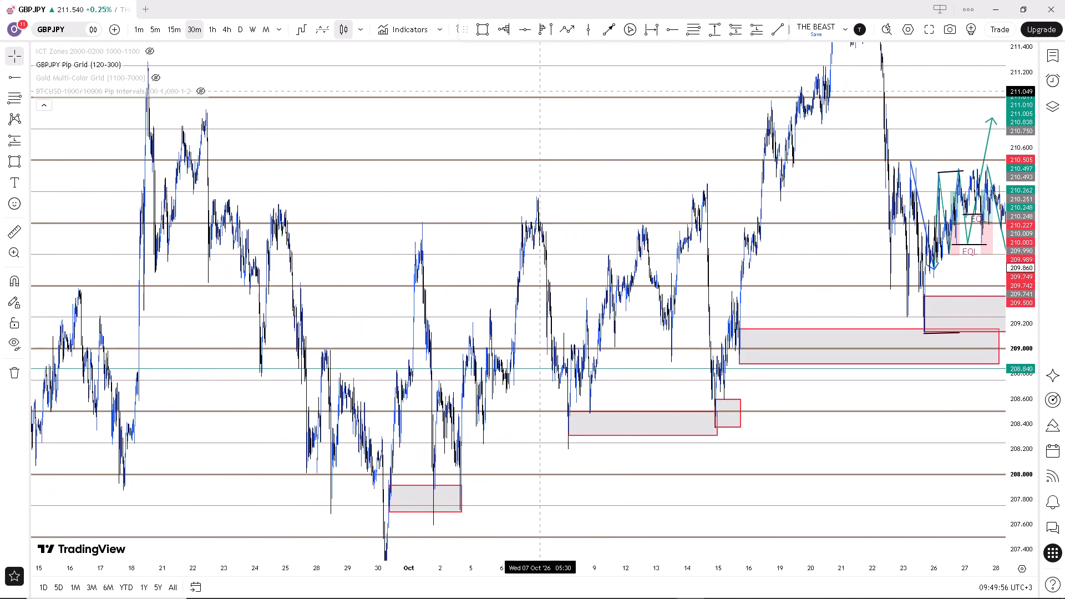
pyautogui.scroll(2, 540, 91)
pyautogui.click(560, 25)
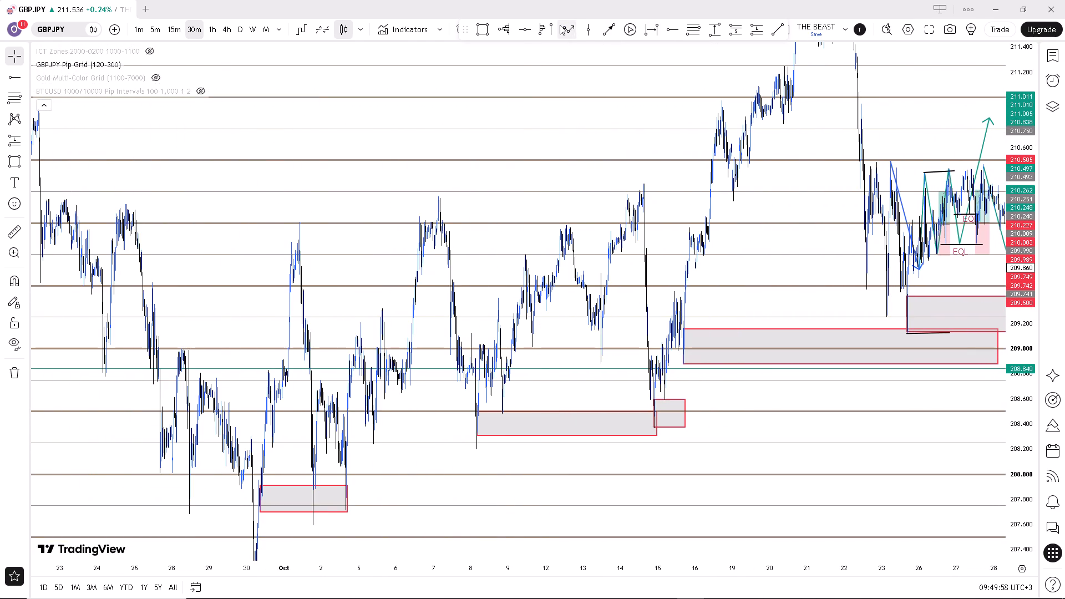
pyautogui.click(259, 487)
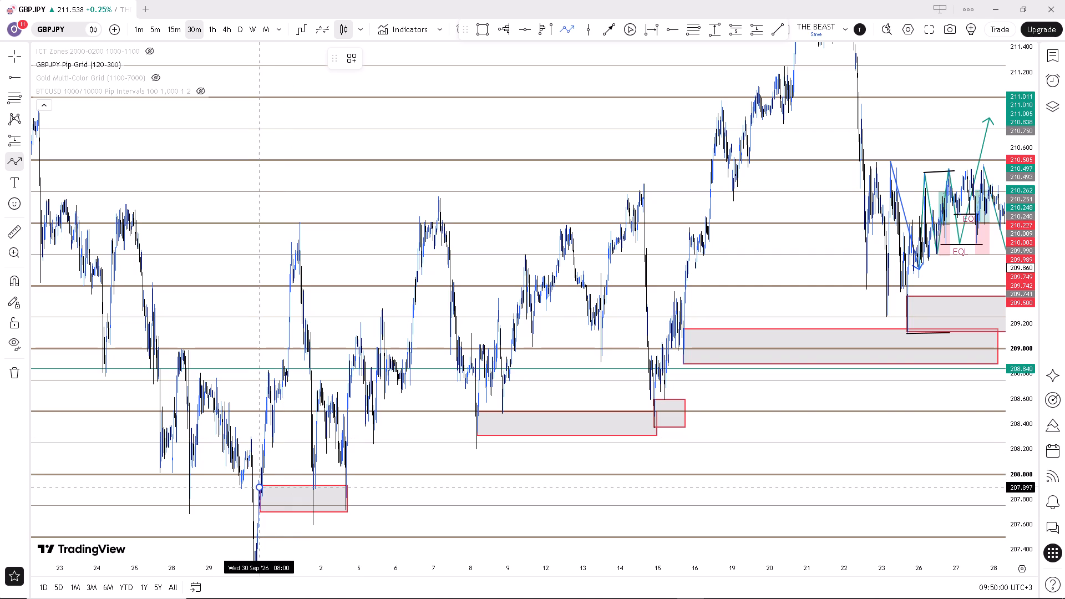
pyautogui.click(291, 219)
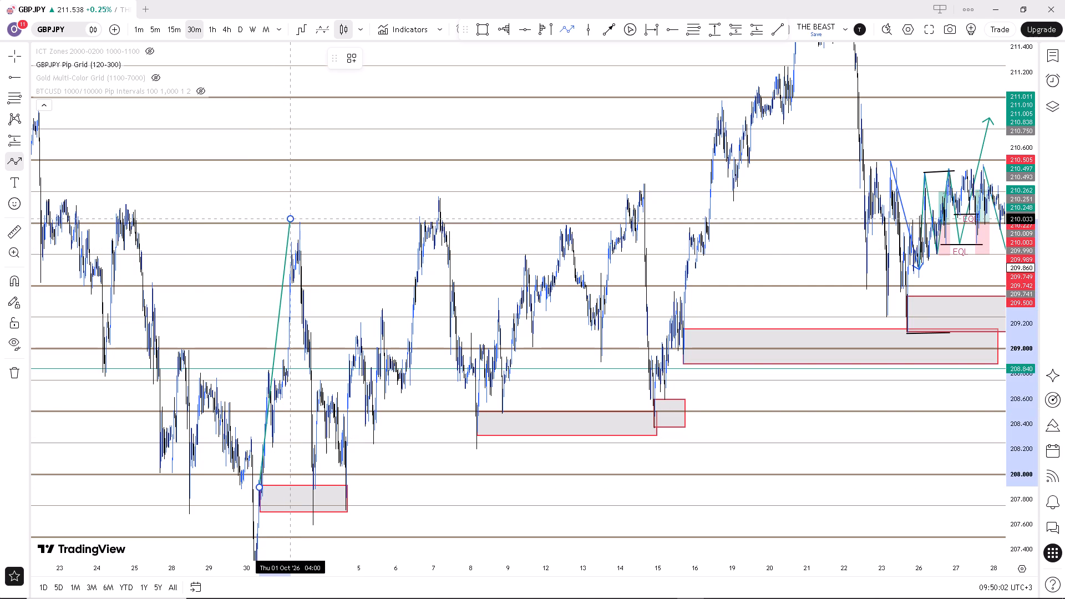
pyautogui.click(344, 490)
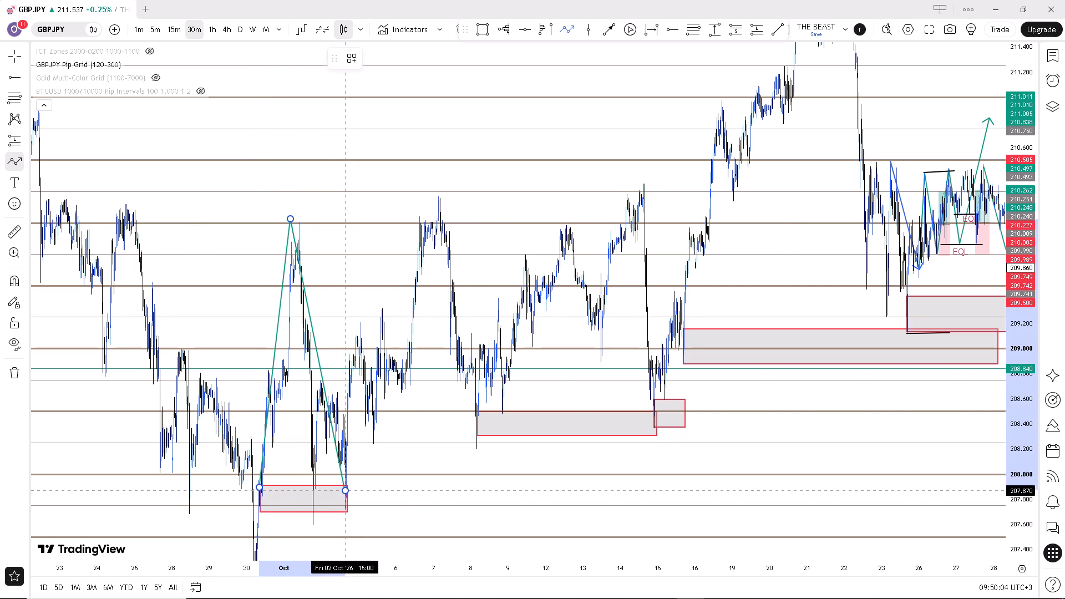
pyautogui.click(434, 193)
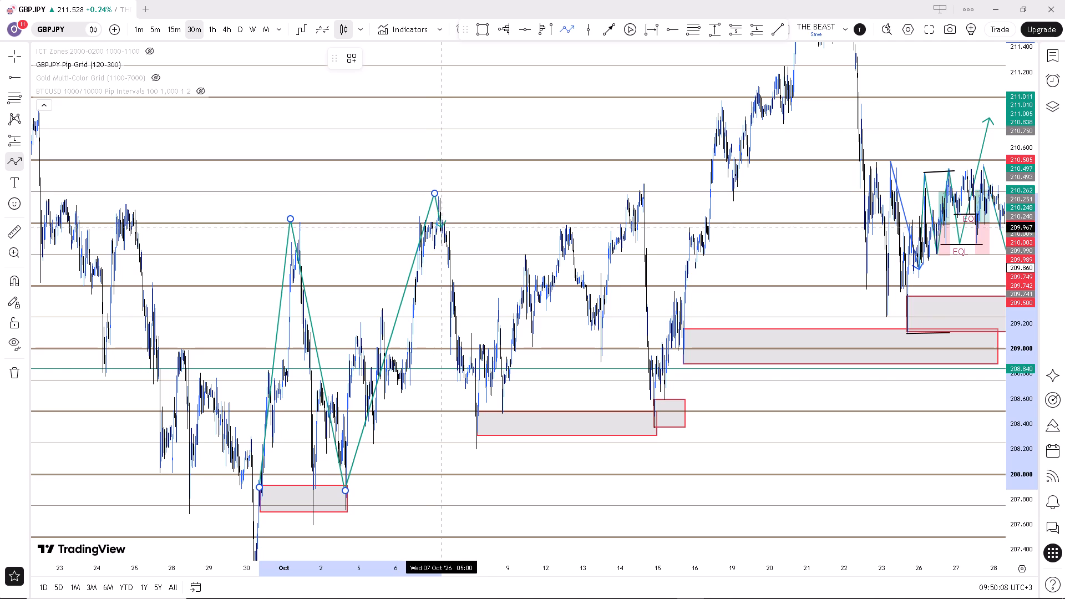
pyautogui.click(499, 416)
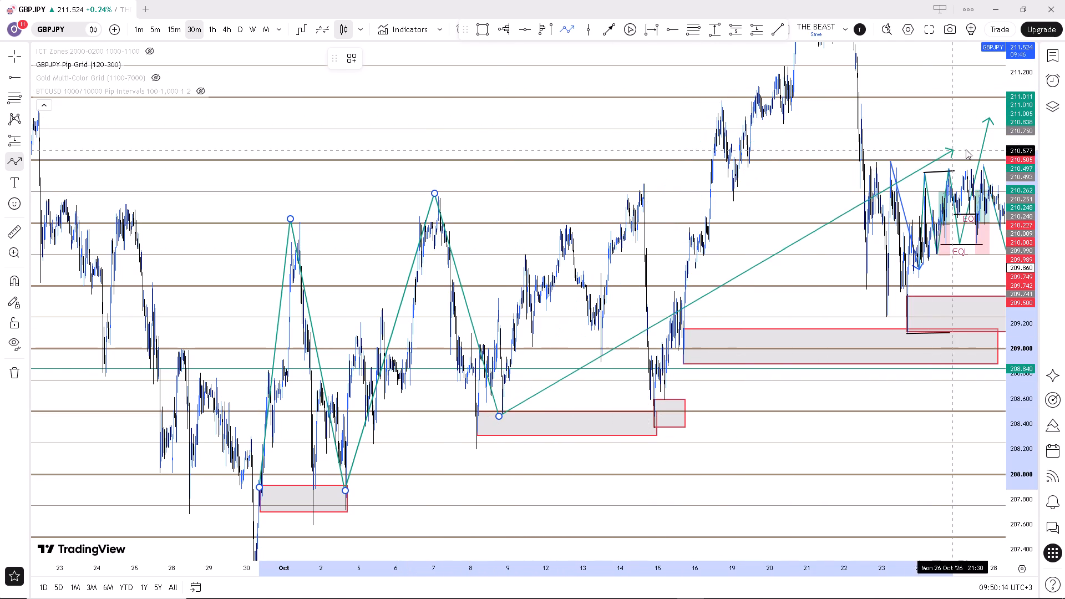
# Extend the path through the 21 October high at about 212.05 and 23 October low near 209.22, ending it at about 212.10 on 27 October.
pyautogui.scroll(-14, 1015, 170)
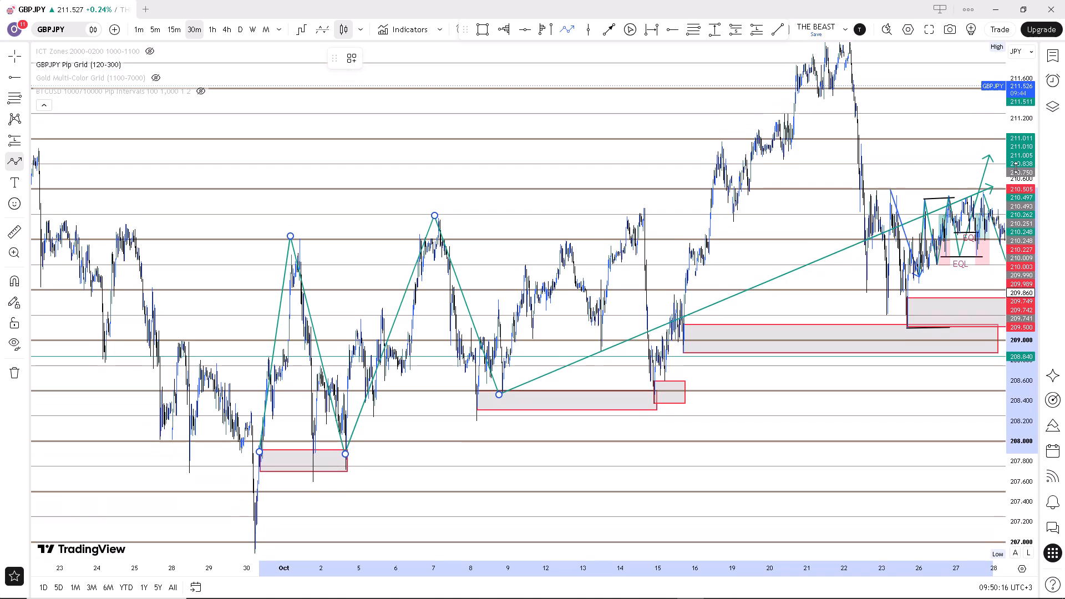
pyautogui.scroll(-6, 1016, 167)
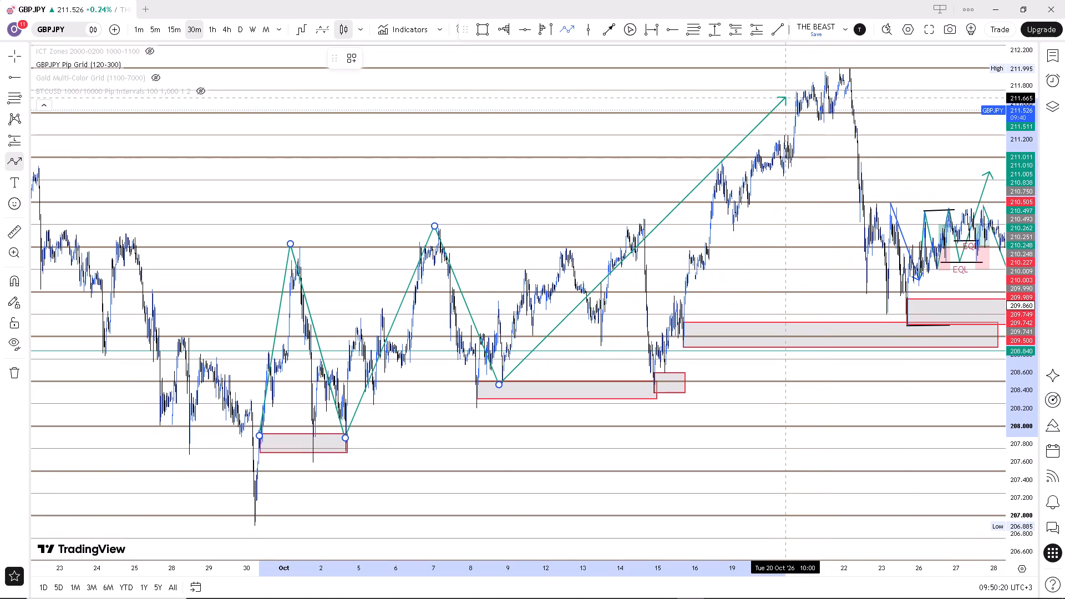
pyautogui.click(831, 63)
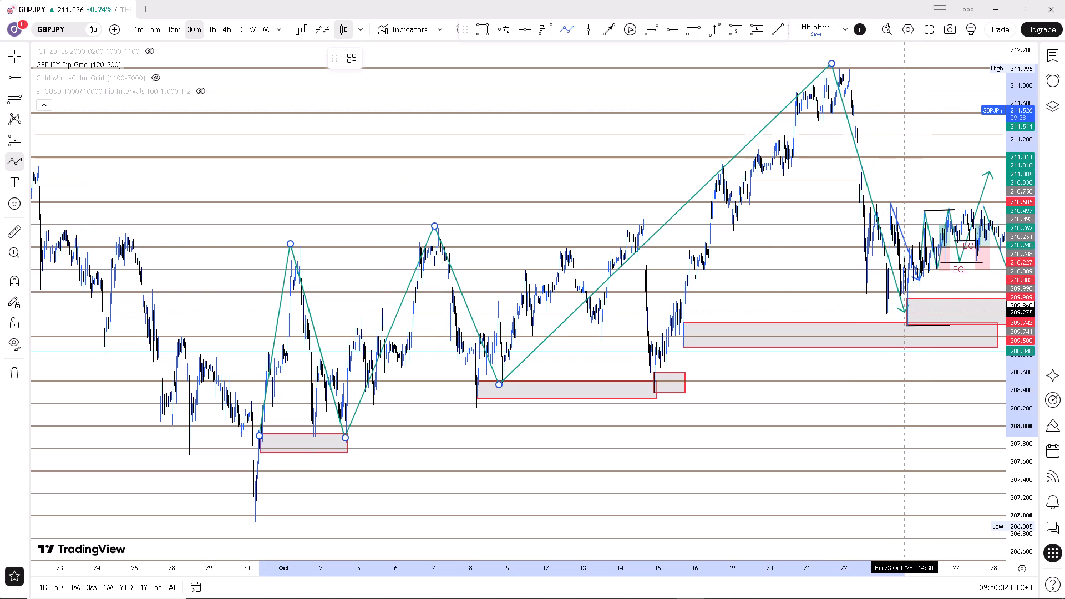
pyautogui.click(909, 316)
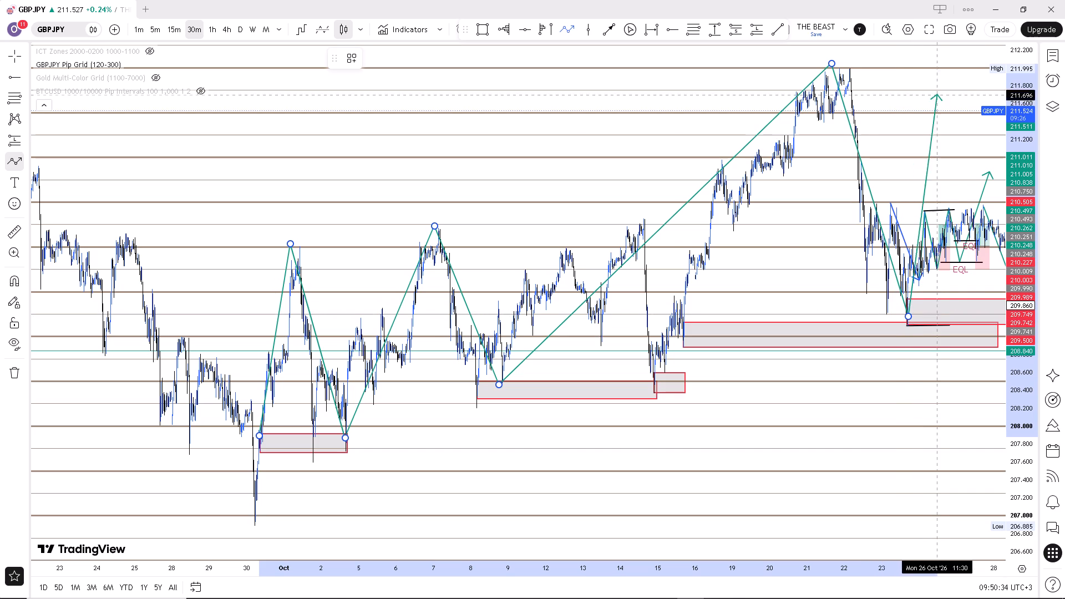
pyautogui.doubleClick(957, 59)
pyautogui.click(924, 53)
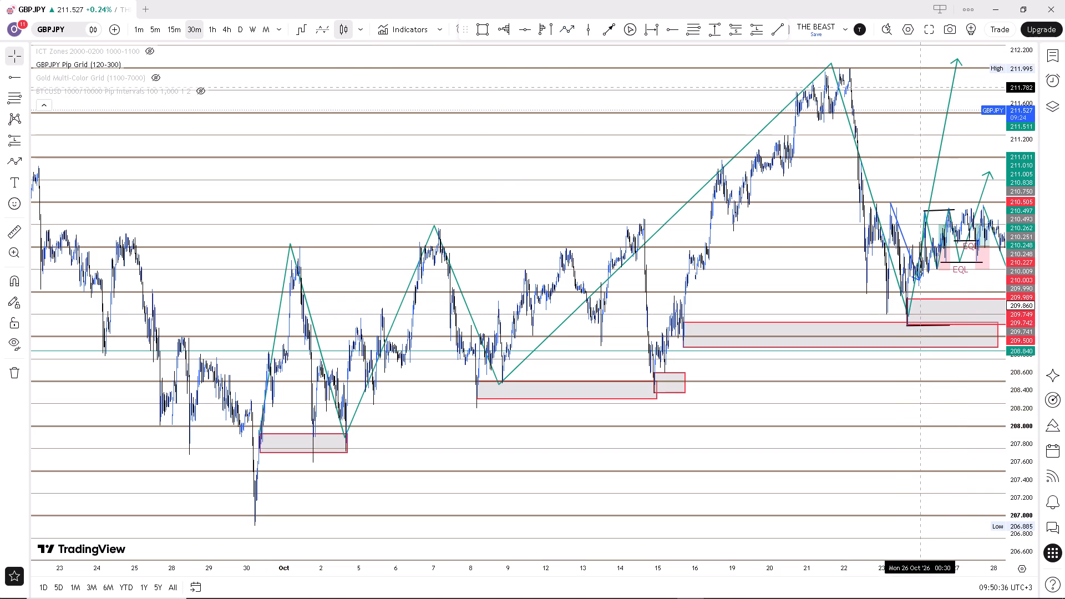
# Move the new path's arrow end to about 212.27 at 3 November 04:00.
pyautogui.moveTo(917, 78); pyautogui.dragTo(621, 124)
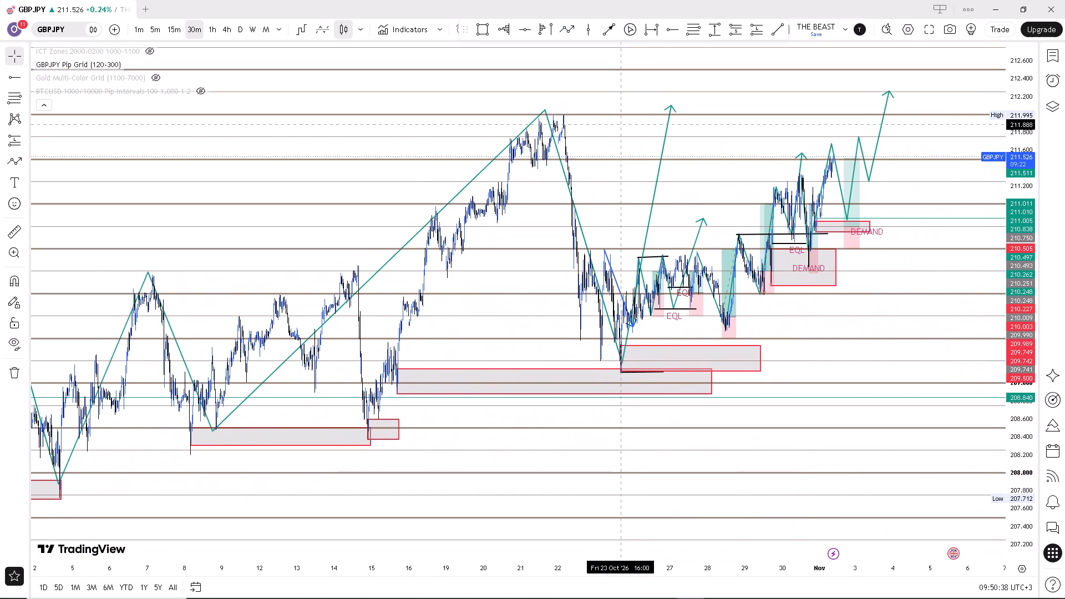
pyautogui.moveTo(673, 104); pyautogui.dragTo(702, 97)
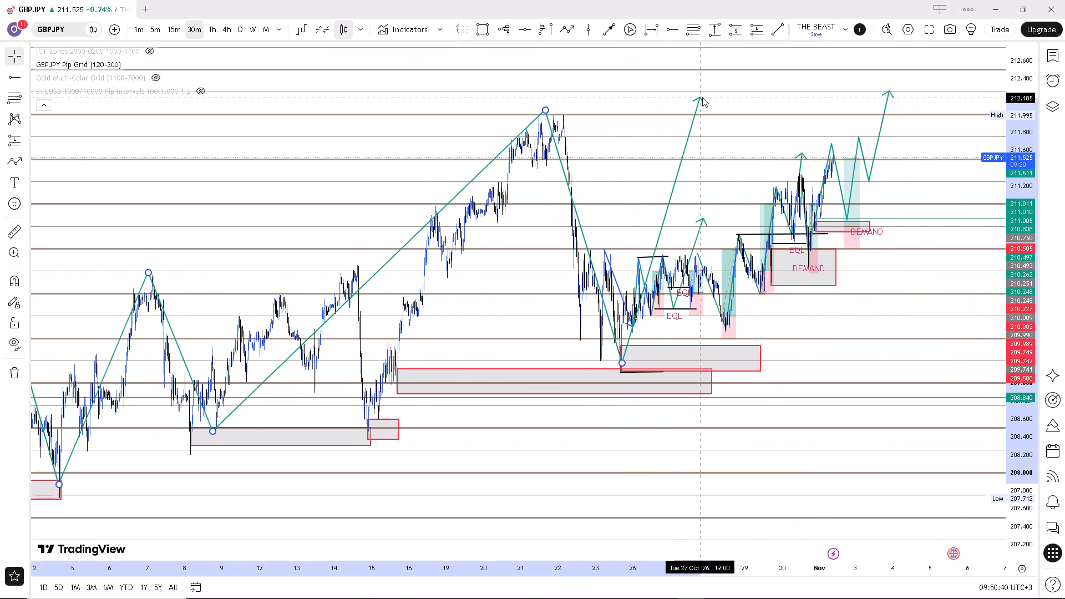
pyautogui.moveTo(702, 97); pyautogui.dragTo(860, 78)
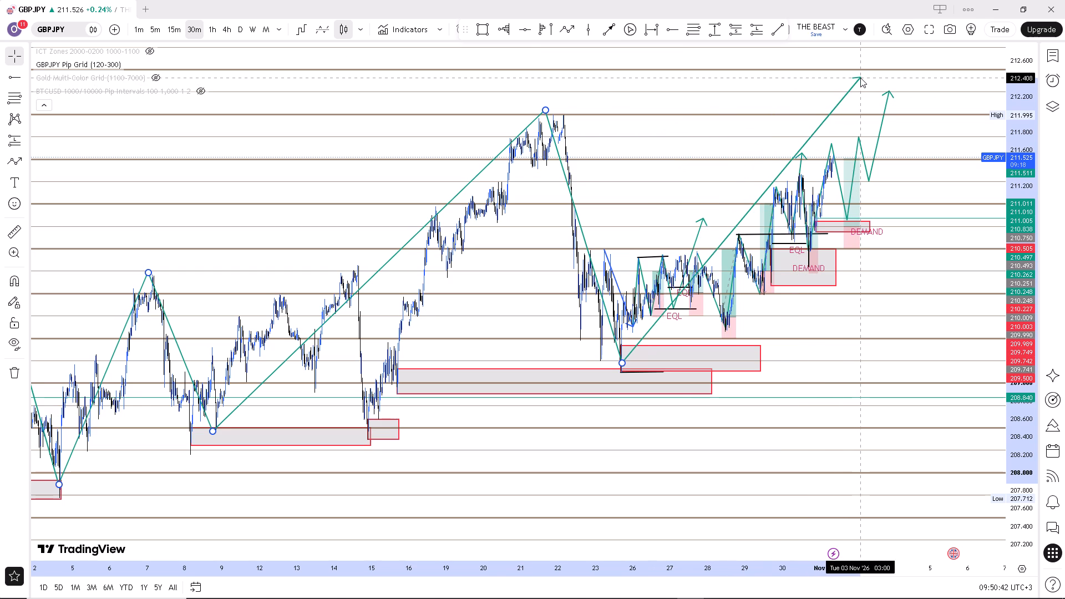
pyautogui.moveTo(860, 78); pyautogui.dragTo(862, 76)
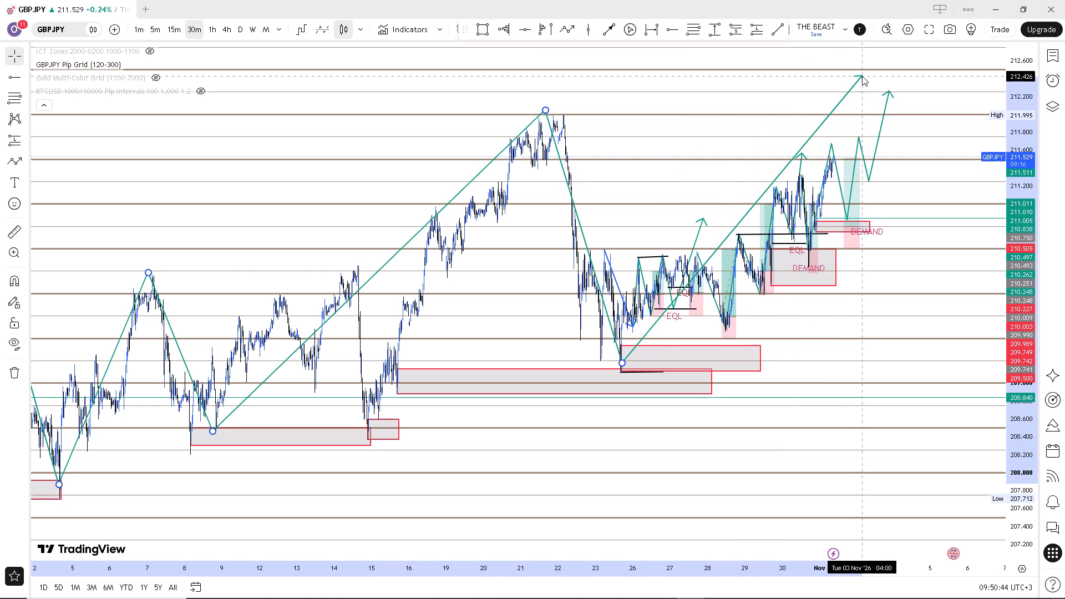
pyautogui.moveTo(862, 76); pyautogui.dragTo(862, 90)
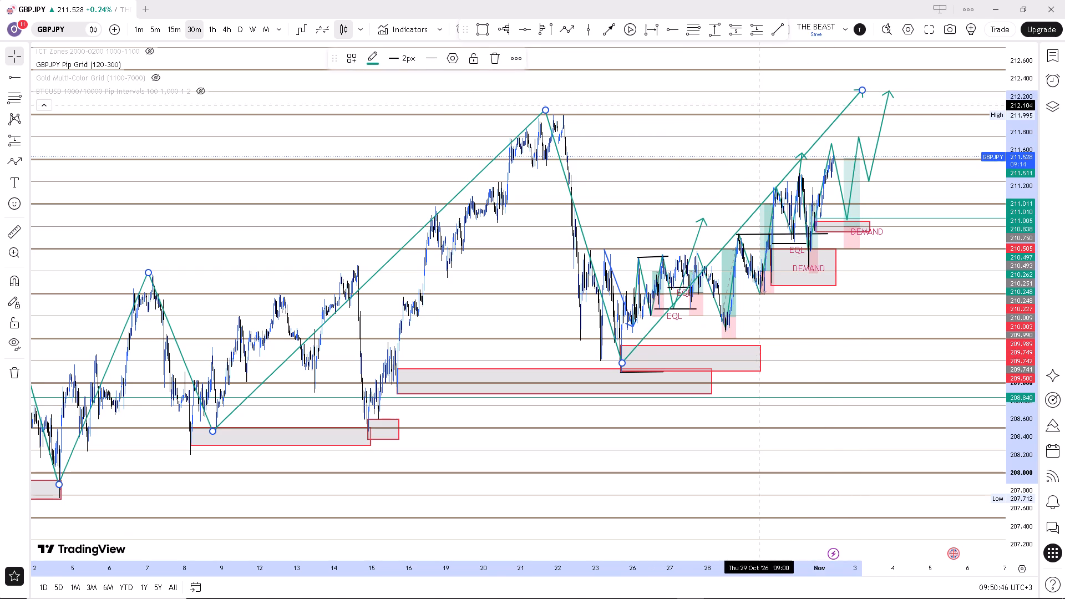
pyautogui.click(757, 105)
# Examine the traced swing path against the demand zones and September to October price action, dismissing the referral advert.
pyautogui.scroll(-2, 425, 220)
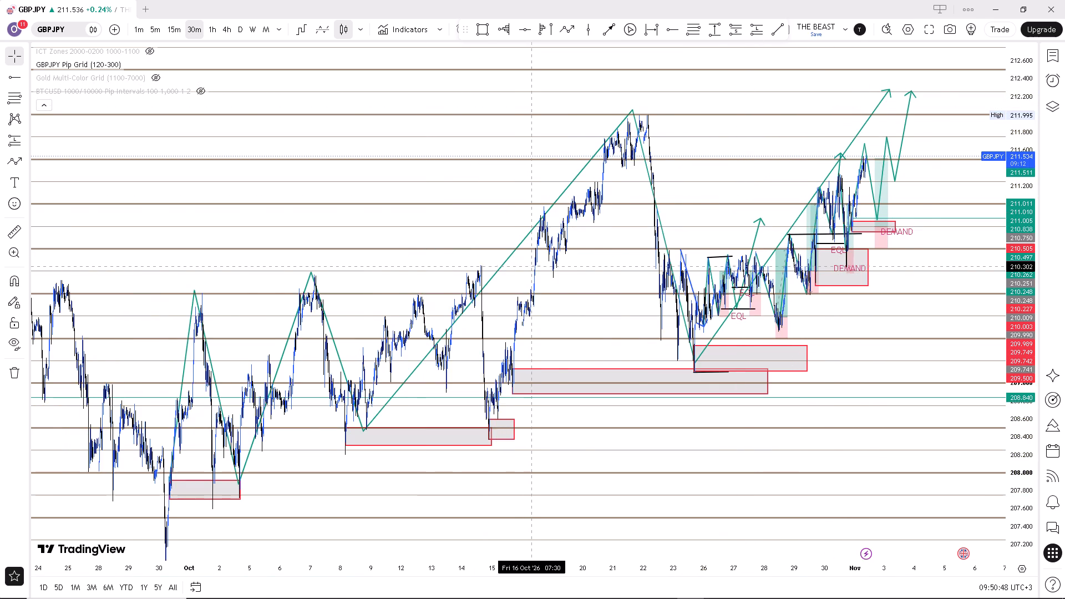
pyautogui.scroll(-4, 532, 266)
pyautogui.scroll(4, 532, 266)
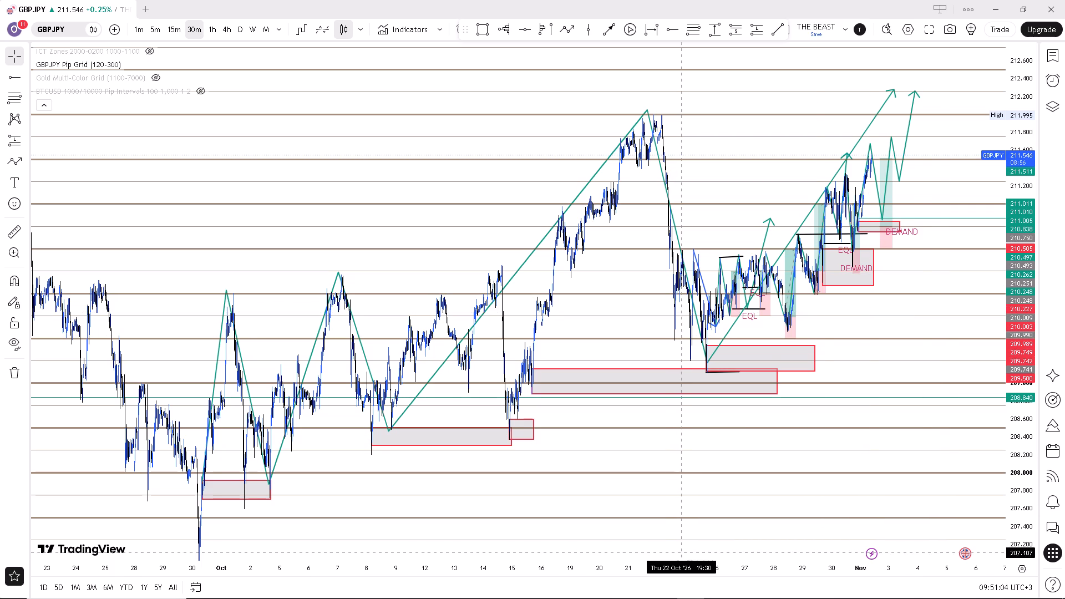
pyautogui.scroll(9, 1031, 331)
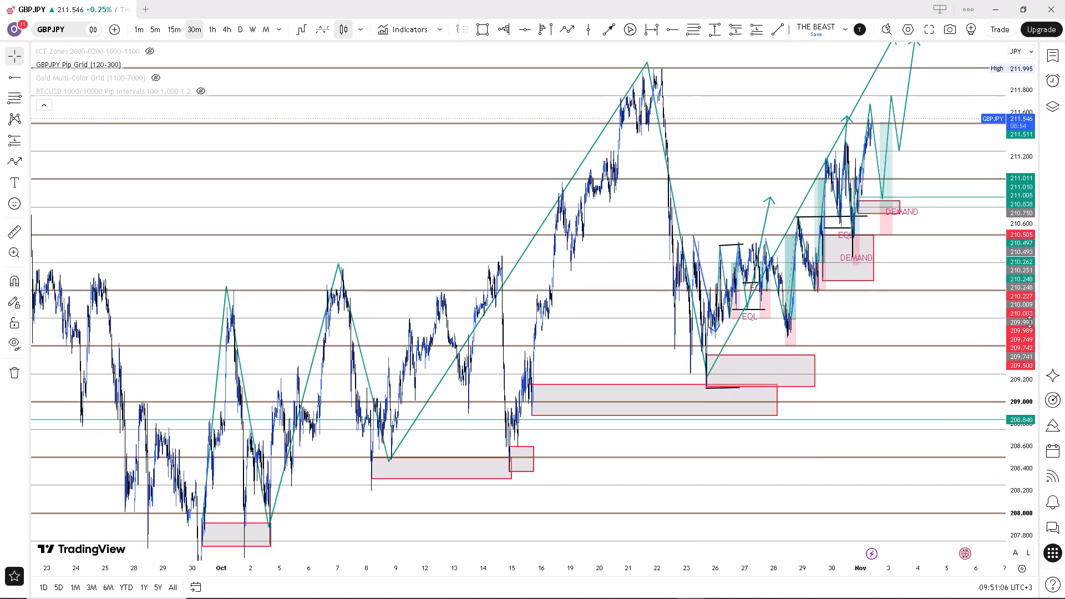
pyautogui.scroll(-1, 765, 363)
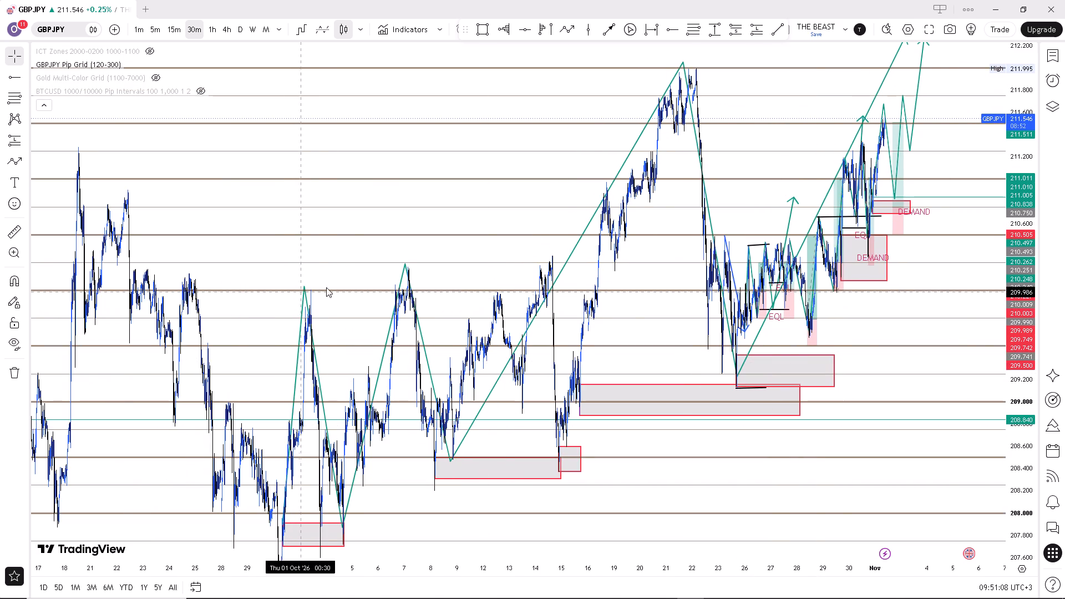
pyautogui.scroll(1, 331, 329)
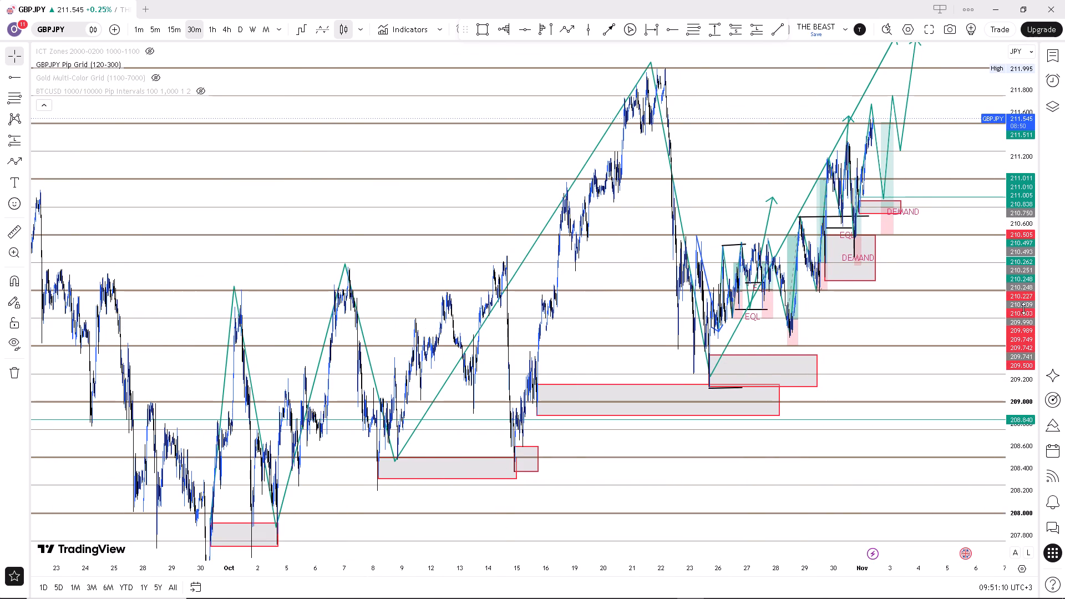
pyautogui.scroll(-14, 1023, 308)
pyautogui.scroll(-7, 378, 317)
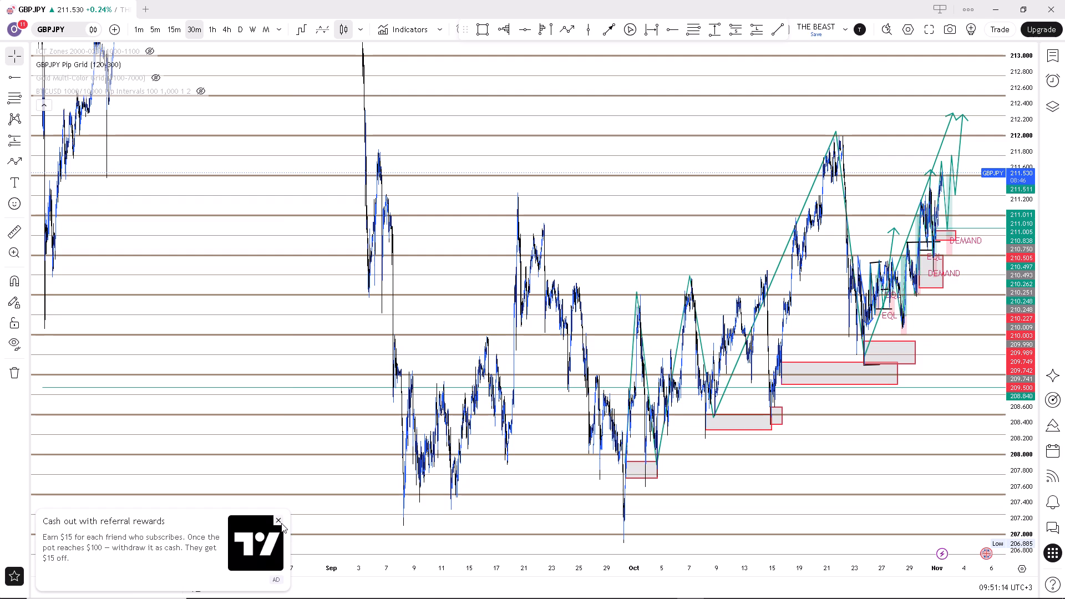
pyautogui.click(281, 523)
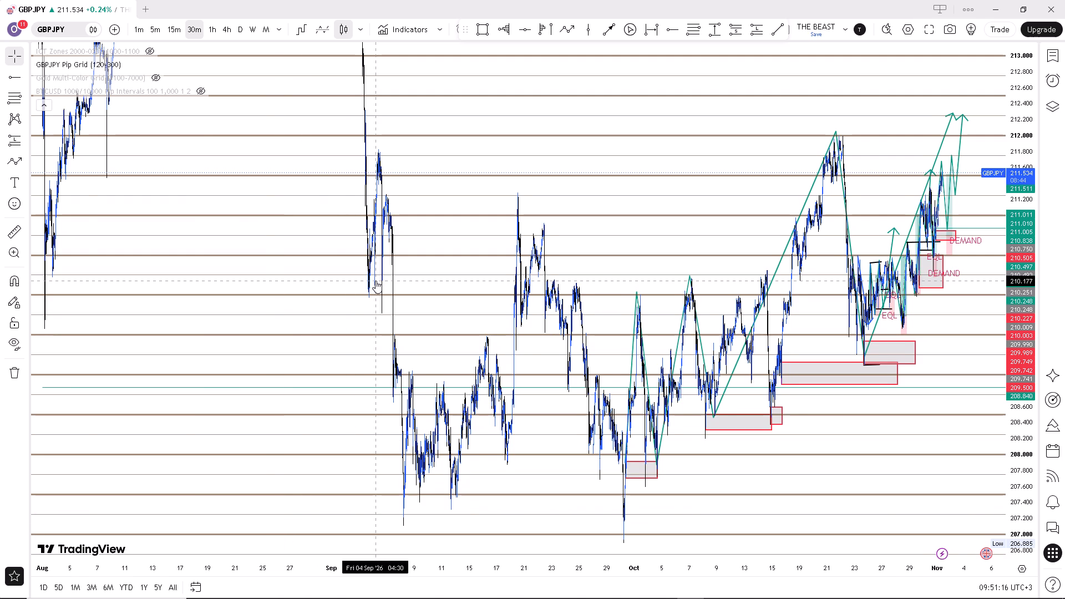
pyautogui.scroll(-1, 376, 281)
pyautogui.scroll(2, 376, 281)
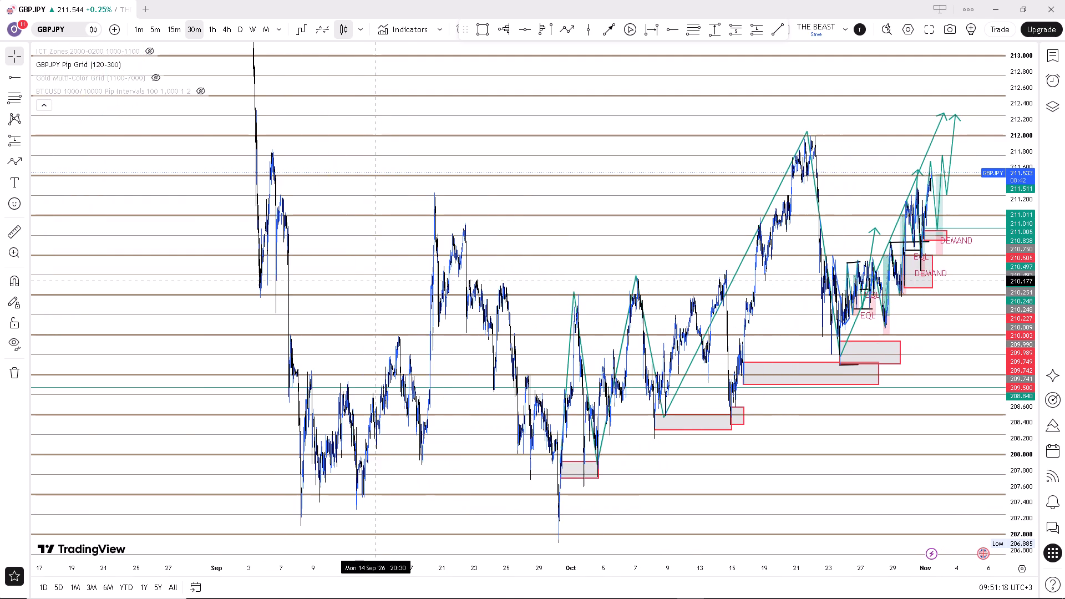
# Examine the early September sell-off, the rising red trendline and the marked zone around 216.500 relative to October's price action.
pyautogui.moveTo(474, 123); pyautogui.dragTo(464, 291)
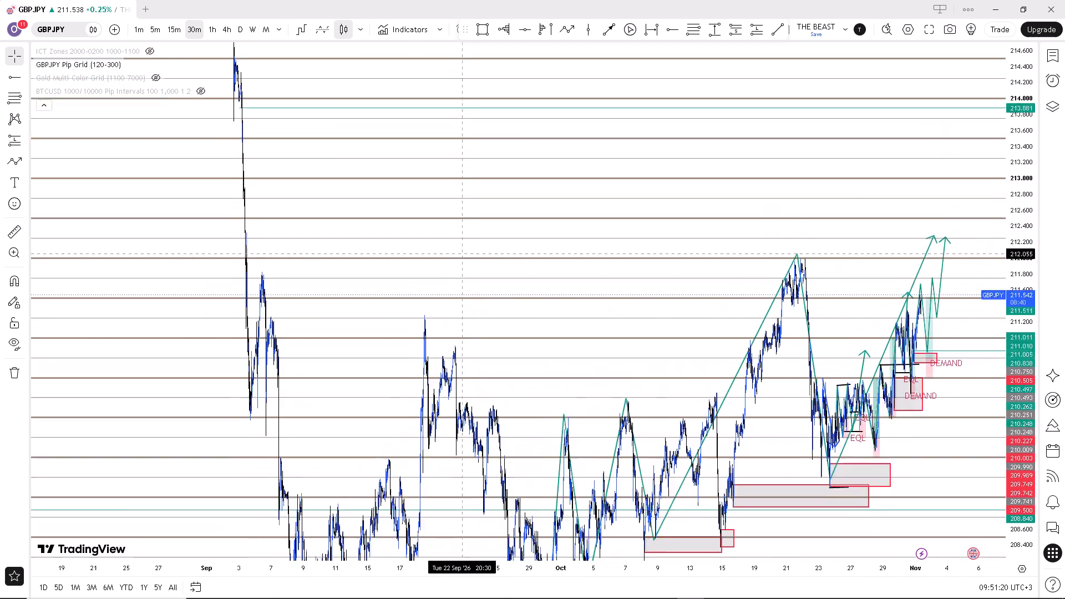
pyautogui.moveTo(464, 291); pyautogui.dragTo(483, 392)
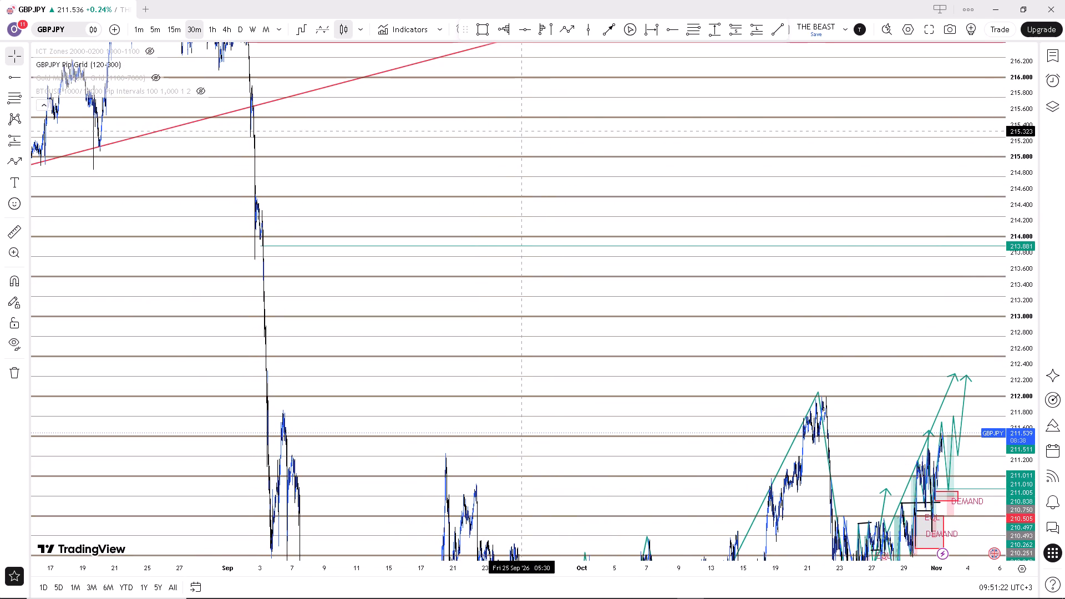
pyautogui.moveTo(523, 129); pyautogui.dragTo(576, 320)
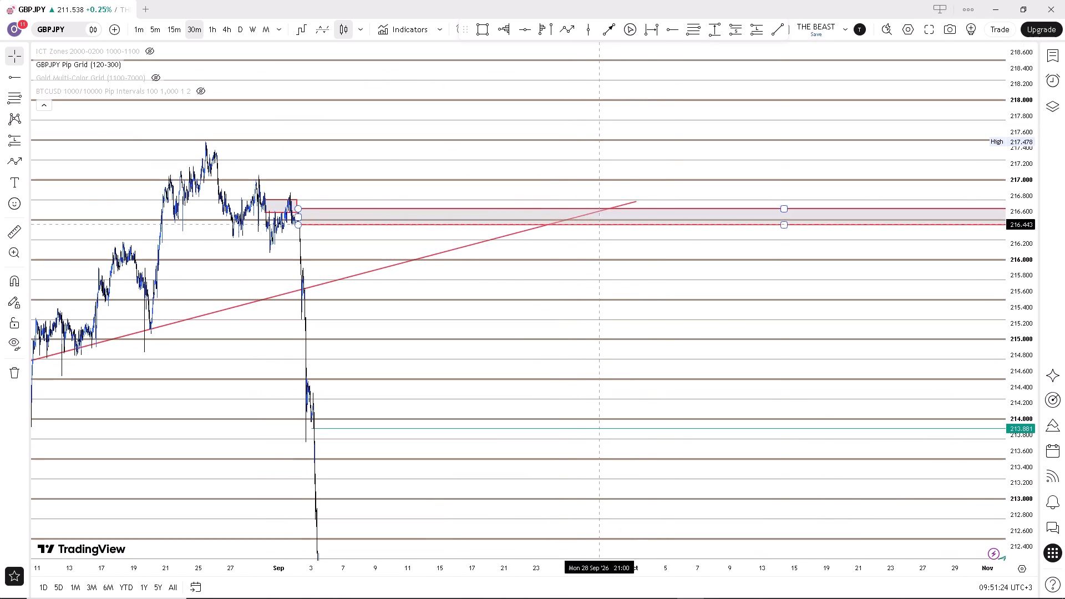
pyautogui.moveTo(601, 451); pyautogui.dragTo(606, 433)
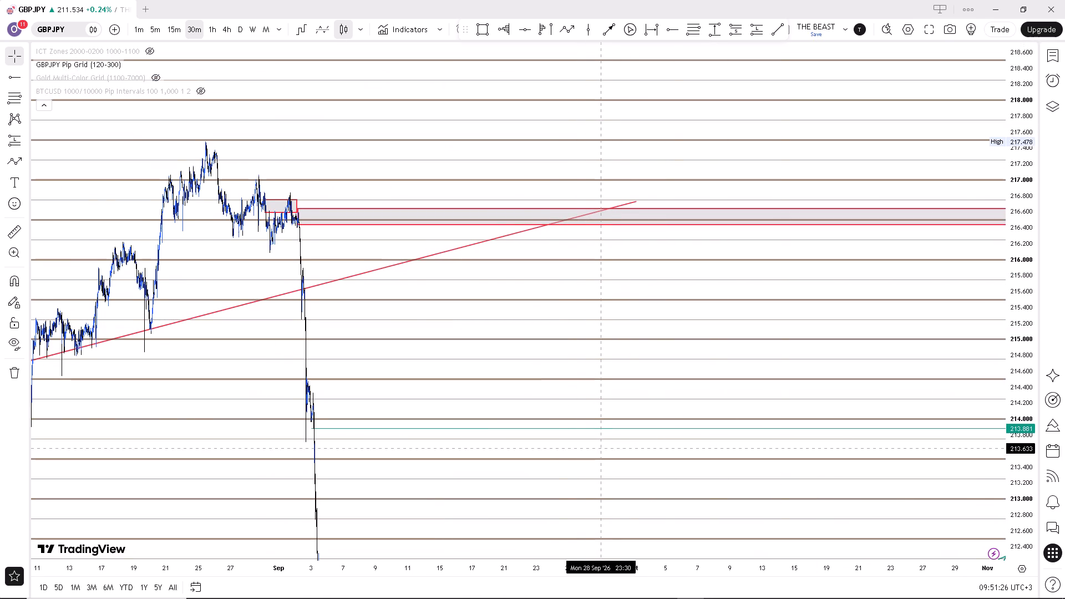
pyautogui.moveTo(606, 433); pyautogui.dragTo(668, 290)
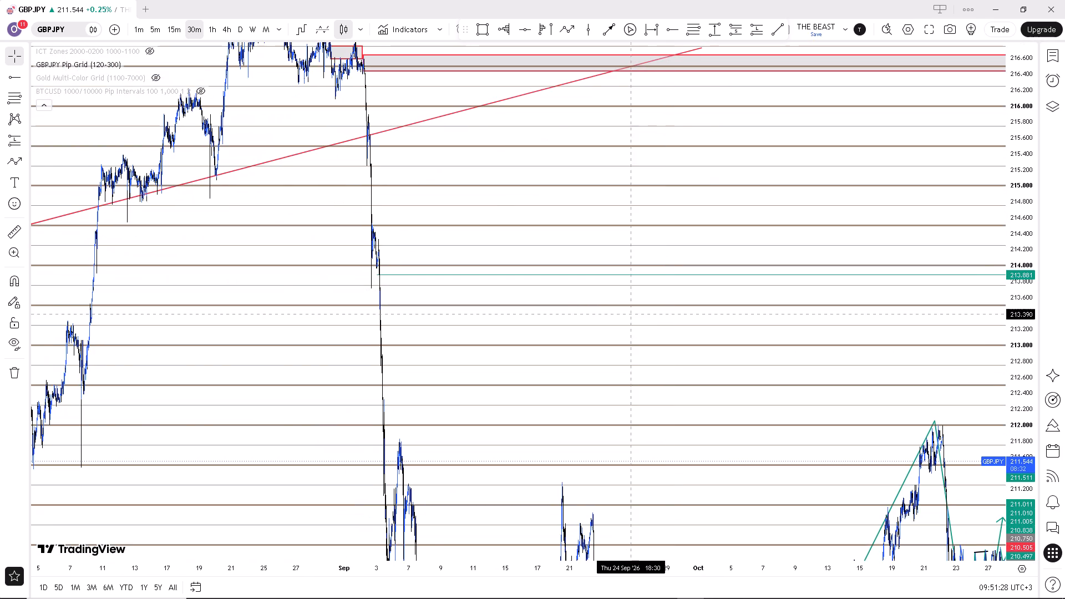
pyautogui.scroll(-2, 459, 458)
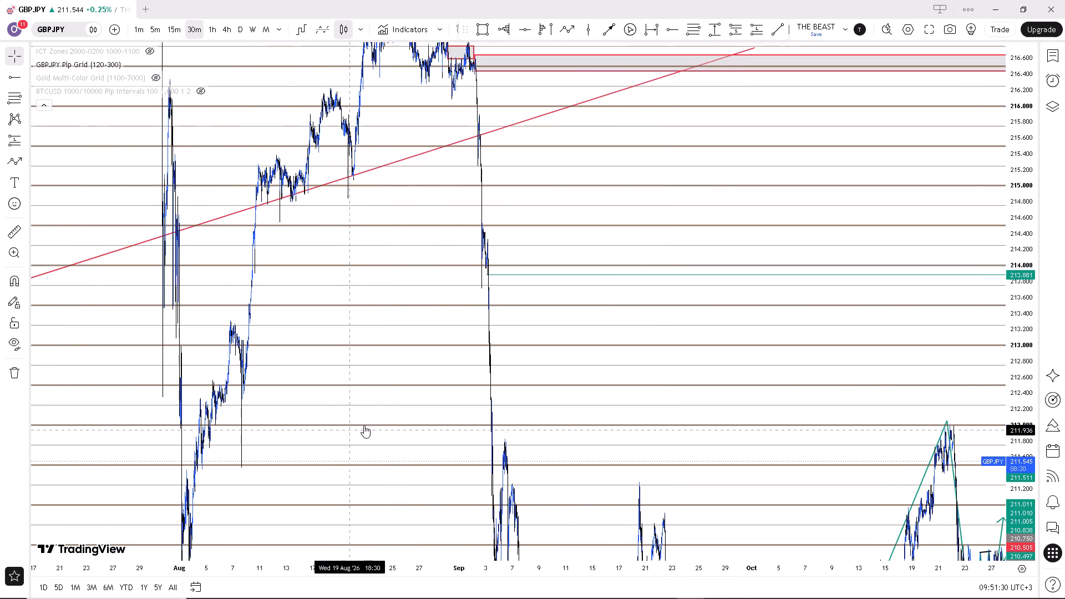
pyautogui.scroll(-8, 998, 306)
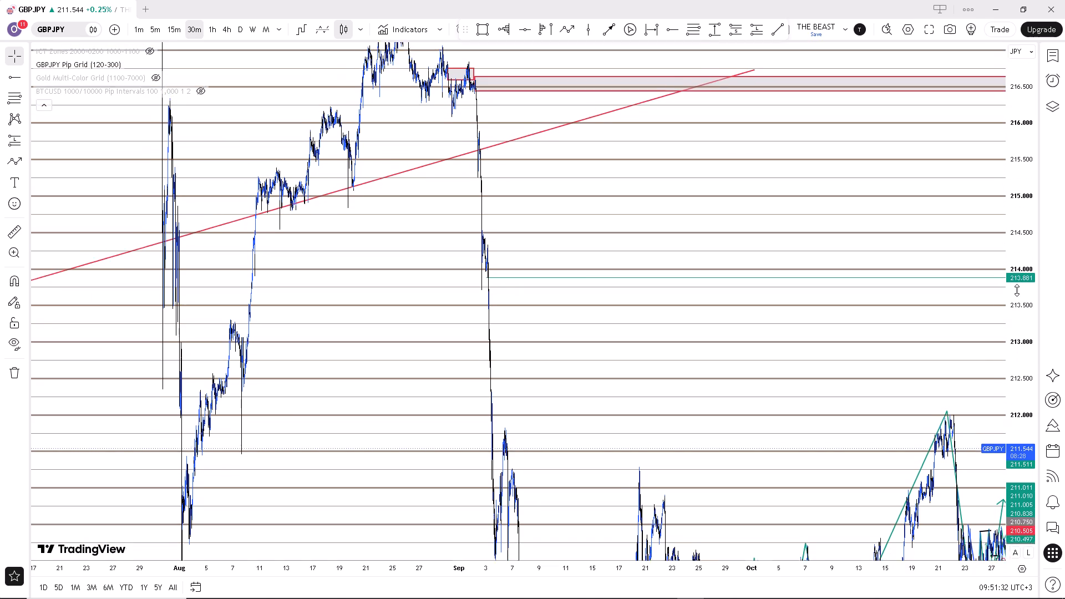
pyautogui.scroll(-19, 1017, 290)
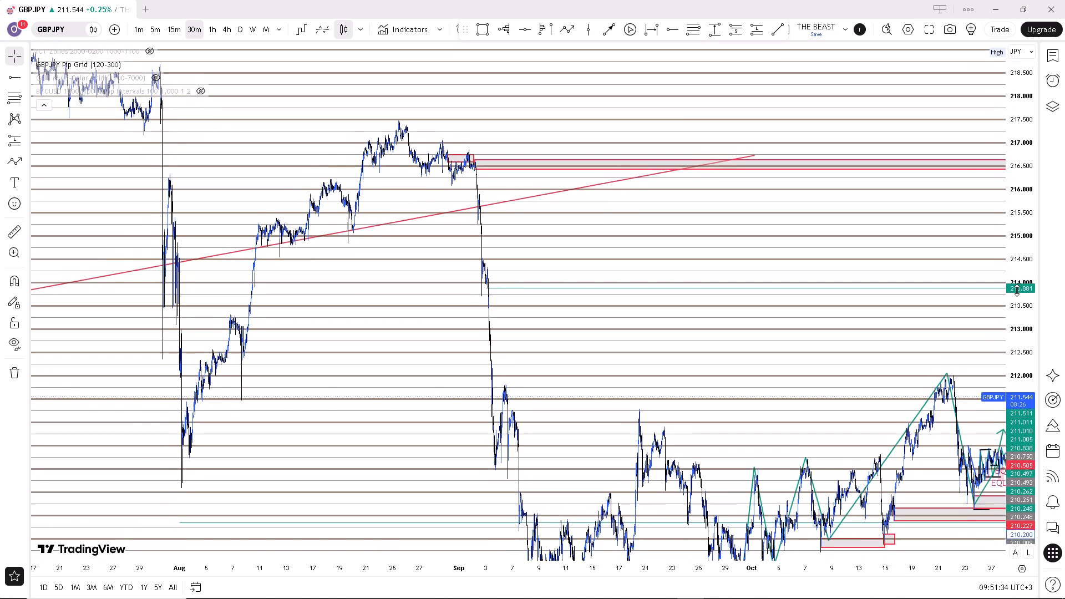
# Examine the June to September price action against the rising red trendline and the marked zone around 216.500.
pyautogui.scroll(-5, 1017, 290)
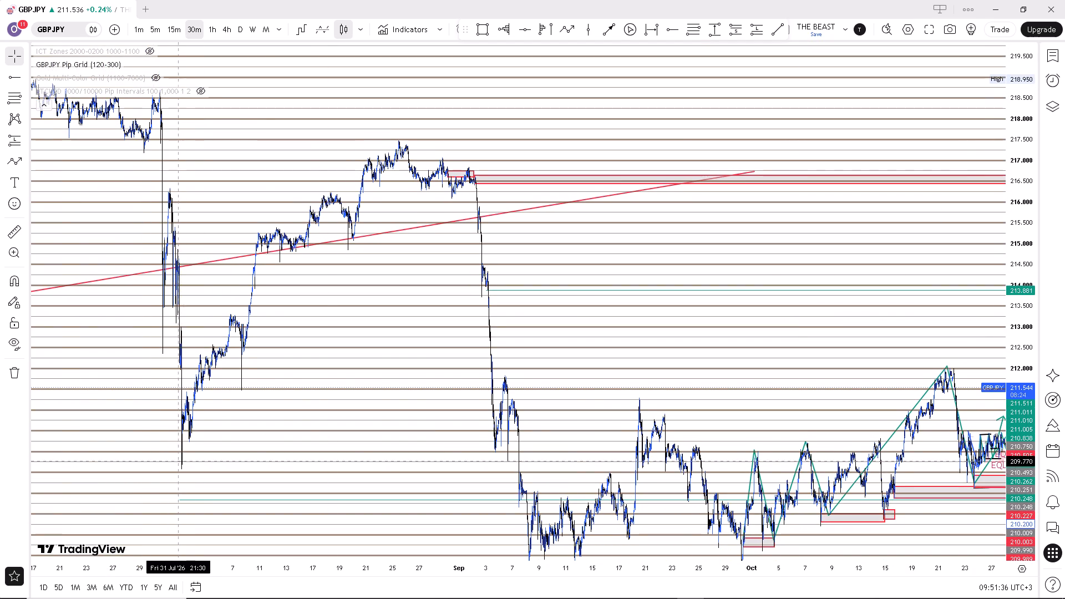
pyautogui.scroll(-3, 369, 174)
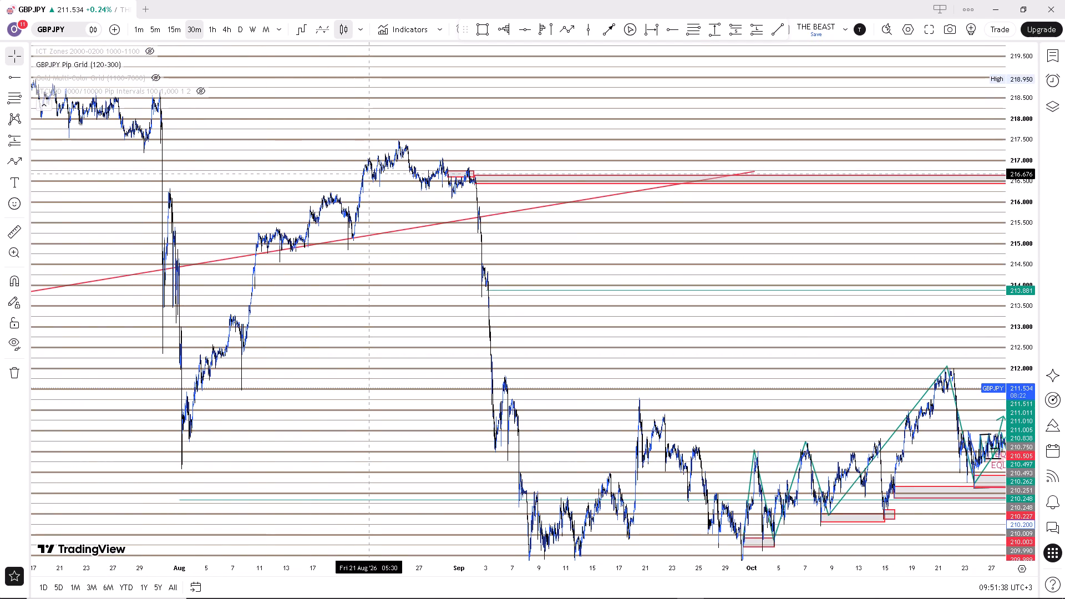
pyautogui.scroll(-2, 369, 174)
pyautogui.scroll(-6, 361, 347)
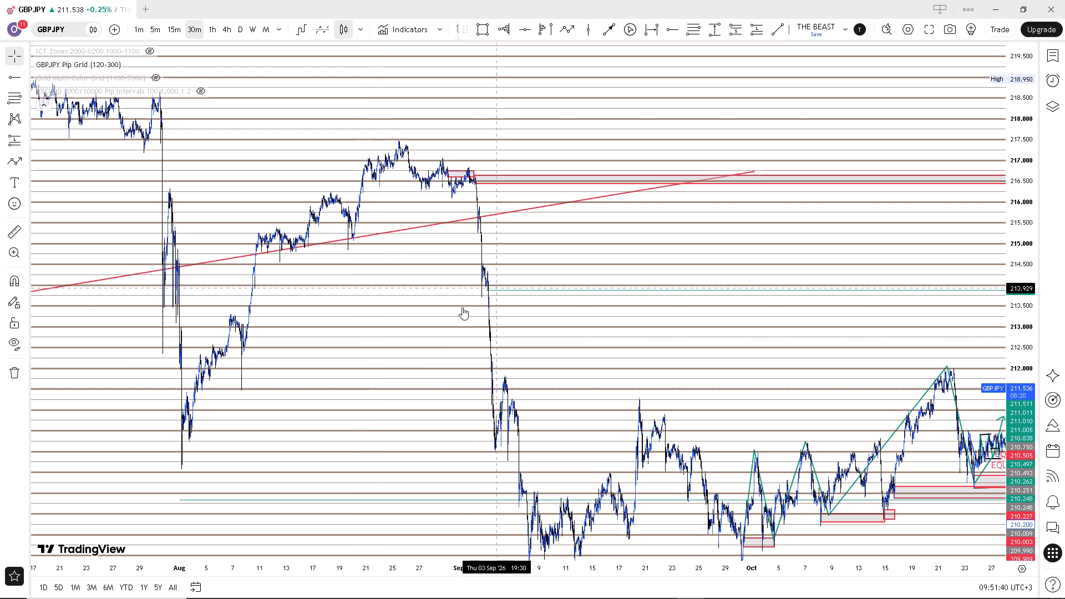
pyautogui.scroll(-4, 466, 296)
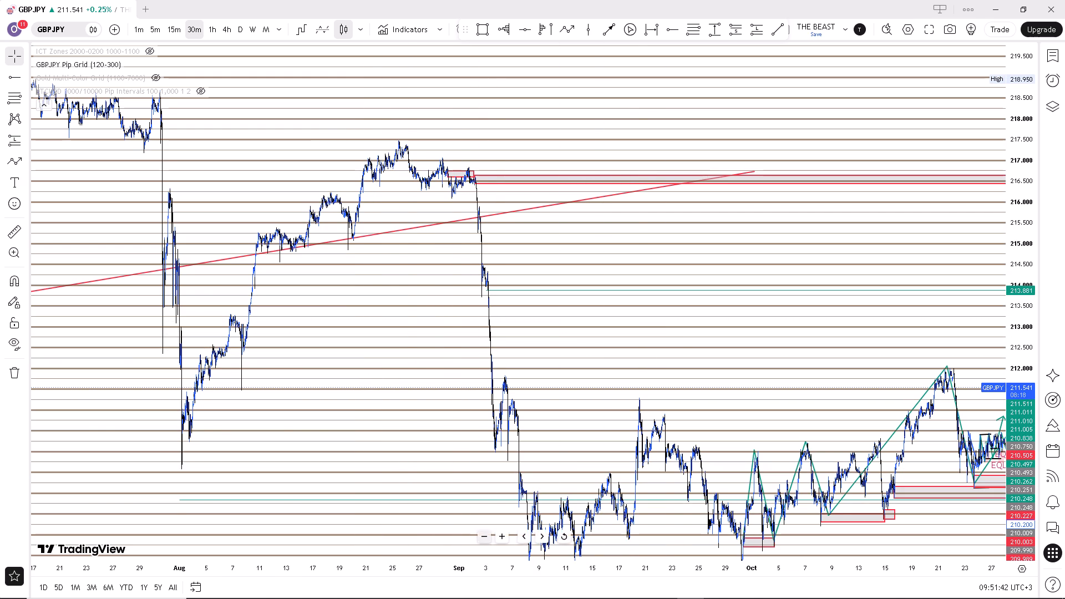
pyautogui.moveTo(407, 404); pyautogui.dragTo(463, 399)
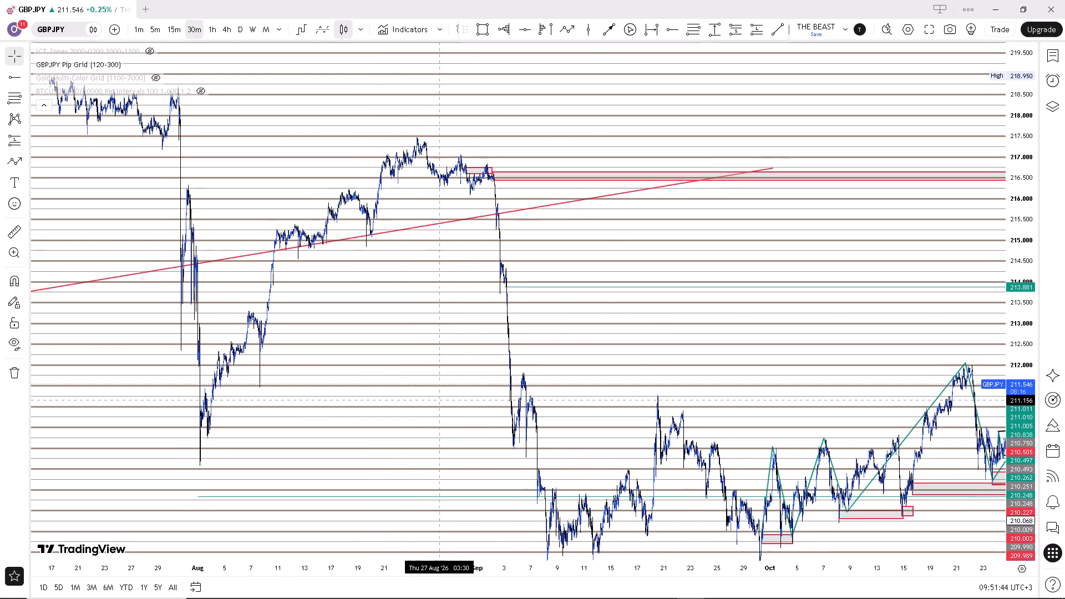
pyautogui.moveTo(463, 399); pyautogui.dragTo(465, 399)
pyautogui.scroll(-12, 468, 395)
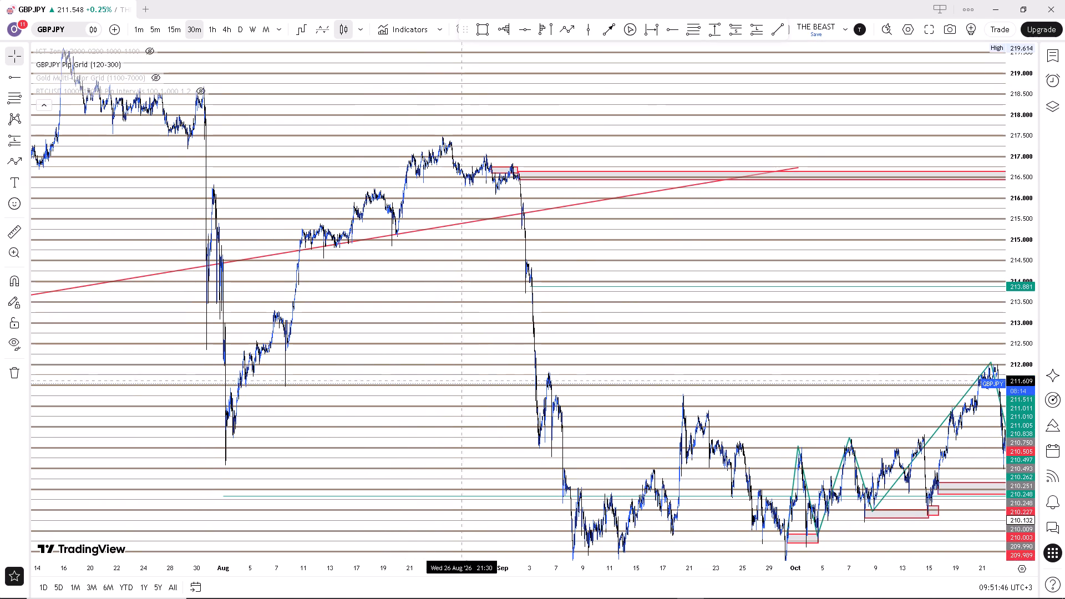
pyautogui.scroll(-10, 216, 240)
pyautogui.scroll(-4, 264, 243)
pyautogui.scroll(4, 331, 271)
pyautogui.scroll(-5, 331, 271)
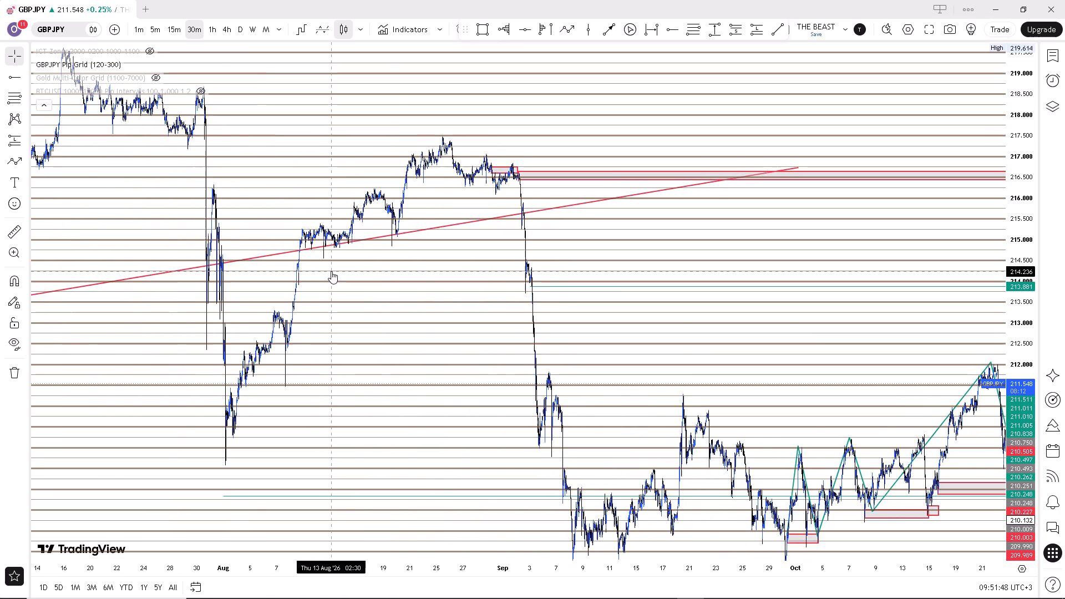
pyautogui.scroll(-3, 331, 271)
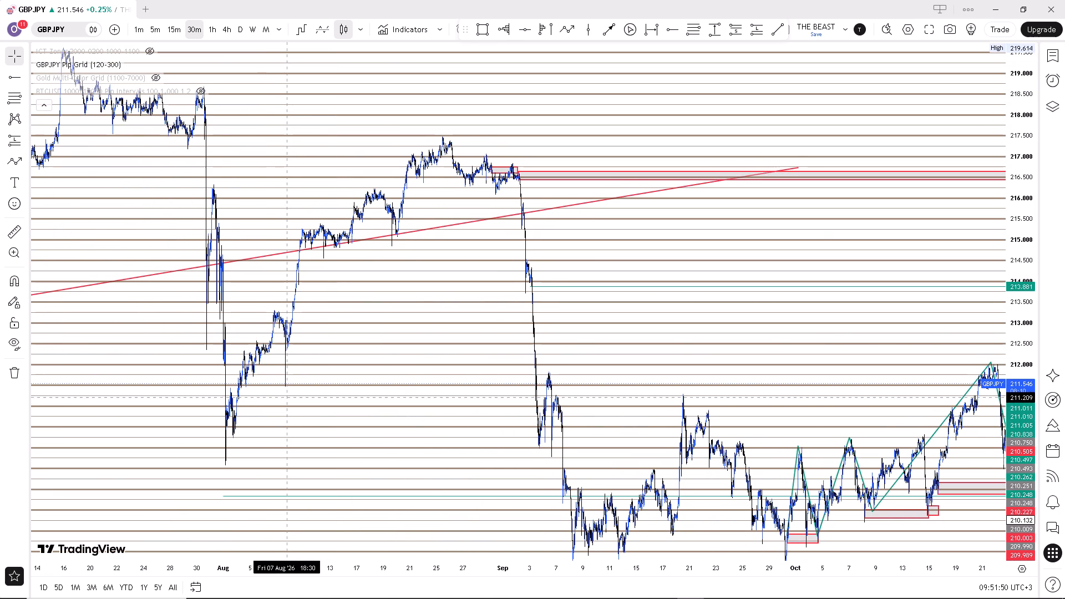
pyautogui.moveTo(286, 398); pyautogui.dragTo(620, 428)
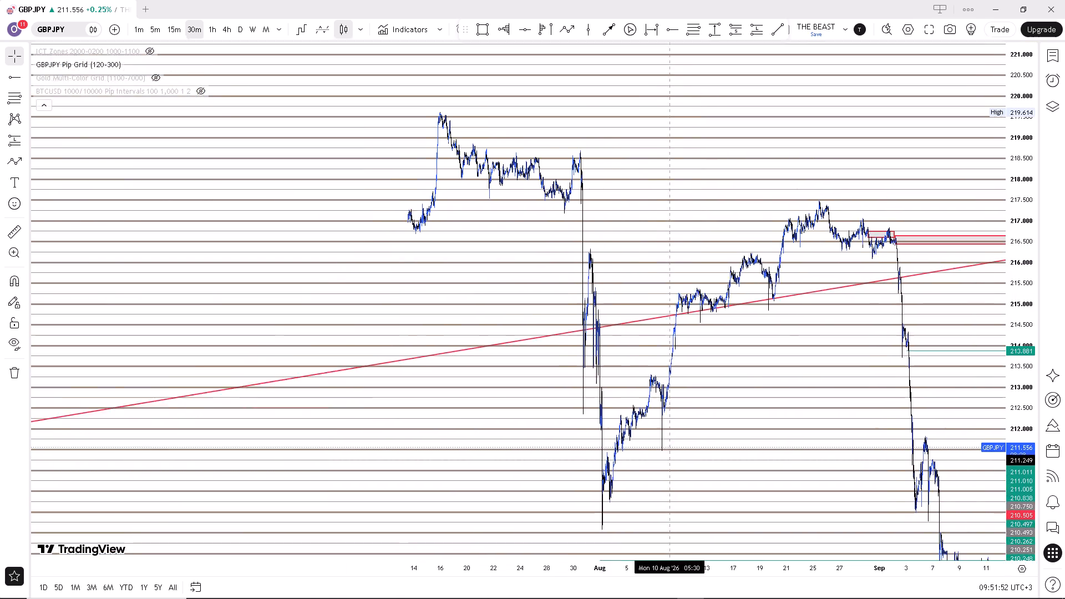
pyautogui.moveTo(620, 428); pyautogui.dragTo(611, 422)
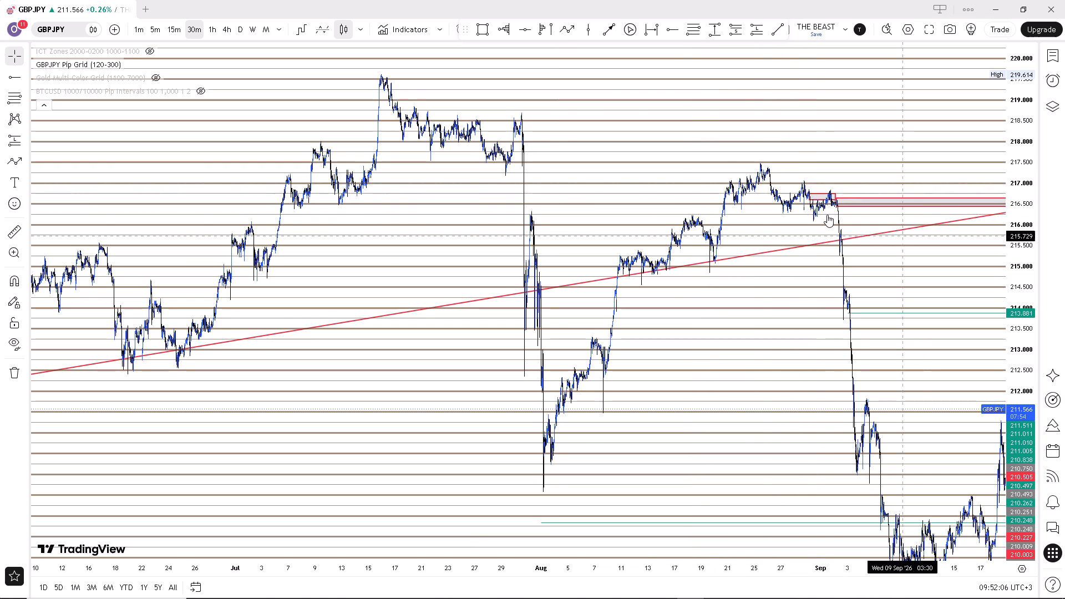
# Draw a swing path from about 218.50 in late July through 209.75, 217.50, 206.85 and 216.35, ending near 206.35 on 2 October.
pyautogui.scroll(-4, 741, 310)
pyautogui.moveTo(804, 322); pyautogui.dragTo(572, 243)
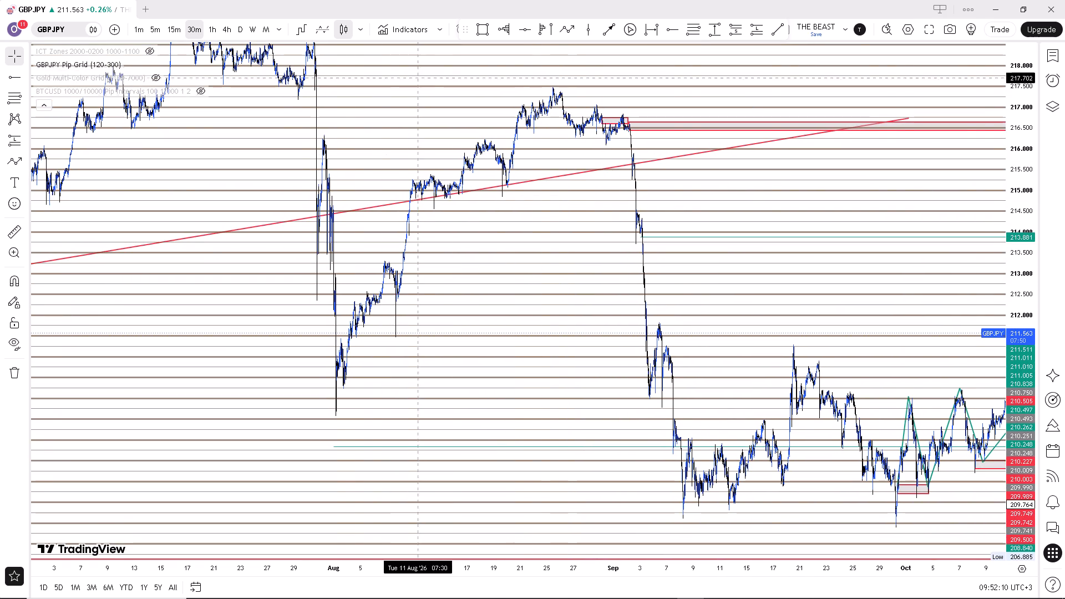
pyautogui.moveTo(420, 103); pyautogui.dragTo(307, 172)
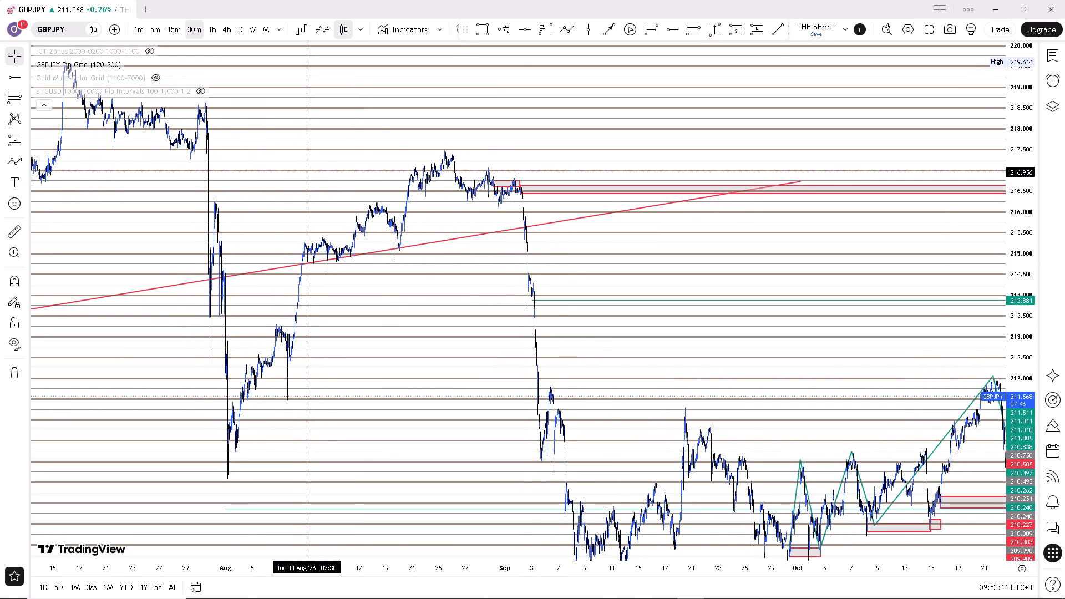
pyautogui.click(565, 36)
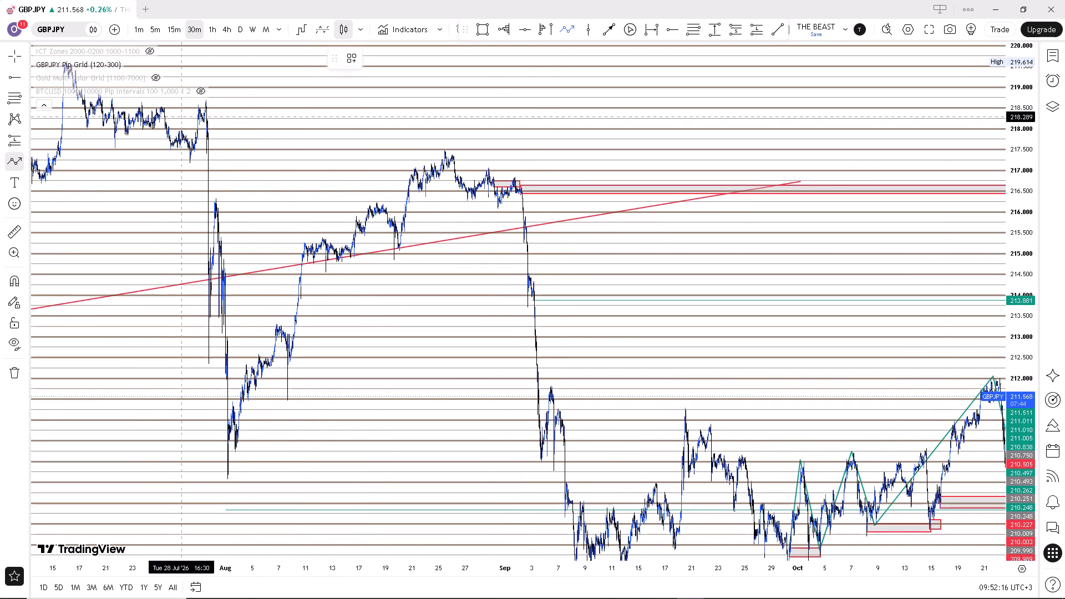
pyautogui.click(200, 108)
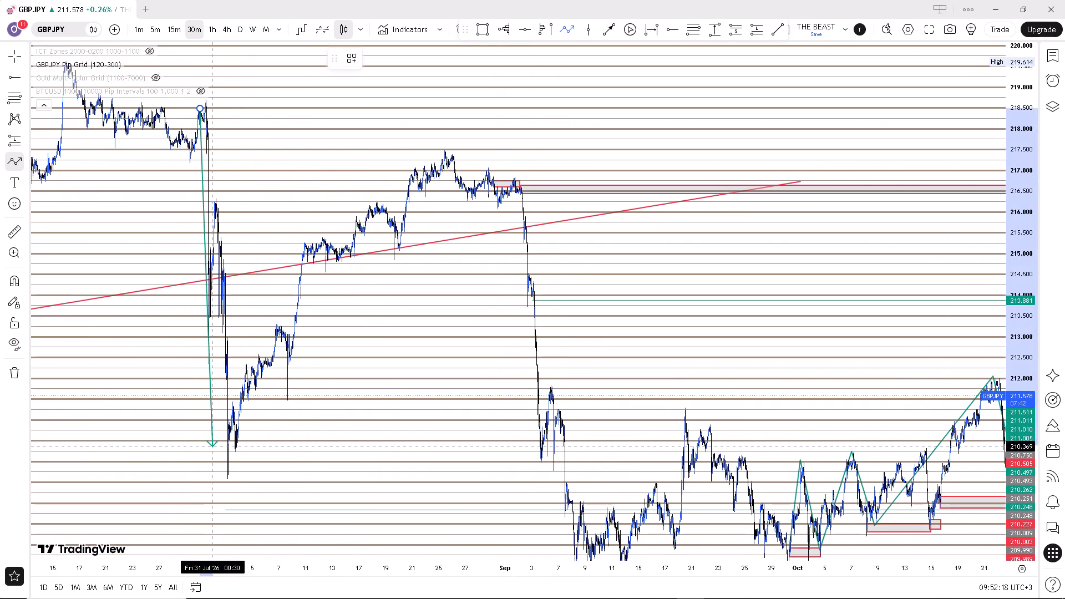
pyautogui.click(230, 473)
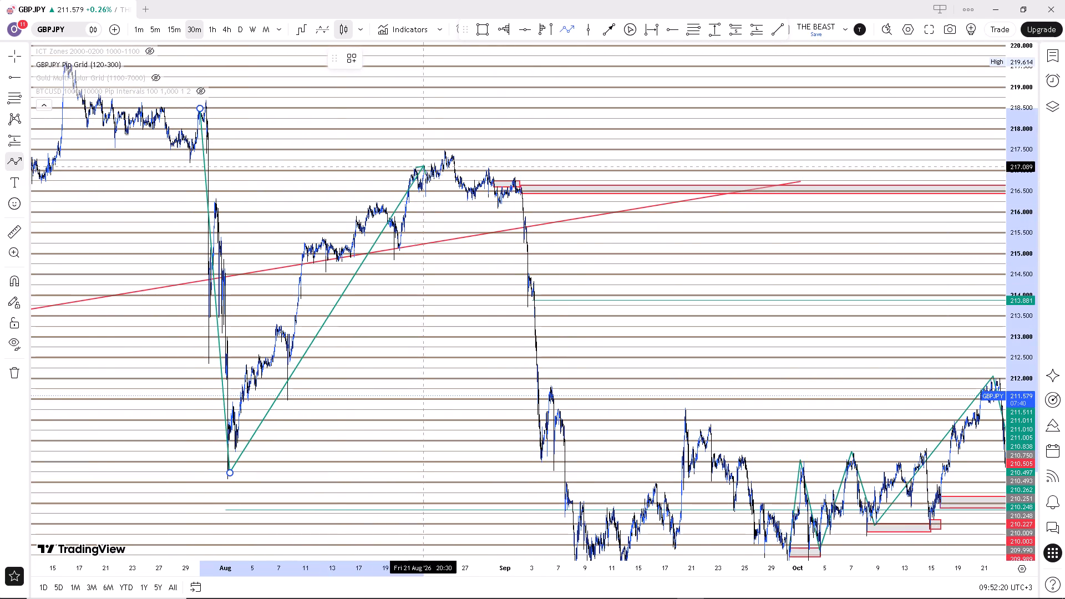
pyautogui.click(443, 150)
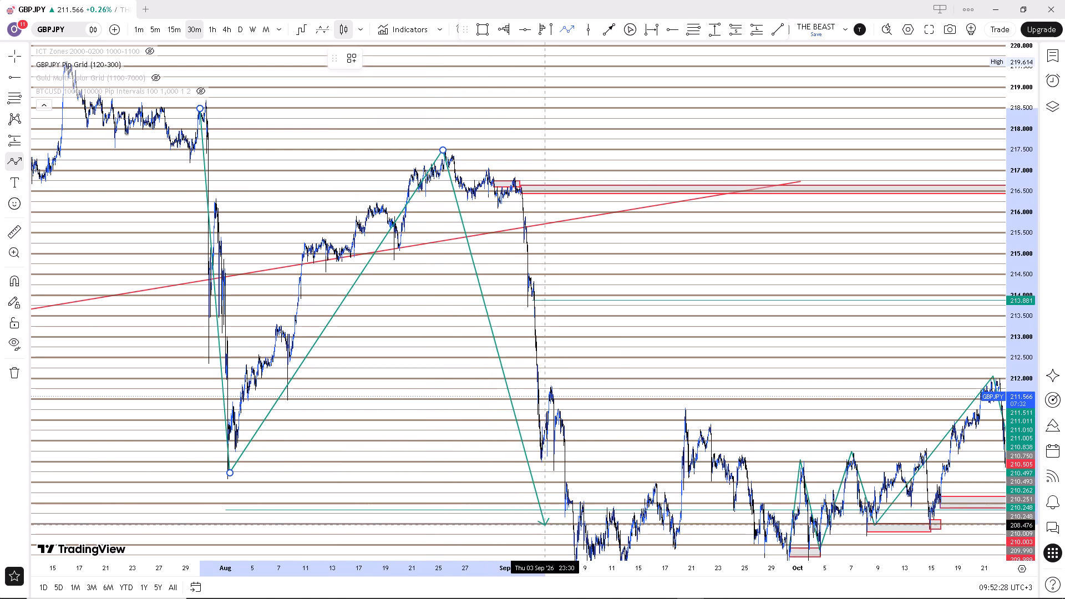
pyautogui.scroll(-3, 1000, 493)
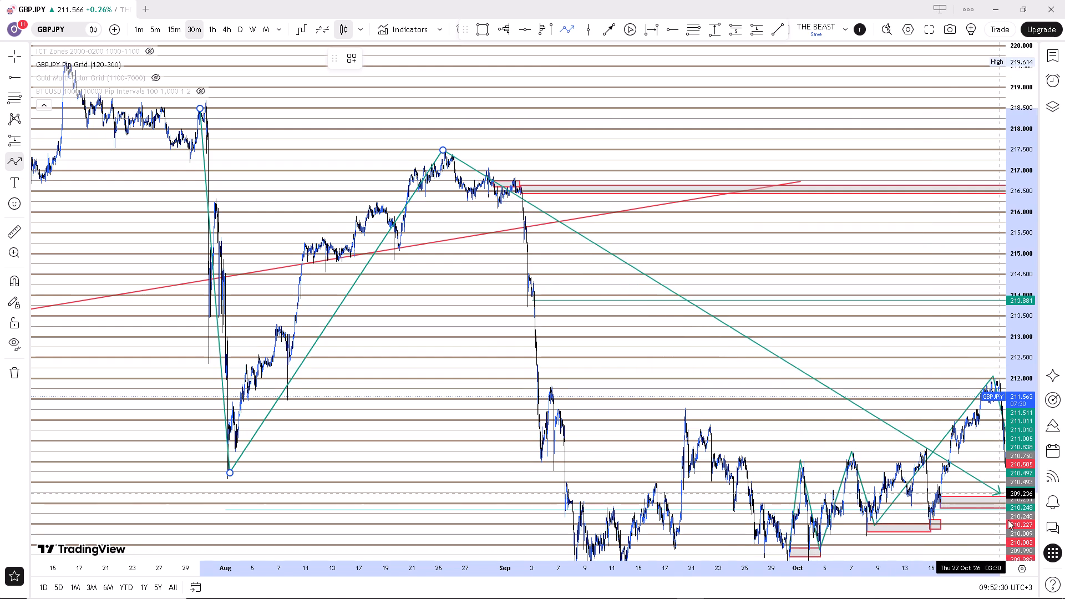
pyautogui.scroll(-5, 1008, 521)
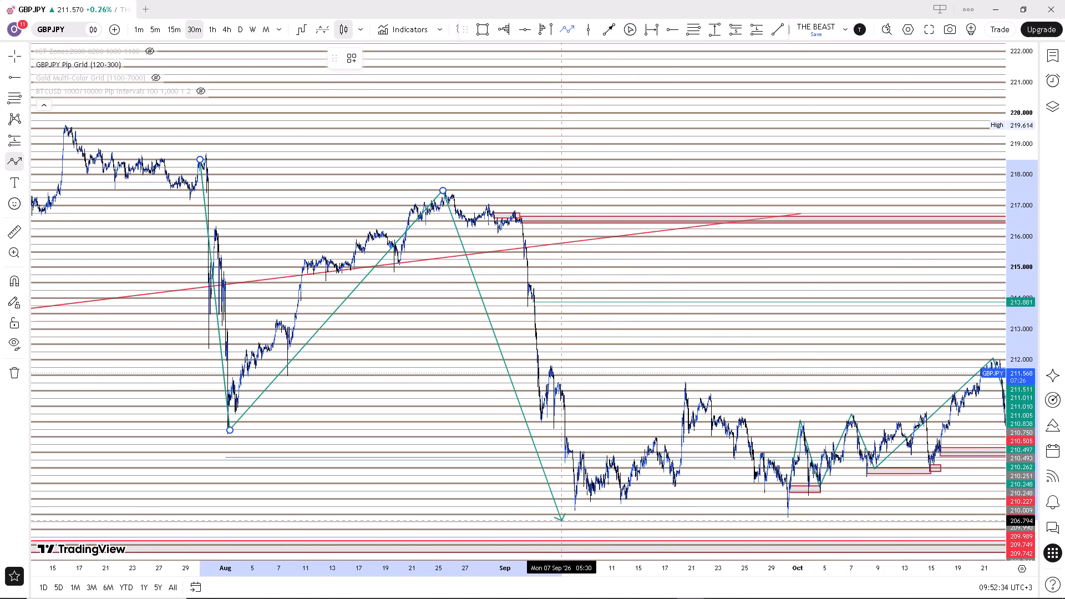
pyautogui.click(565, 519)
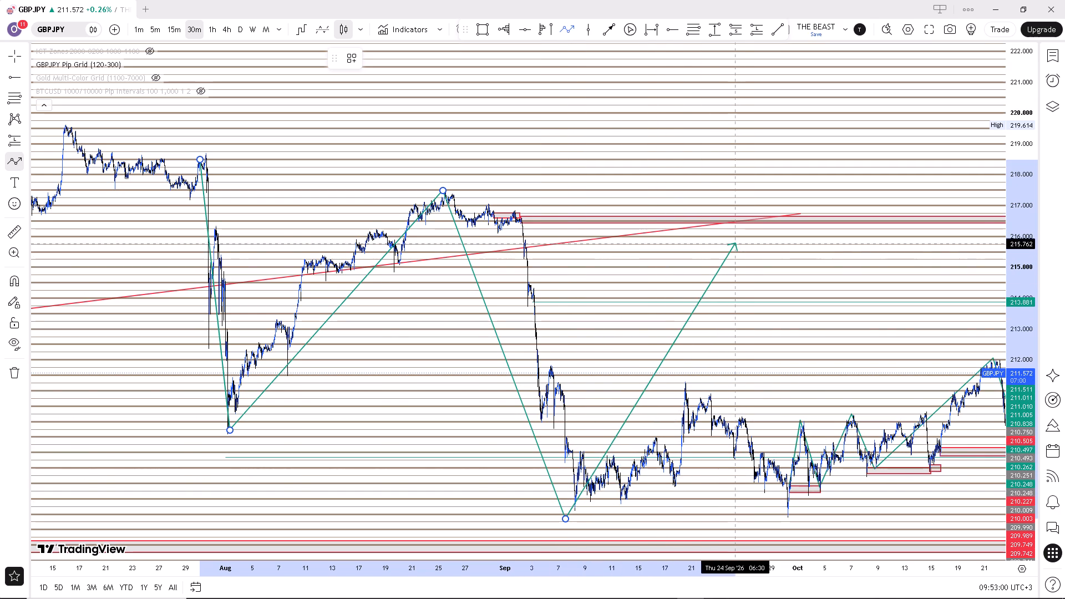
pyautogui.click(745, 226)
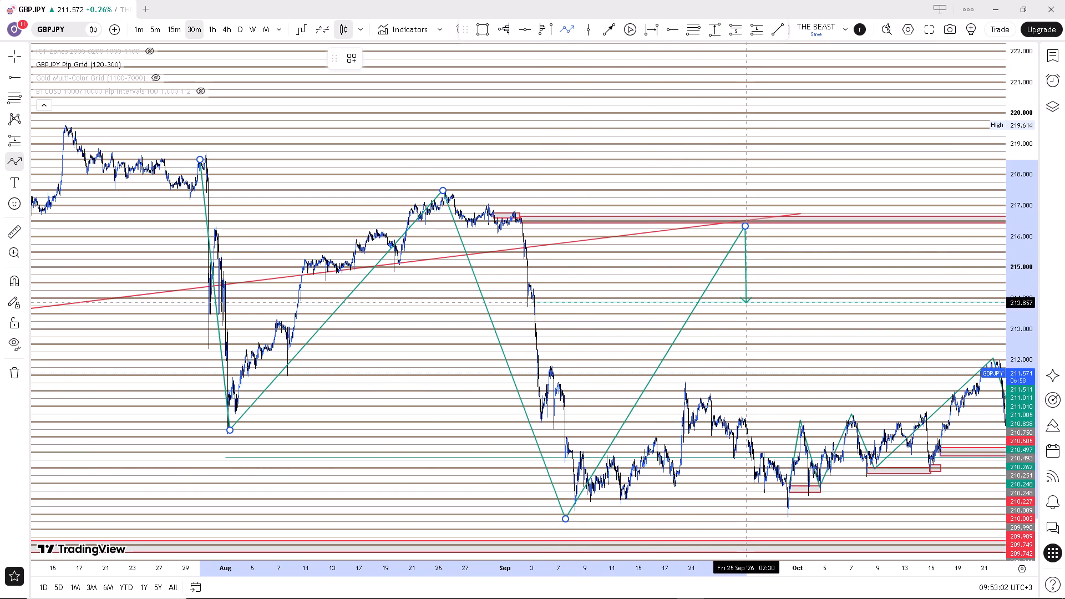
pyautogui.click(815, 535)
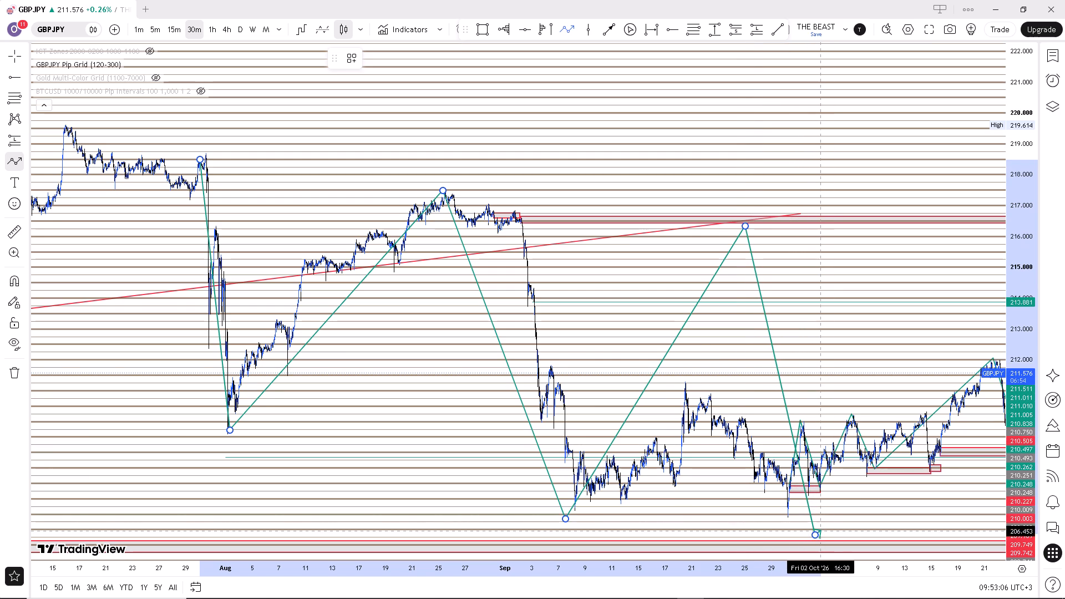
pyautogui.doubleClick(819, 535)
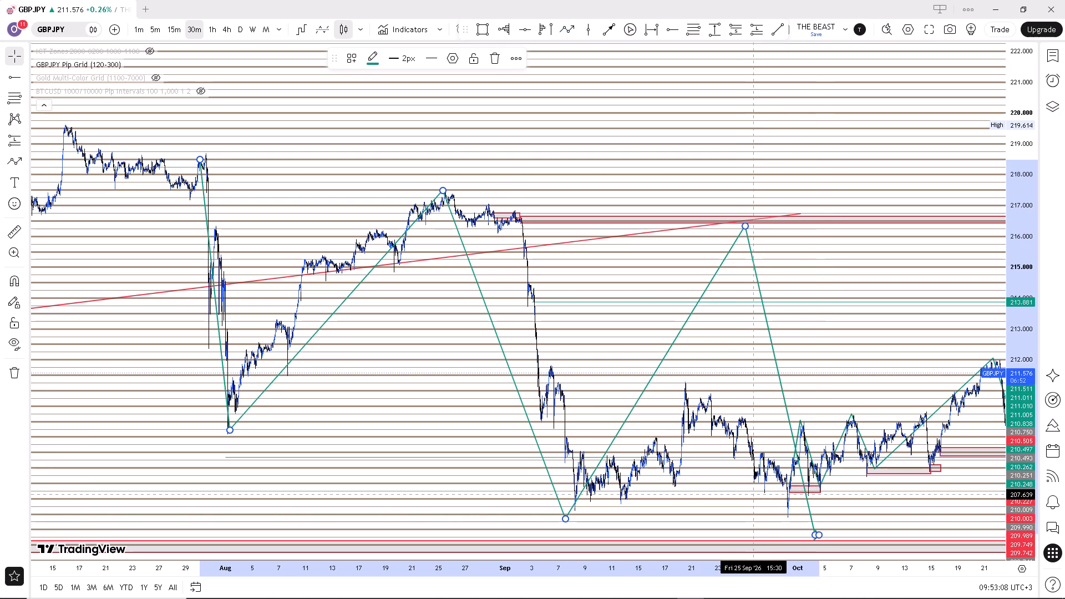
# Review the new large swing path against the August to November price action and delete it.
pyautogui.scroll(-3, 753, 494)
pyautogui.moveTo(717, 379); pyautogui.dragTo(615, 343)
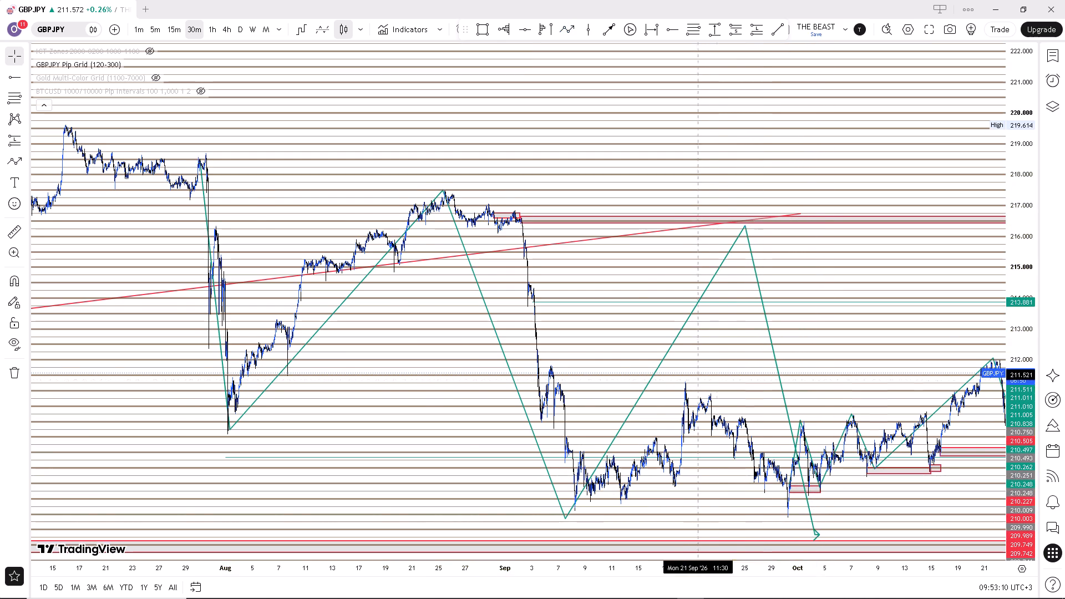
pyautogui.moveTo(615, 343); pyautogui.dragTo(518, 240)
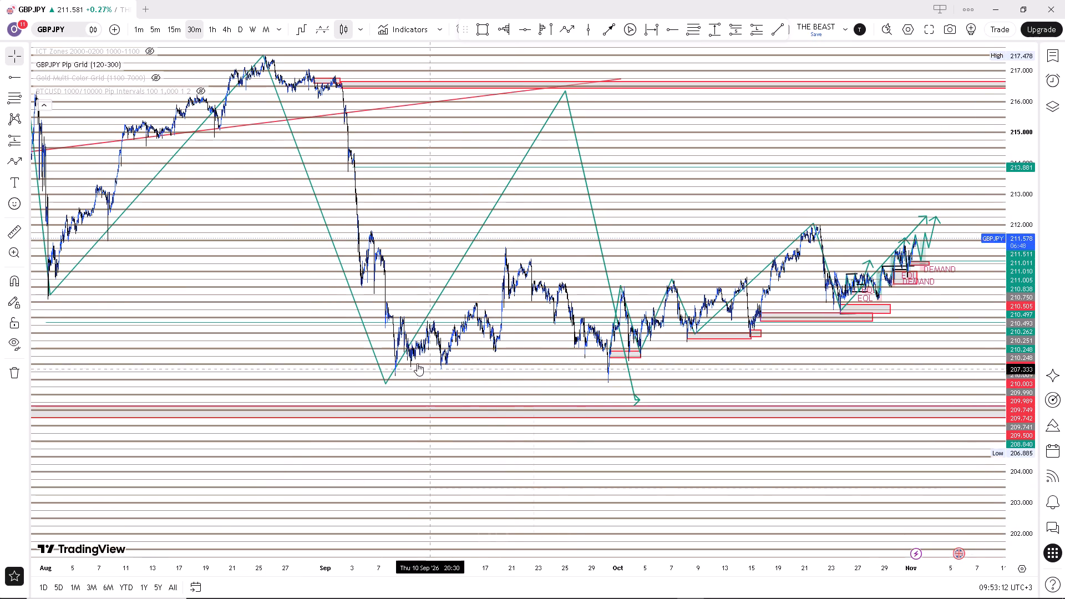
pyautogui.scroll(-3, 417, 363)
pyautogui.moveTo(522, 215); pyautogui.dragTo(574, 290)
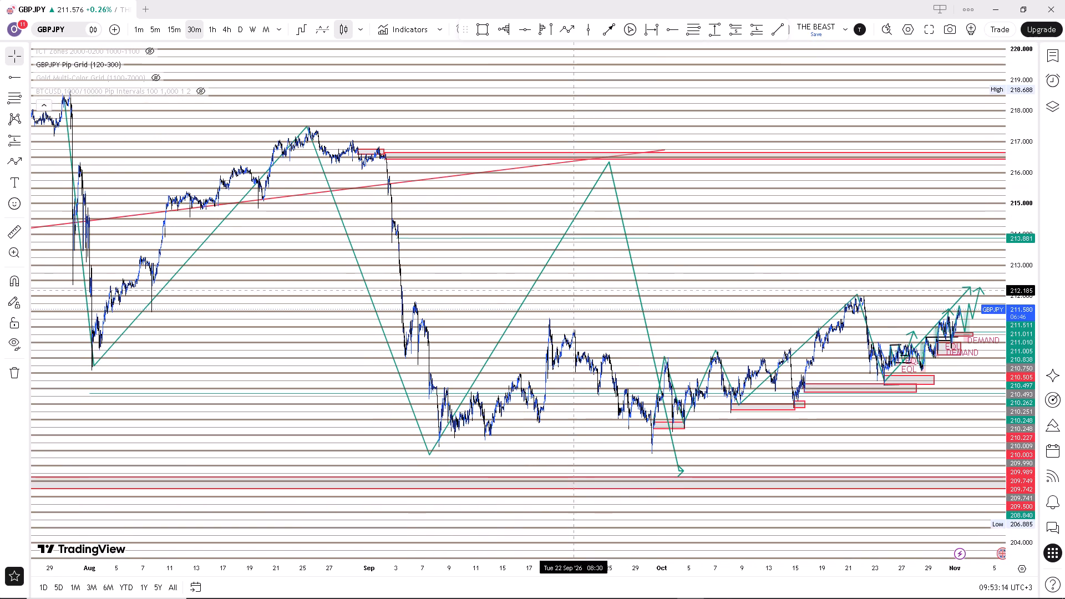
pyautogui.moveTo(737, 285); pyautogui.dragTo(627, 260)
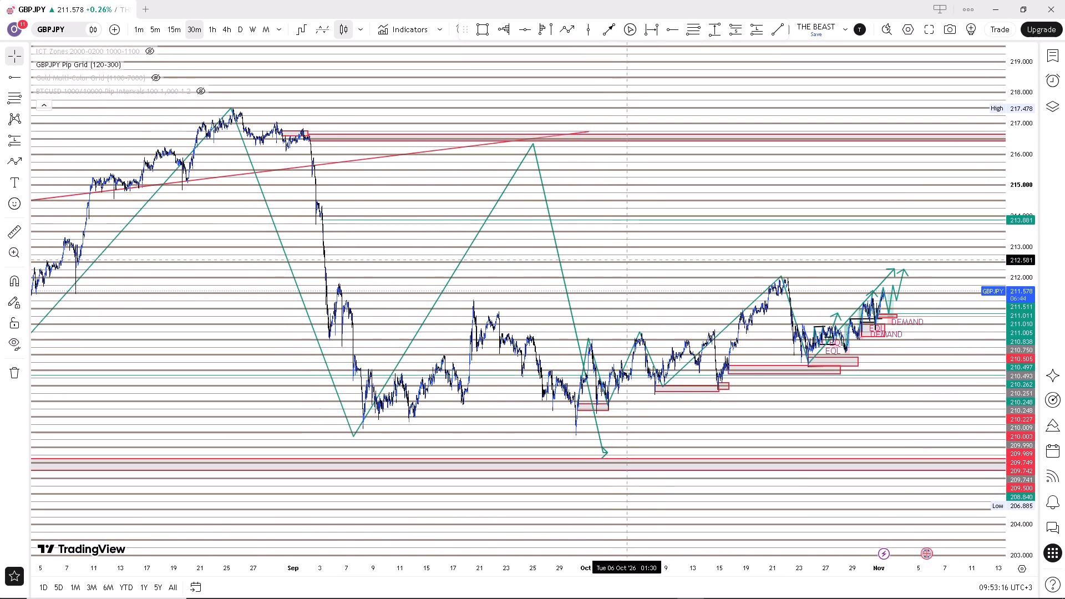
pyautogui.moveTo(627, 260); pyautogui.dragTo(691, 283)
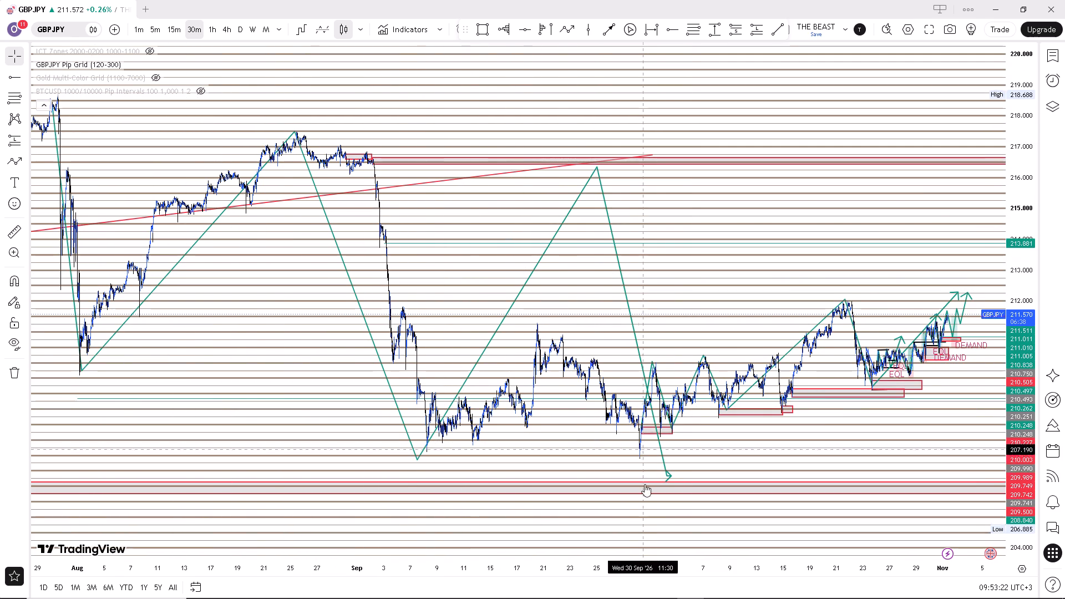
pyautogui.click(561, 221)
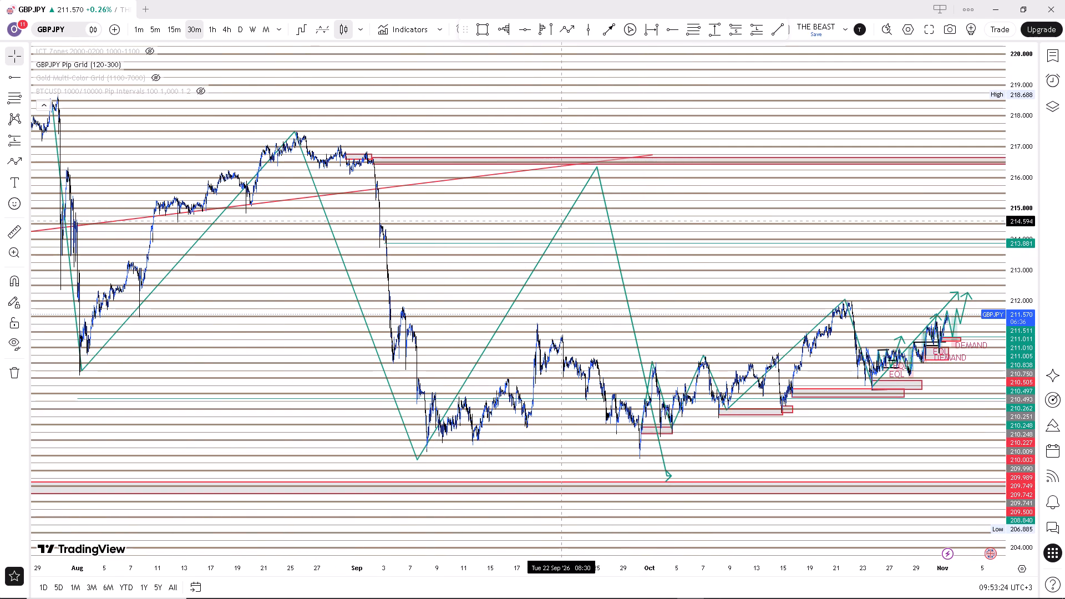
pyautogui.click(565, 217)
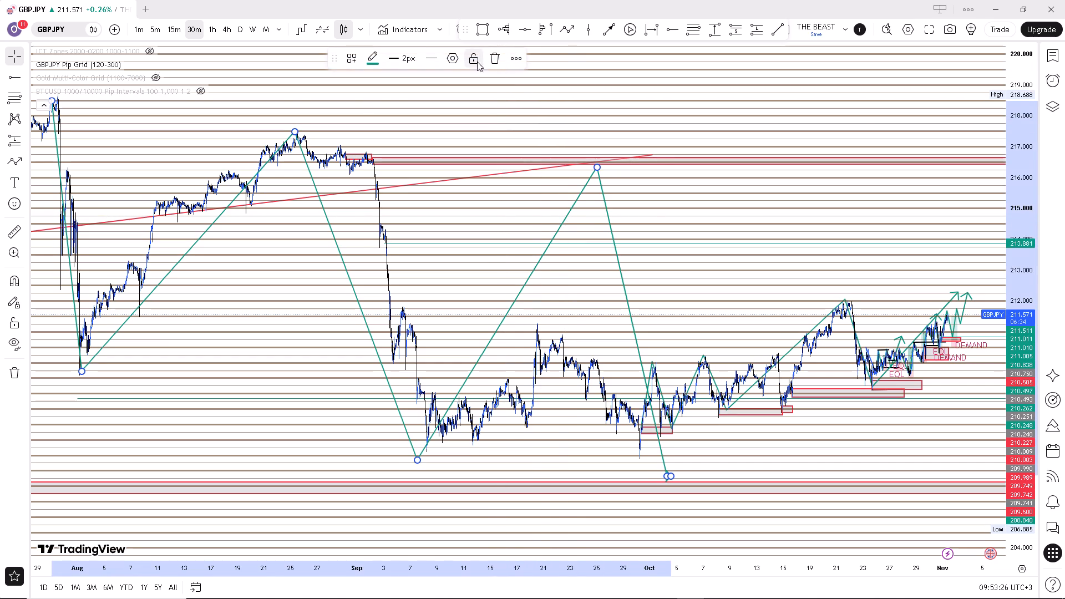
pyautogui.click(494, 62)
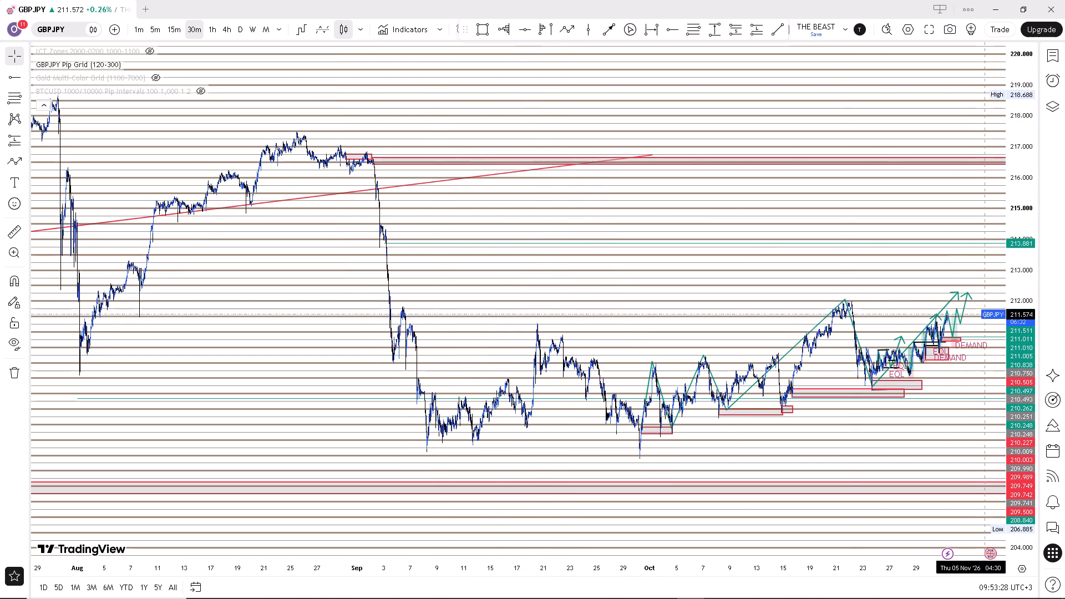
# Examine the September and October lows and swings relative to the marked demand zones and the wide zone around 206.000.
pyautogui.scroll(15, 1012, 278)
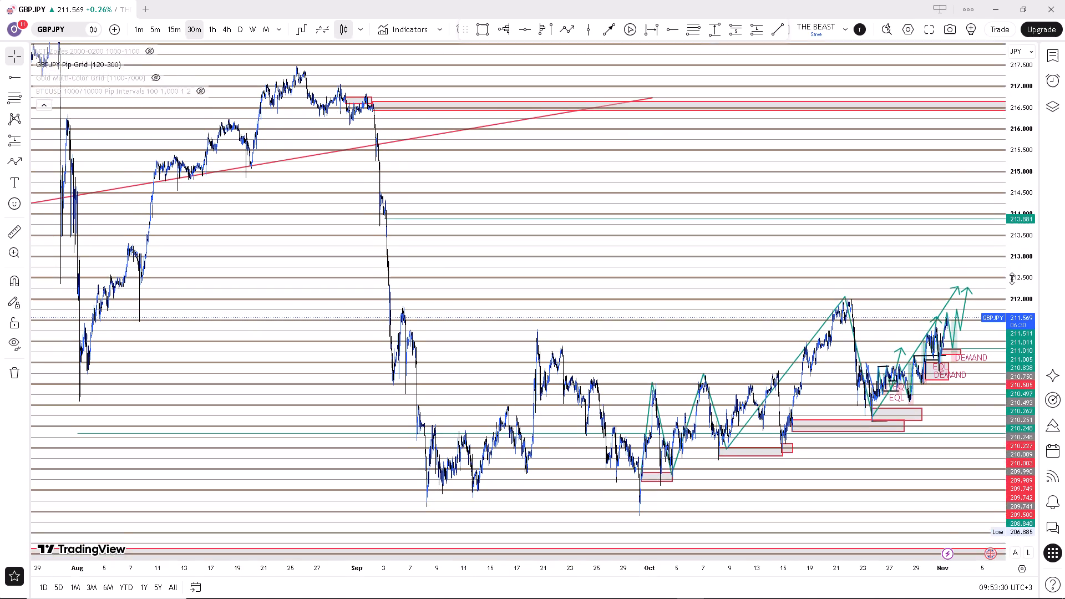
pyautogui.scroll(11, 1012, 278)
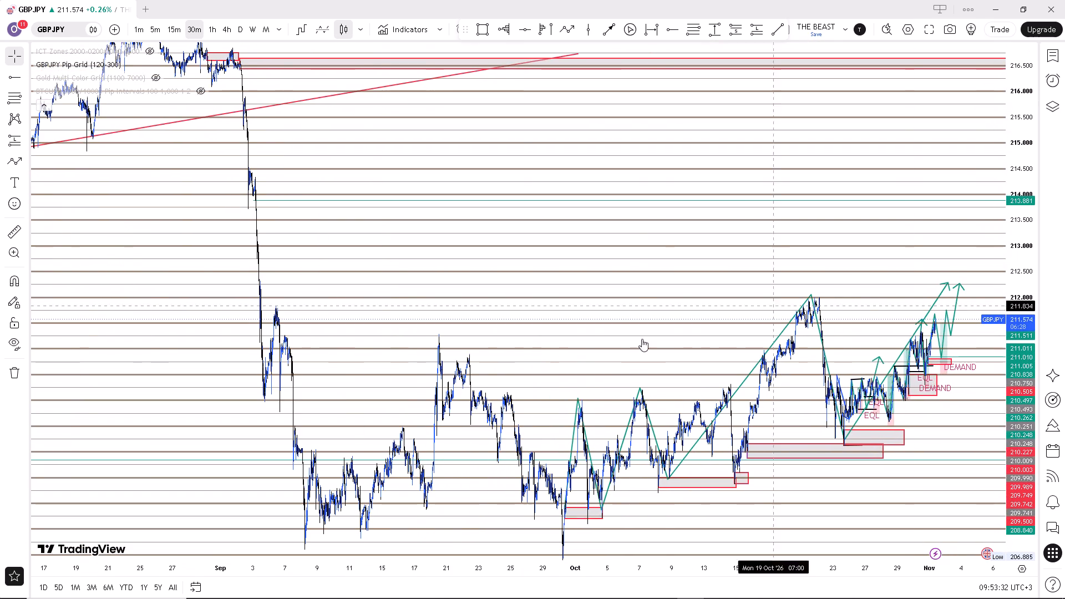
pyautogui.moveTo(631, 342); pyautogui.dragTo(677, 174)
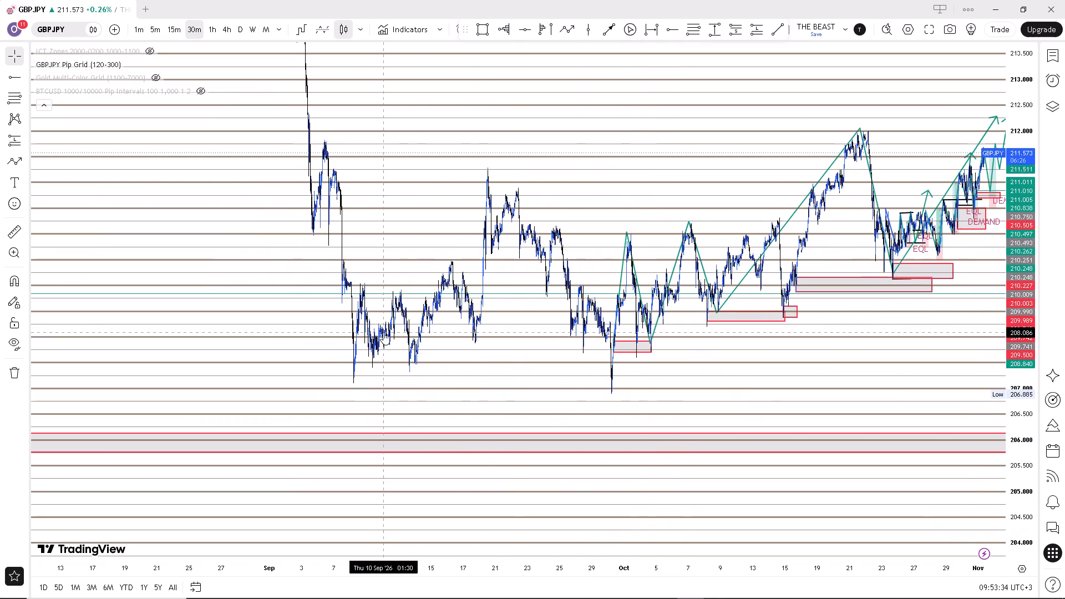
pyautogui.scroll(2, 395, 296)
pyautogui.scroll(2, 470, 237)
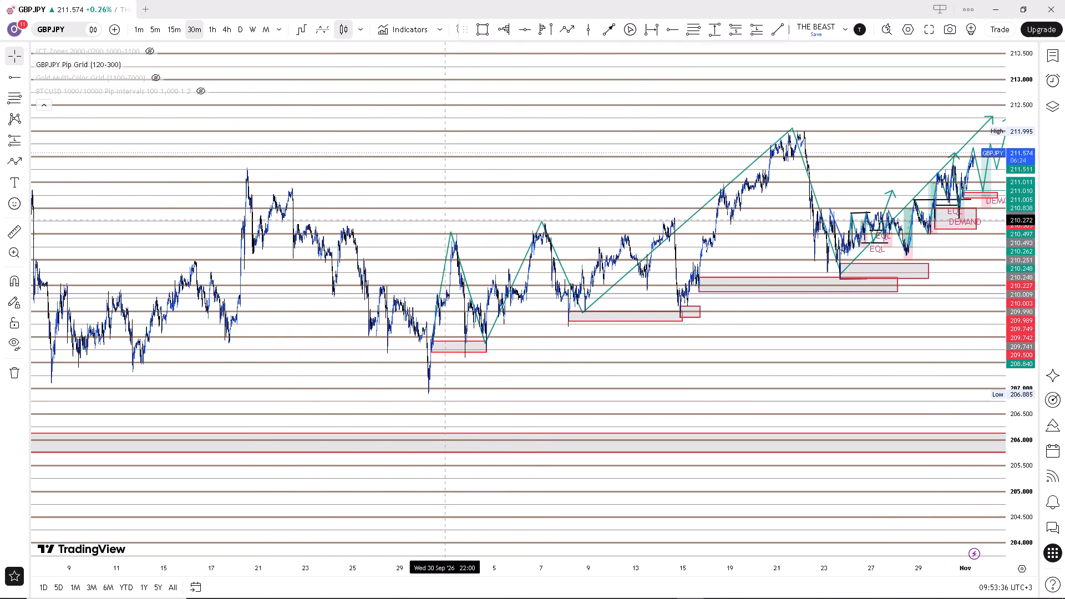
pyautogui.moveTo(430, 225); pyautogui.dragTo(853, 211)
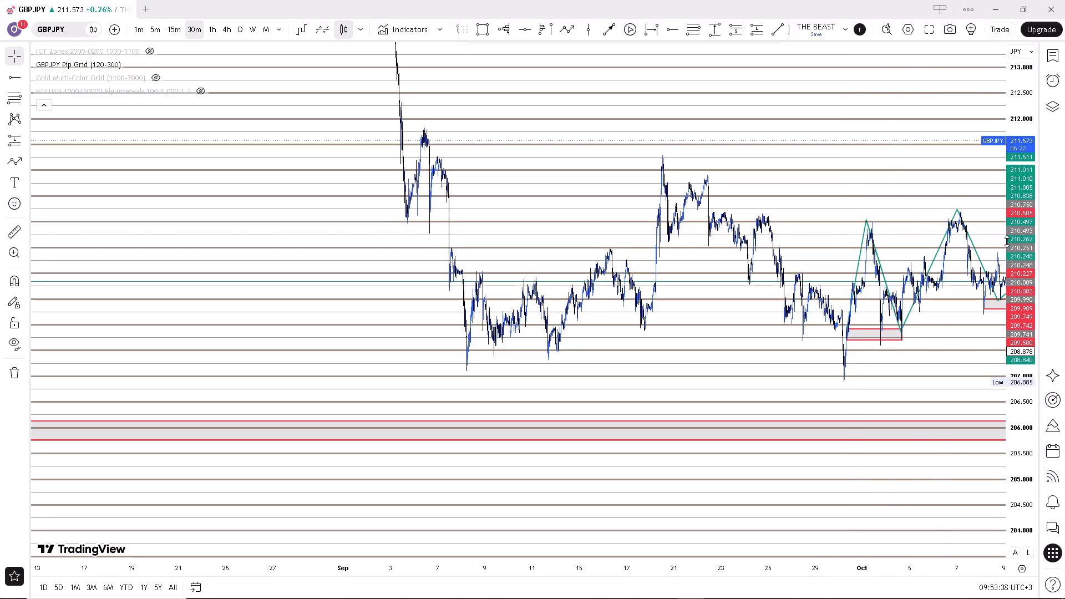
# Examine the September lows, rallies and pullbacks down to the 30 September low, relative to the wide zone around 206.000.
pyautogui.scroll(9, 1007, 241)
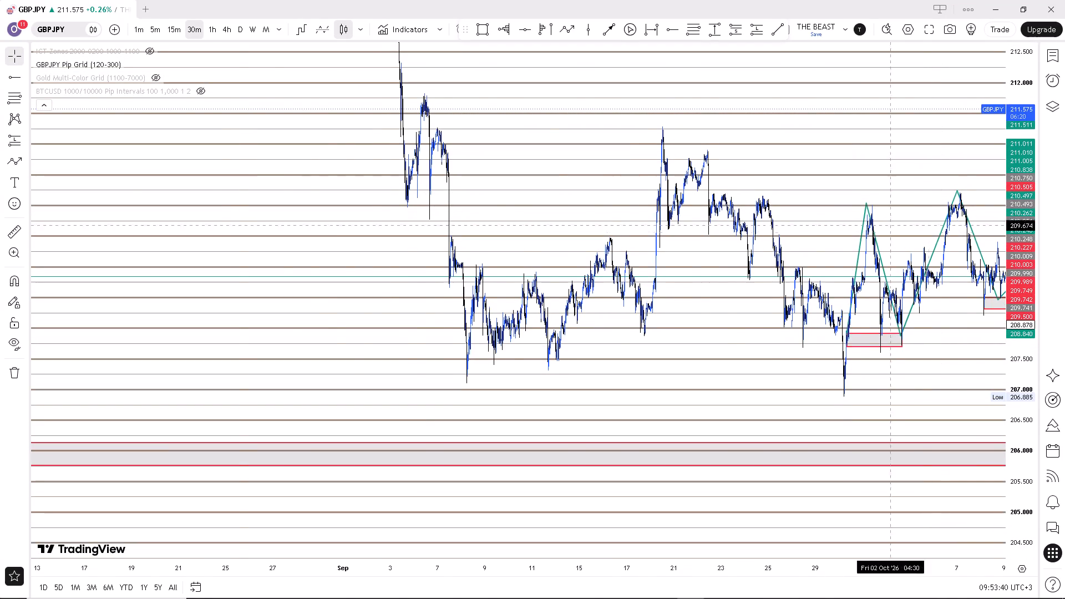
pyautogui.scroll(3, 237, 100)
pyautogui.scroll(3, 339, 148)
pyautogui.scroll(-3, 369, 194)
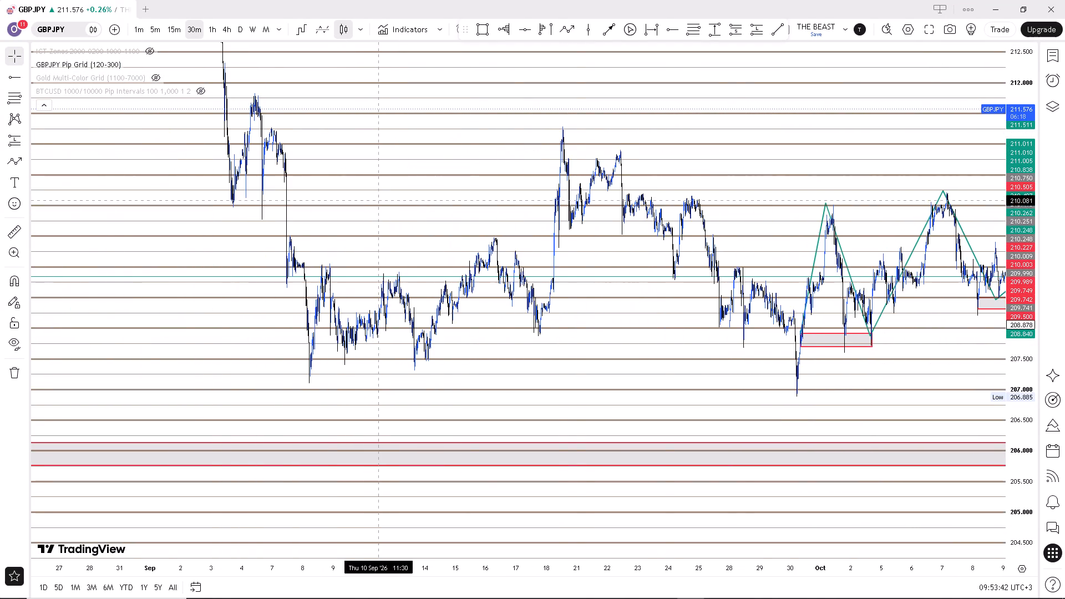
pyautogui.scroll(2, 1018, 248)
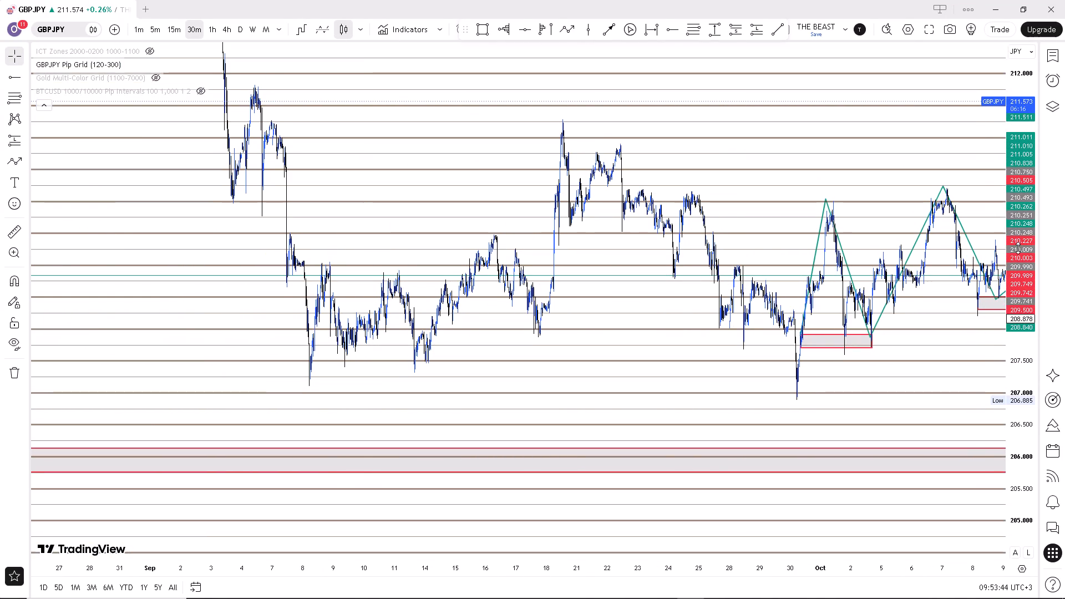
pyautogui.scroll(13, 1018, 248)
pyautogui.scroll(2, 745, 368)
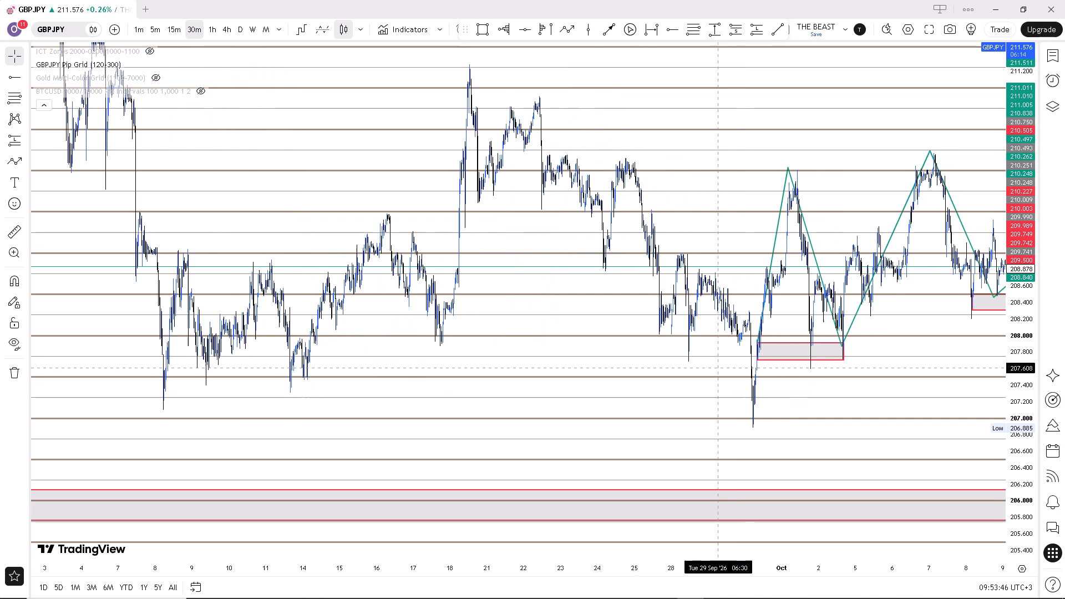
pyautogui.moveTo(551, 355); pyautogui.dragTo(897, 378)
pyautogui.scroll(1, 615, 379)
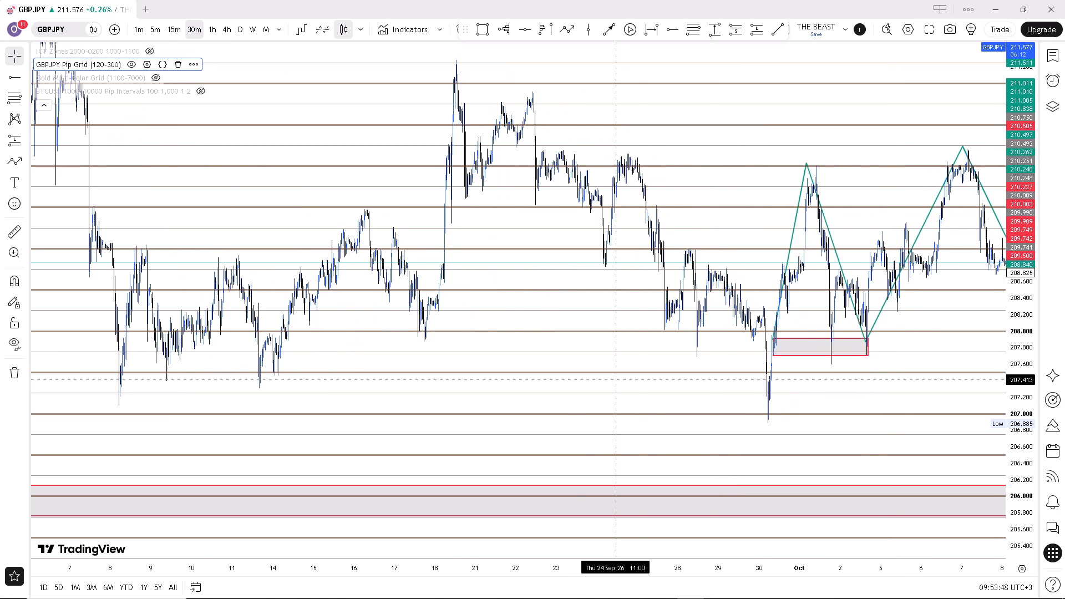
pyautogui.moveTo(509, 358); pyautogui.dragTo(839, 395)
pyautogui.scroll(4, 741, 394)
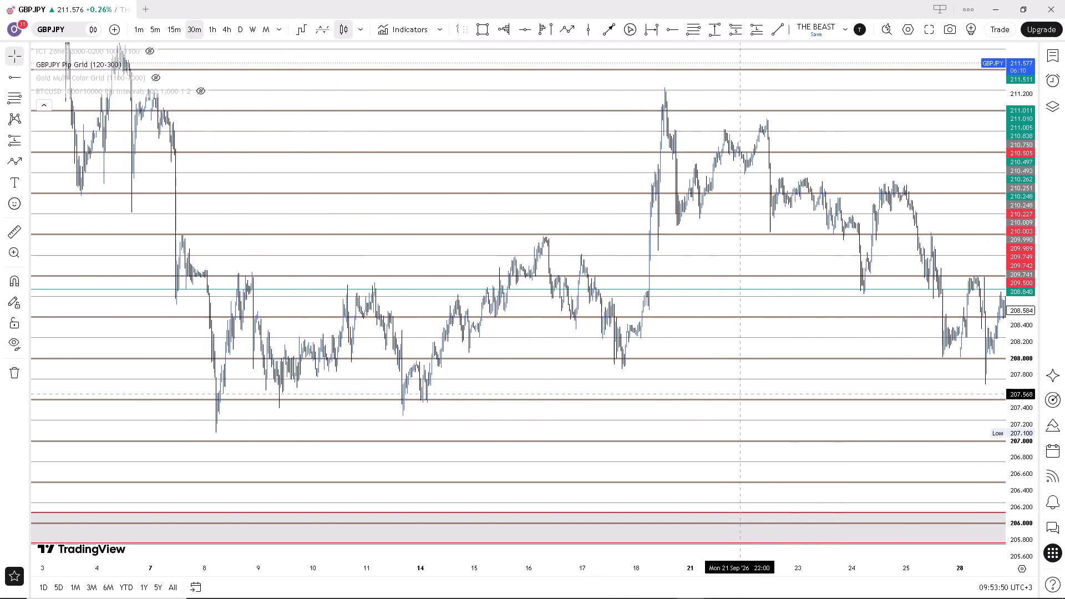
pyautogui.scroll(2, 740, 394)
pyautogui.scroll(-5, 740, 394)
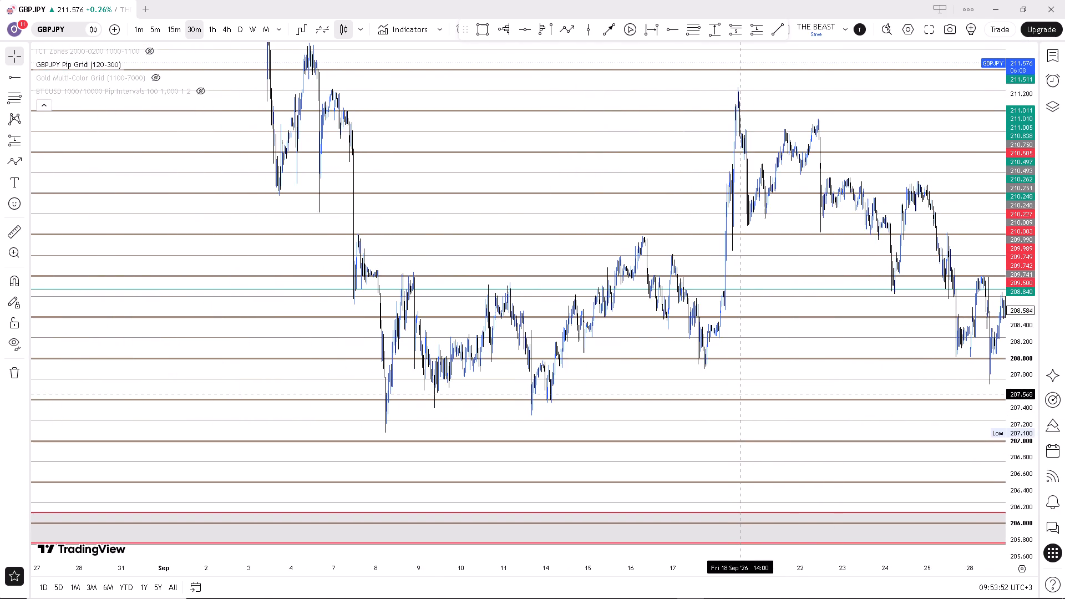
pyautogui.scroll(-2, 740, 394)
pyautogui.scroll(4, 1030, 337)
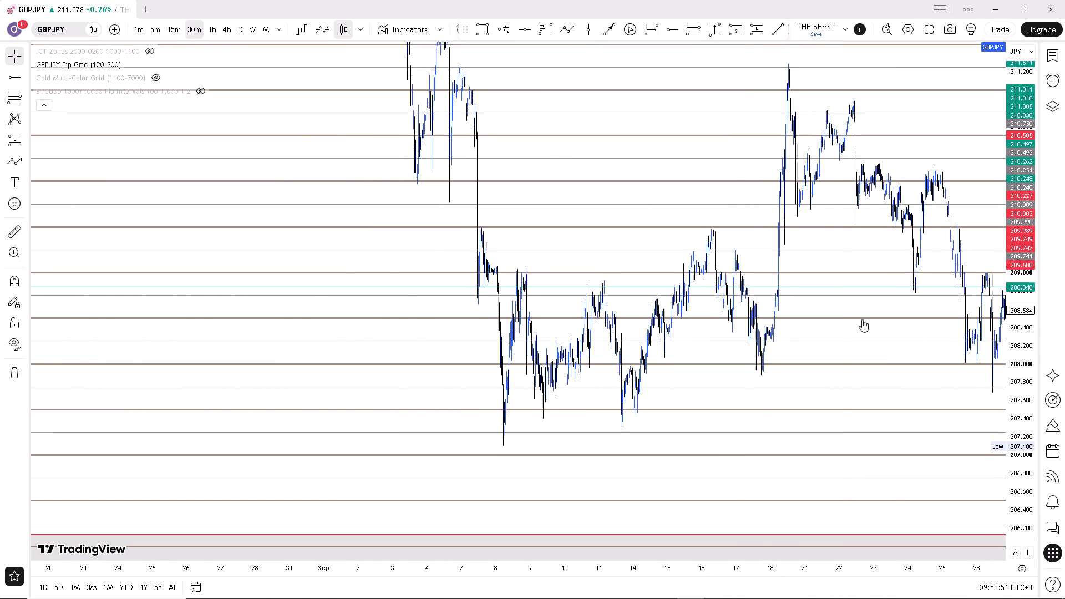
pyautogui.scroll(2, 751, 312)
pyautogui.moveTo(775, 351); pyautogui.dragTo(741, 353)
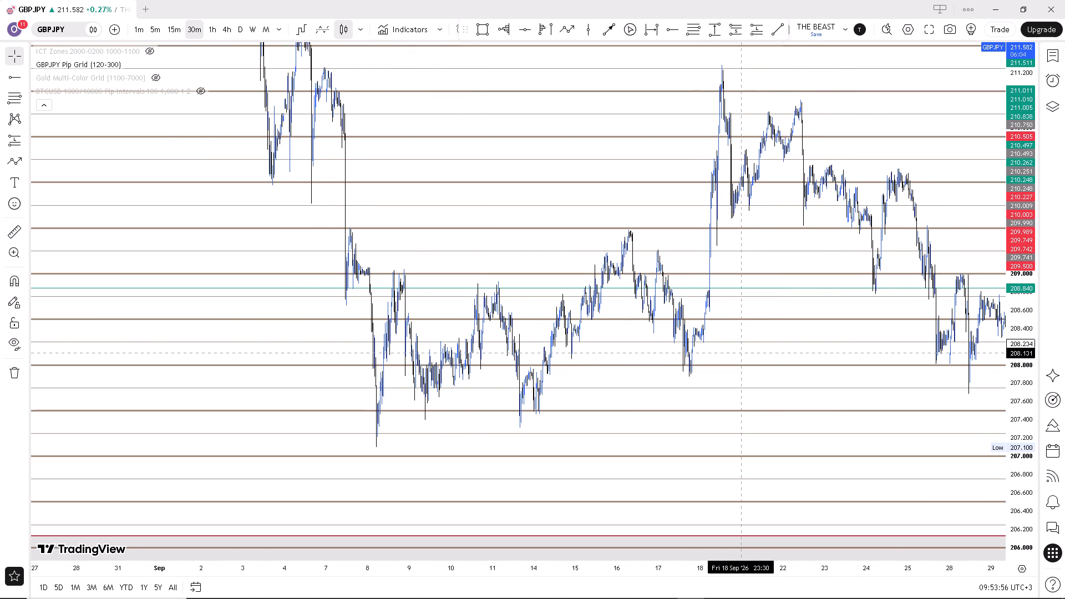
pyautogui.scroll(4, 741, 353)
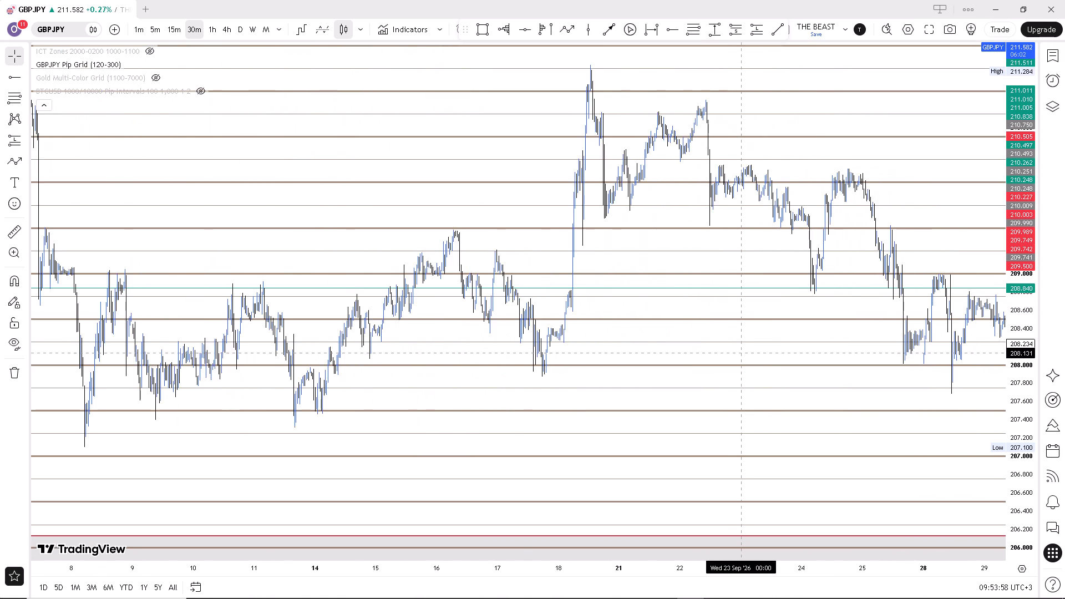
pyautogui.scroll(-5, 741, 353)
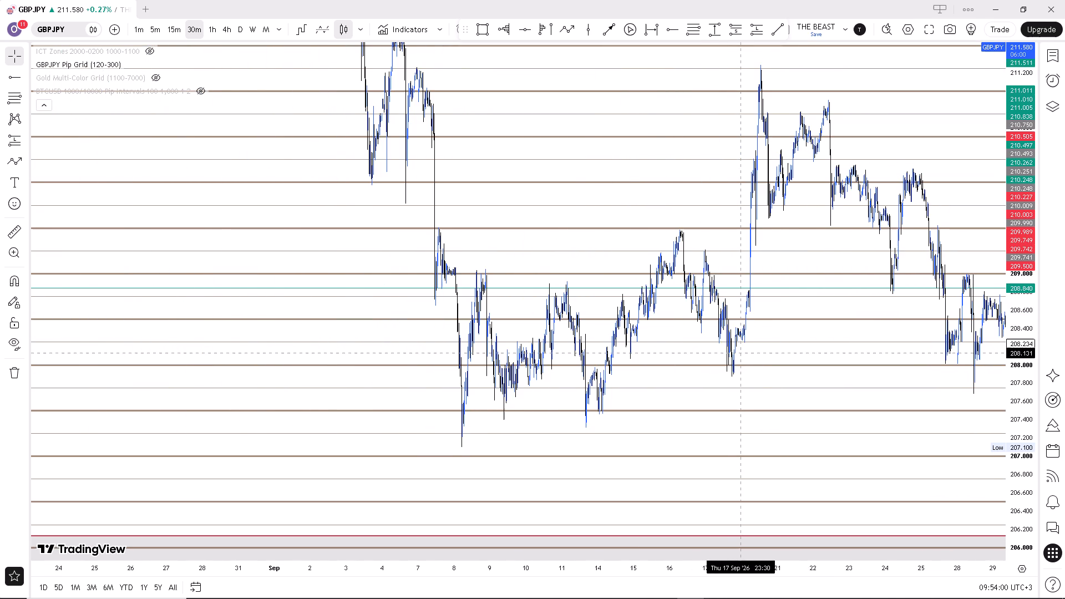
pyautogui.moveTo(765, 353); pyautogui.dragTo(712, 361)
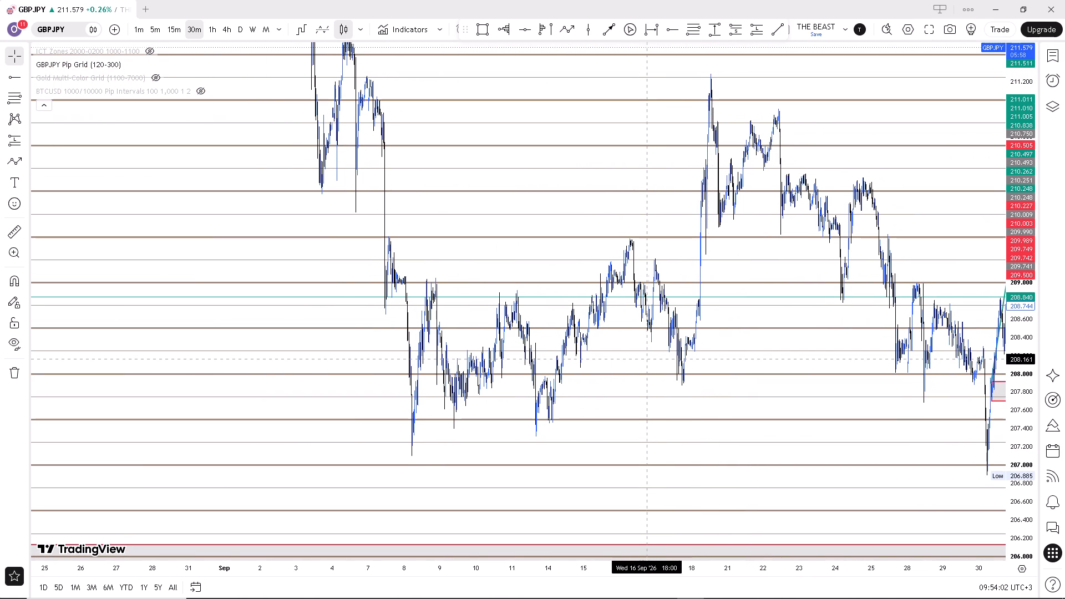
pyautogui.scroll(1, 647, 359)
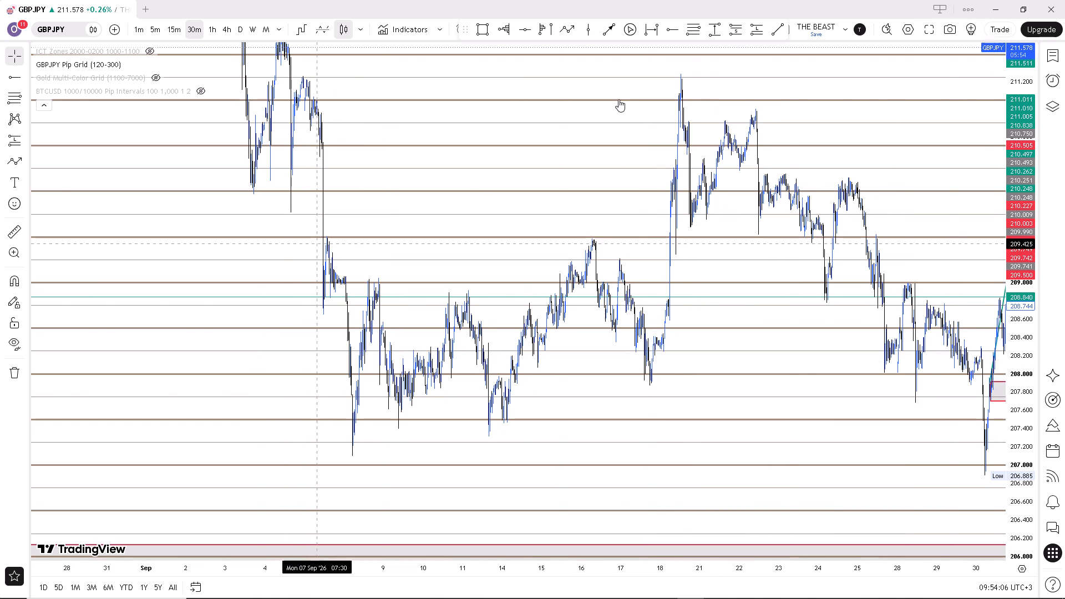
# Draw a swing path from about 207.10 on 8 September through 209.10, 207.45, 209.30 and 208.98, ending near 211.00 on 15 September.
pyautogui.click(571, 27)
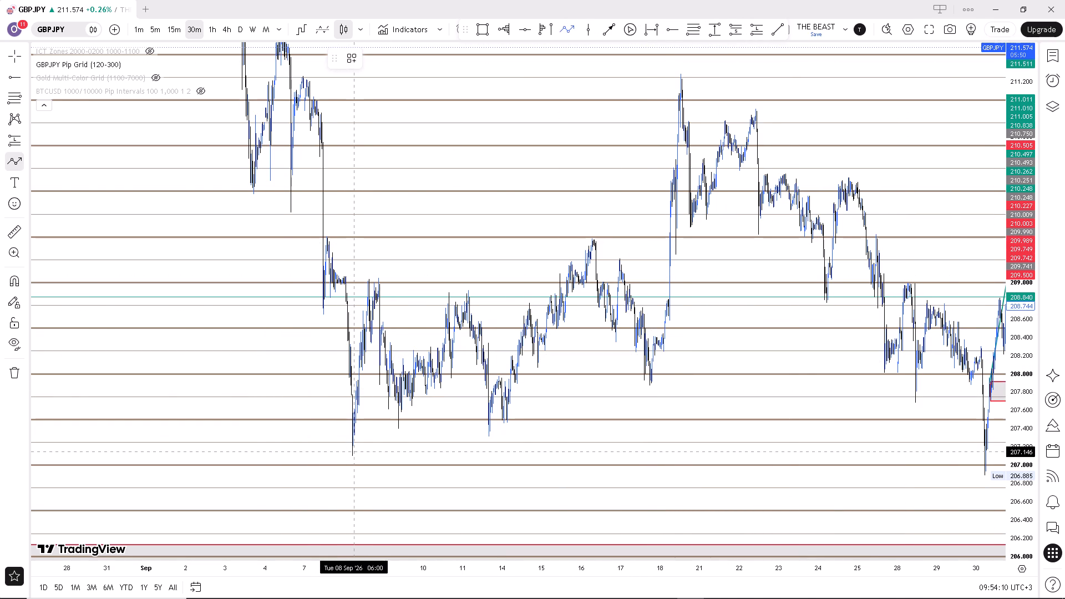
pyautogui.click(350, 455)
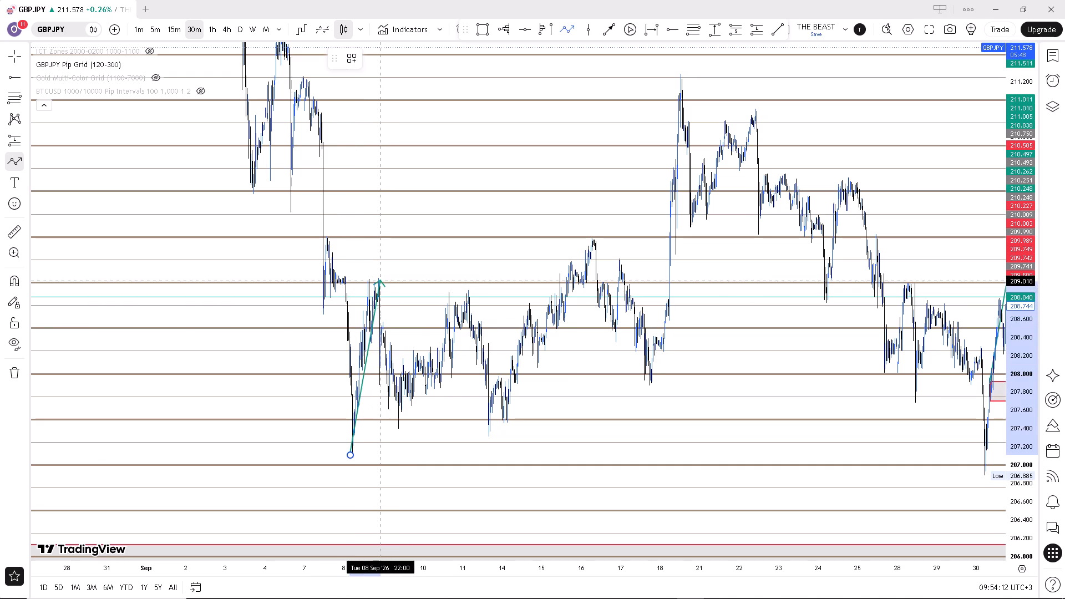
pyautogui.click(375, 273)
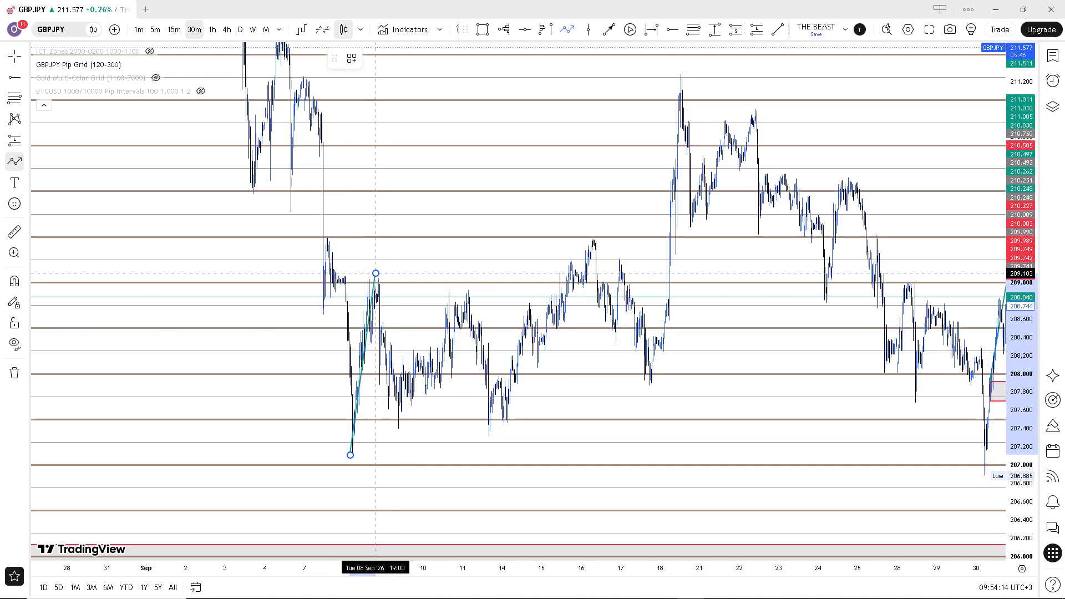
pyautogui.click(399, 424)
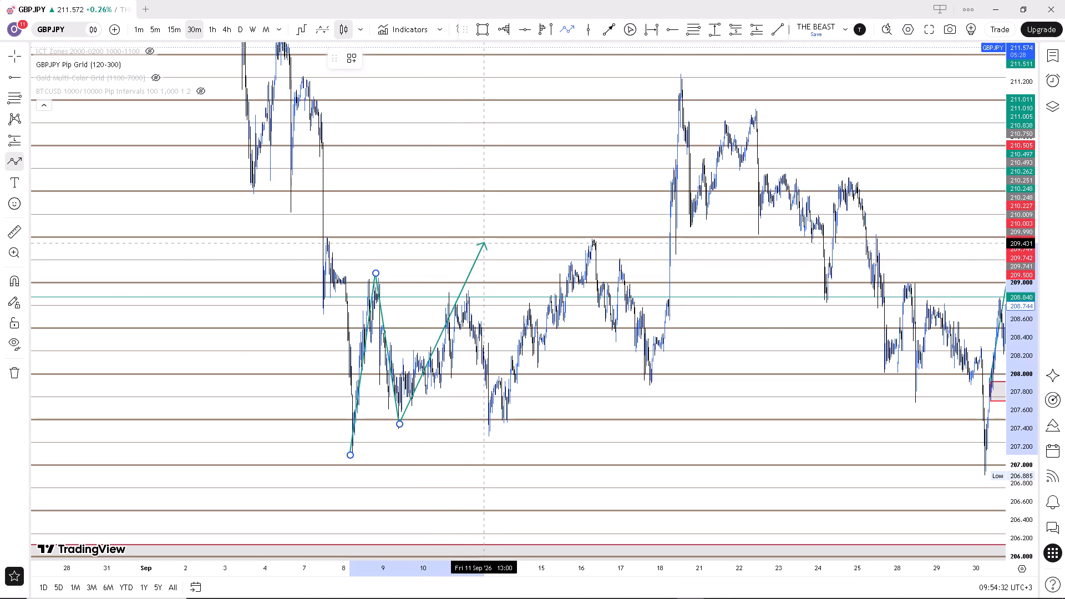
pyautogui.click(471, 254)
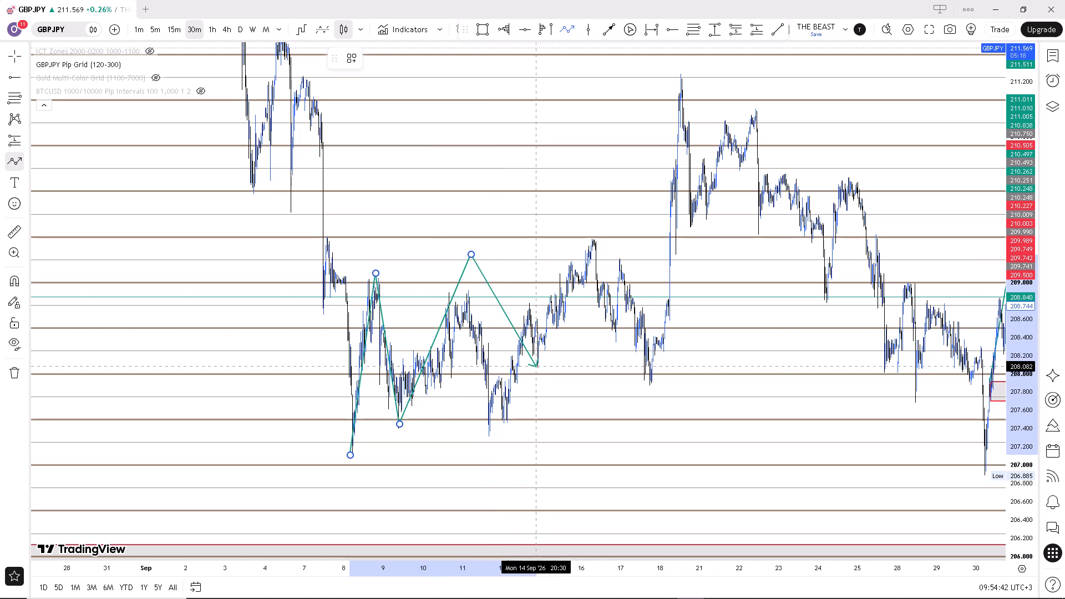
pyautogui.click(487, 285)
pyautogui.doubleClick(559, 100)
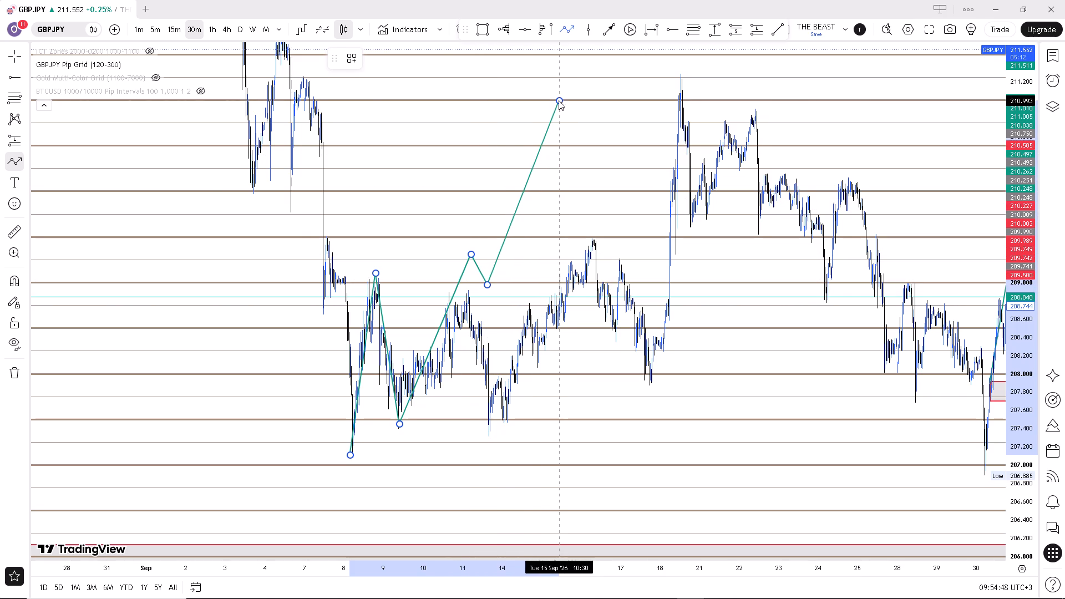
pyautogui.click(572, 106)
# Draw a second swing path from about 209.04 on 9 September through 207.53, 209.40 and 207.98, ending near 211.00 on 16 September.
pyautogui.click(572, 34)
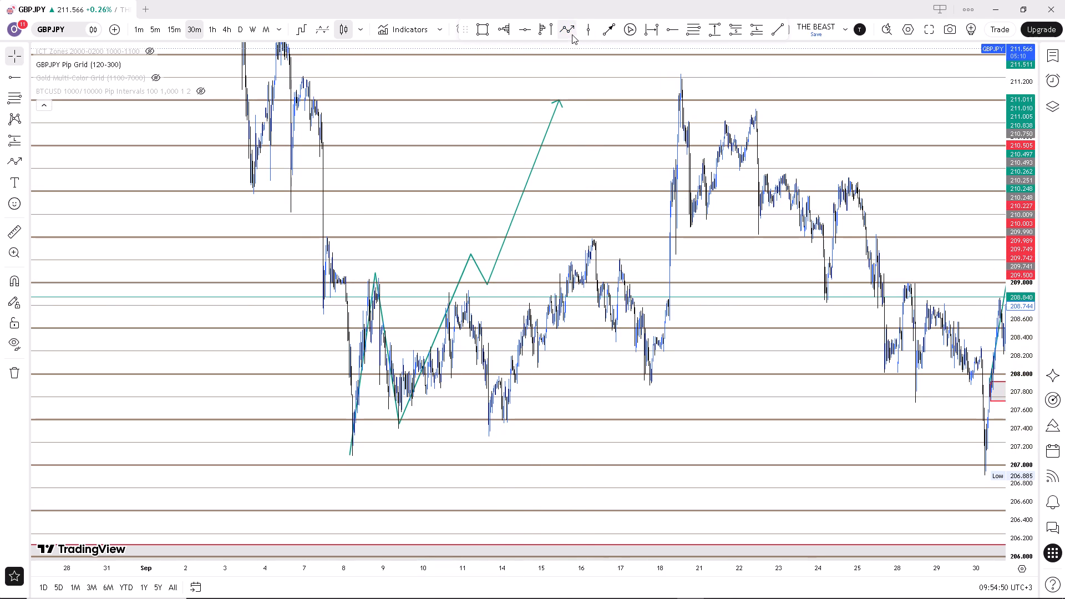
pyautogui.click(383, 278)
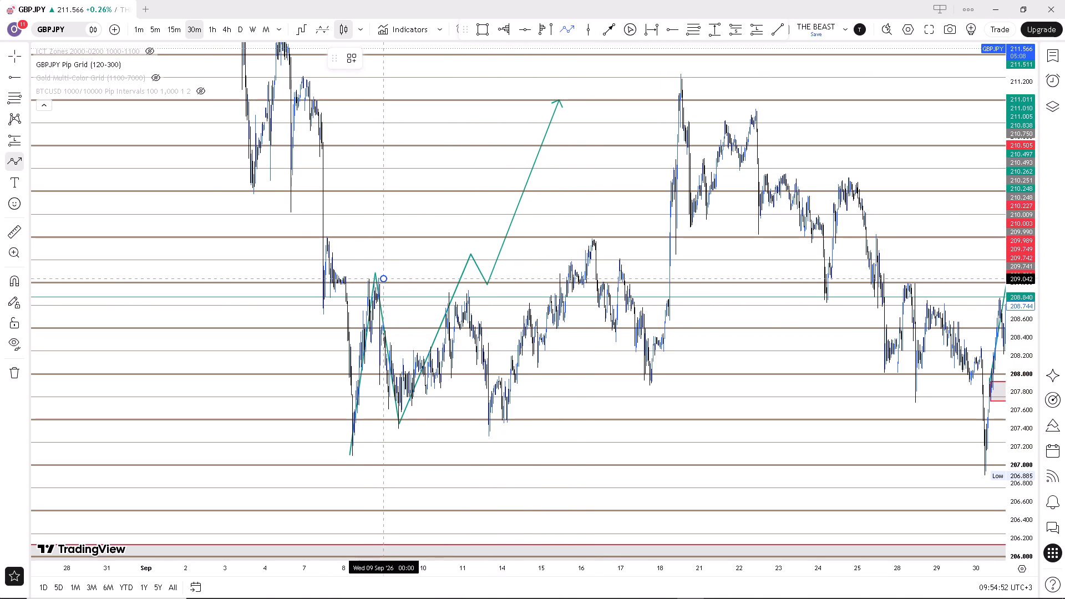
pyautogui.click(410, 417)
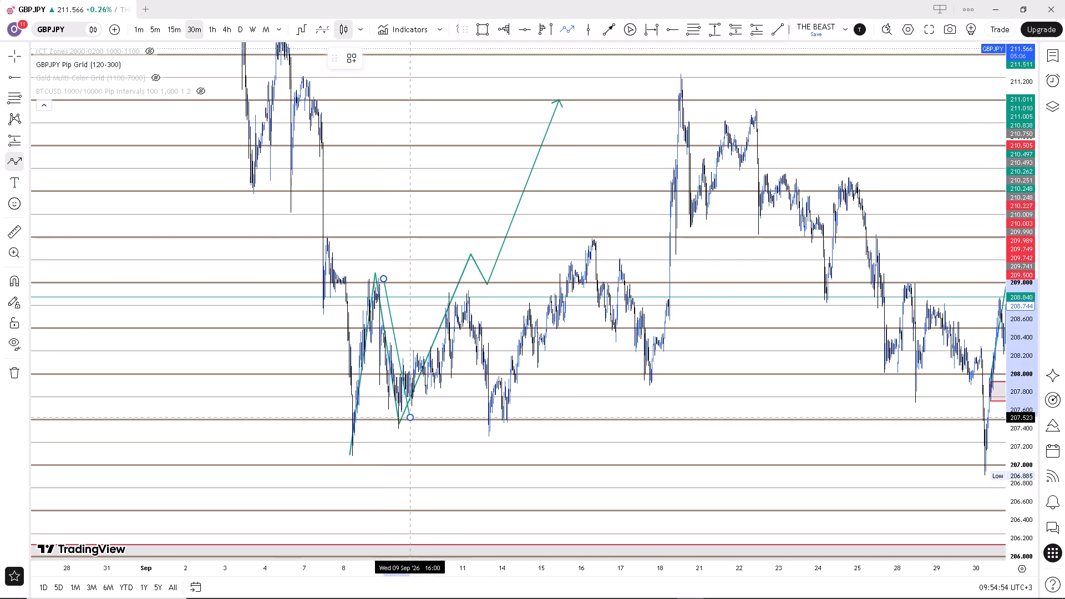
pyautogui.click(475, 246)
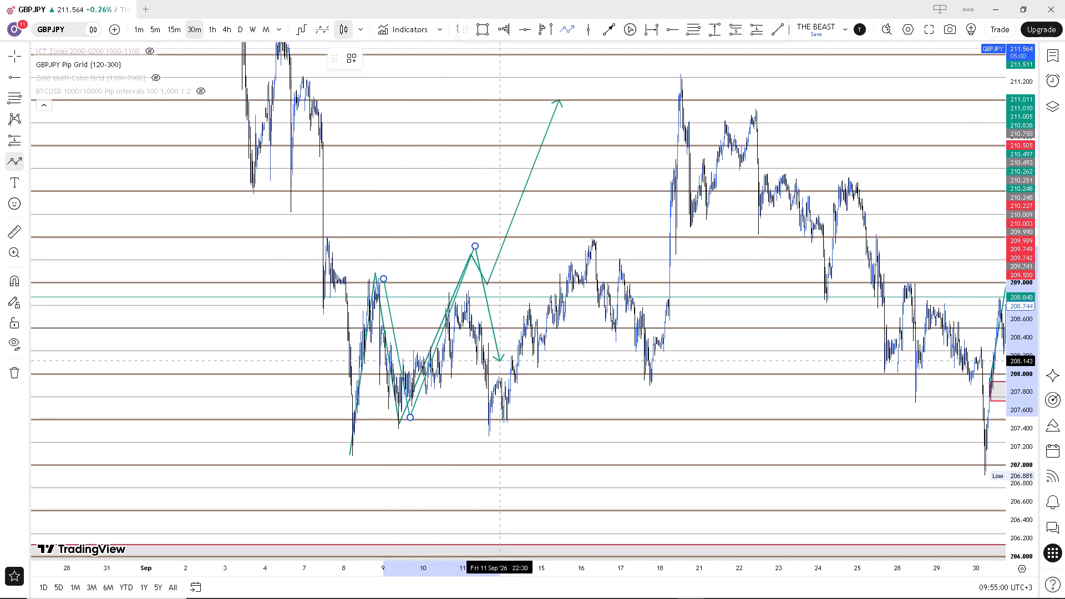
pyautogui.click(506, 375)
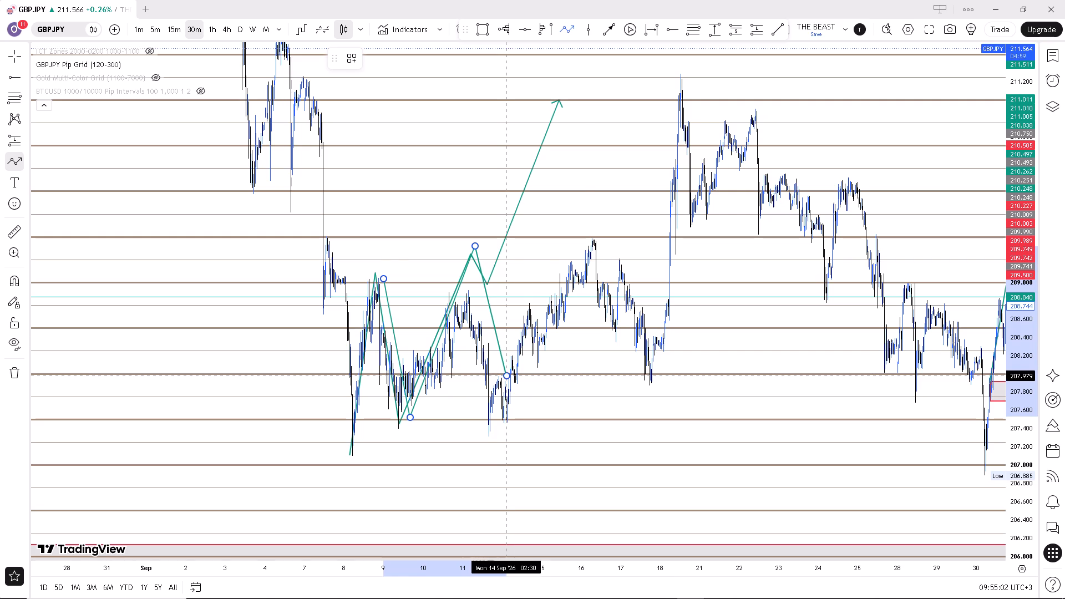
pyautogui.click(601, 98)
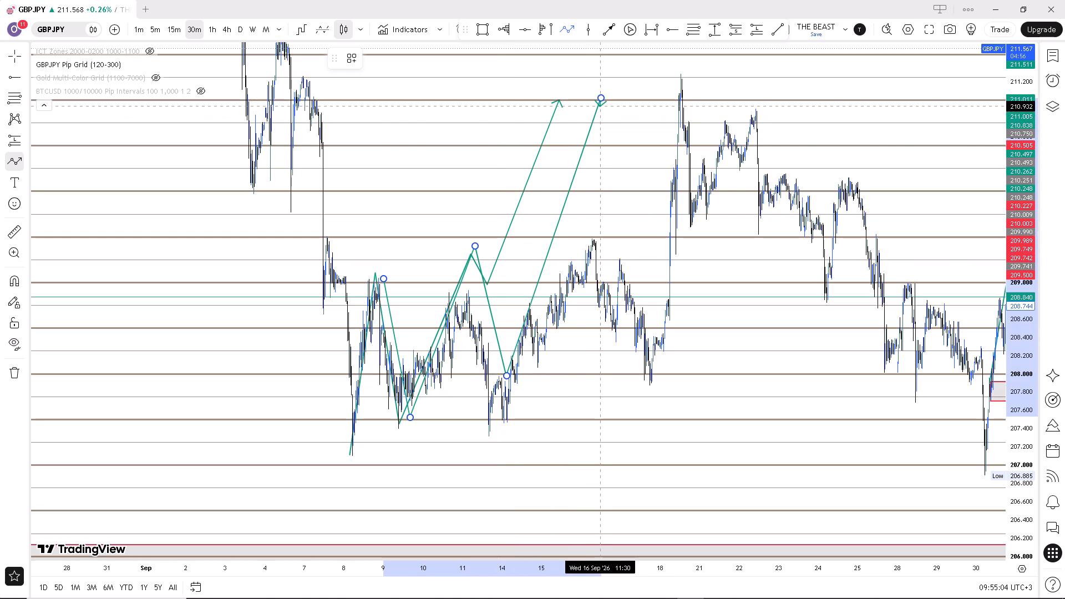
pyautogui.doubleClick(605, 99)
pyautogui.click(607, 115)
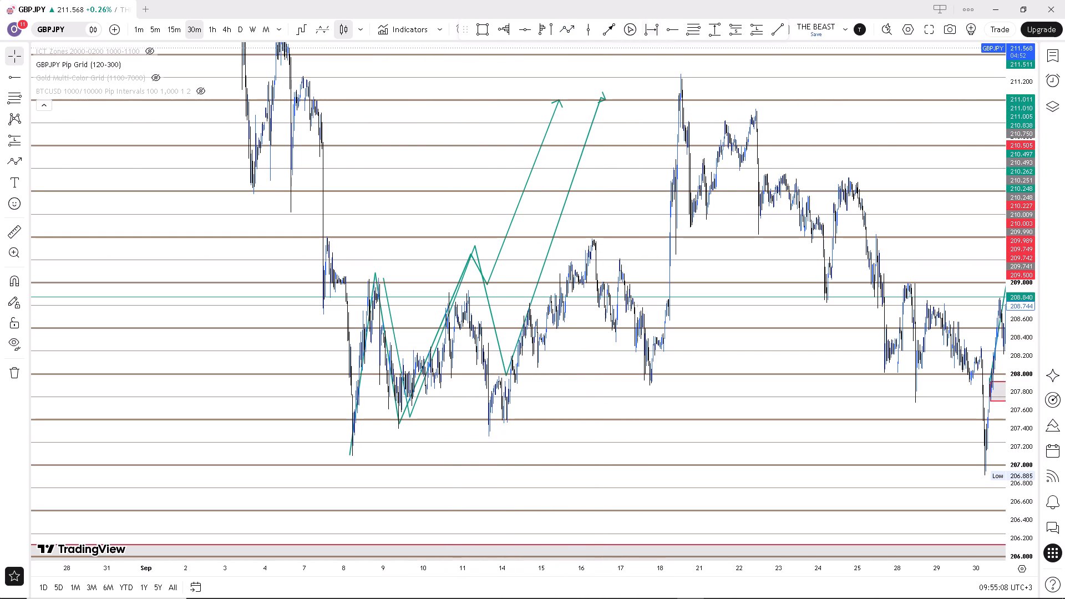
# Draw a third swing path from about 207.32 on 8 September through 209.08, 206.77, 208.81, 207.32 and 207.77, ending near 206.55.
pyautogui.click(561, 30)
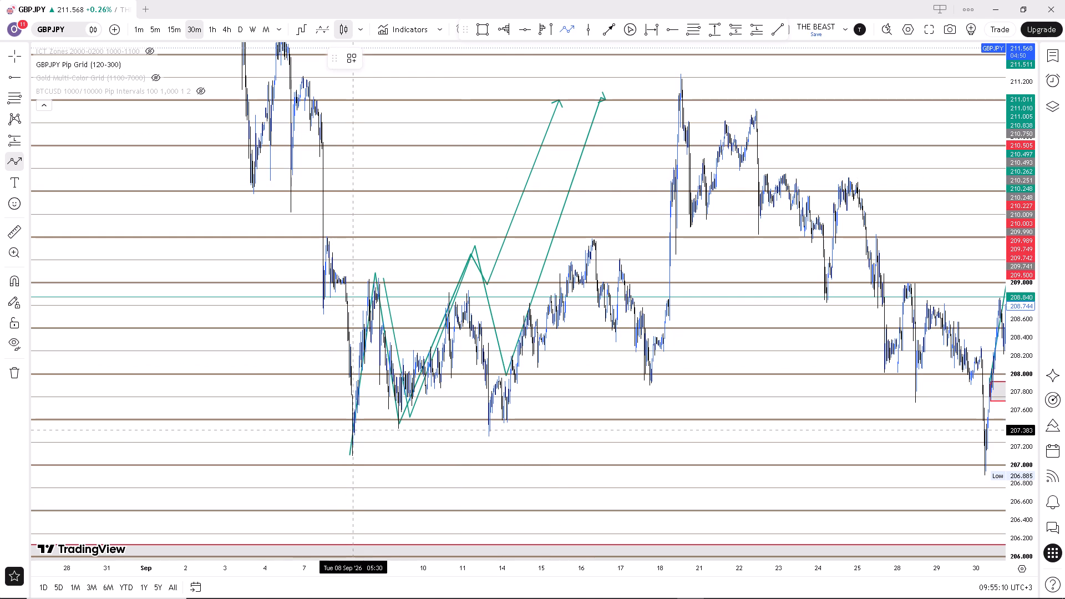
pyautogui.click(355, 436)
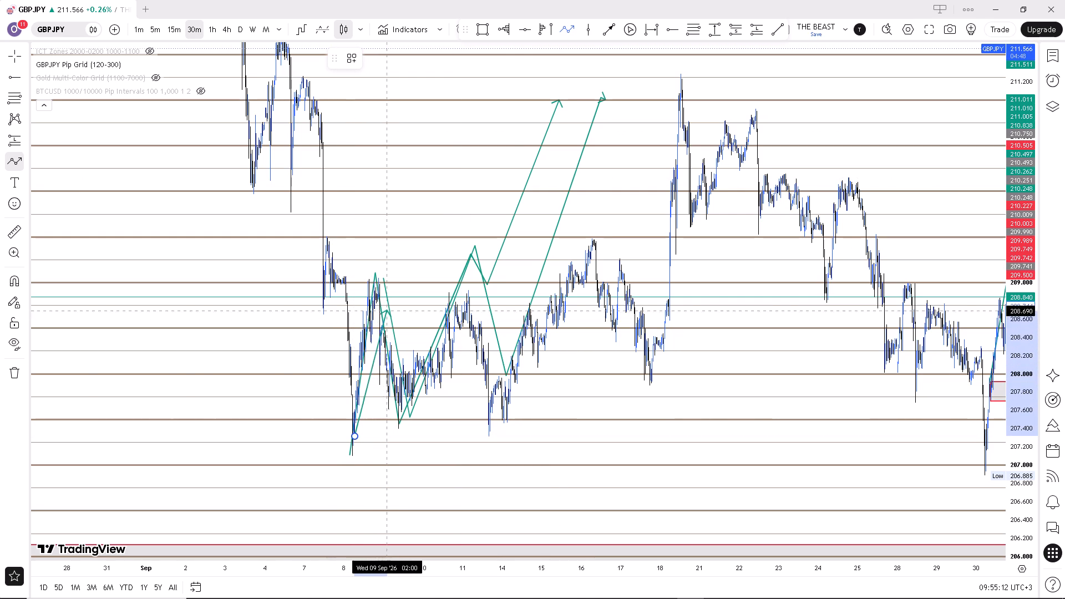
pyautogui.click(388, 275)
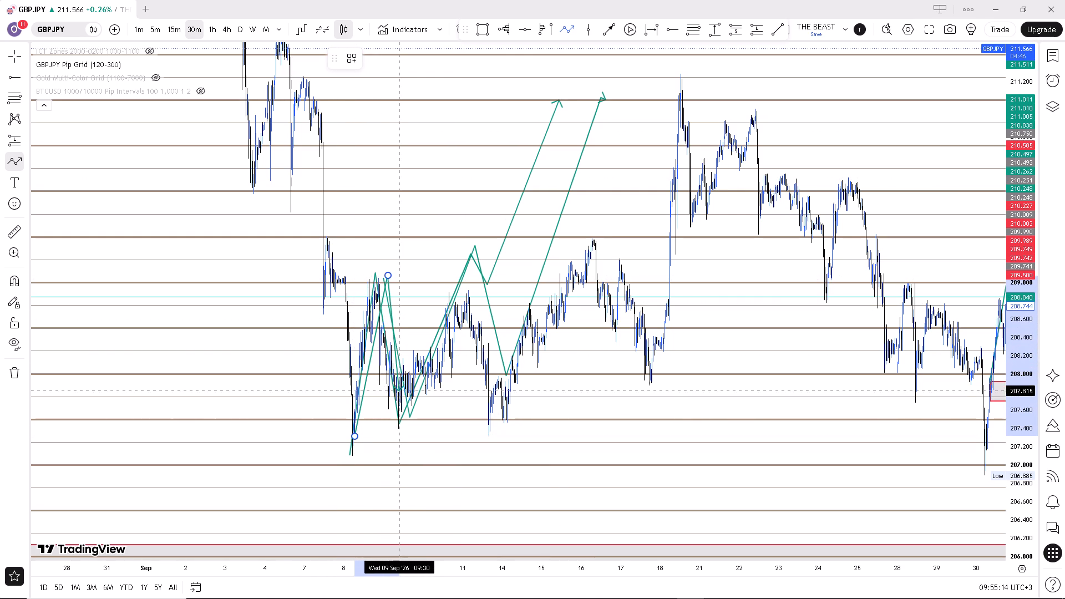
pyautogui.click(409, 487)
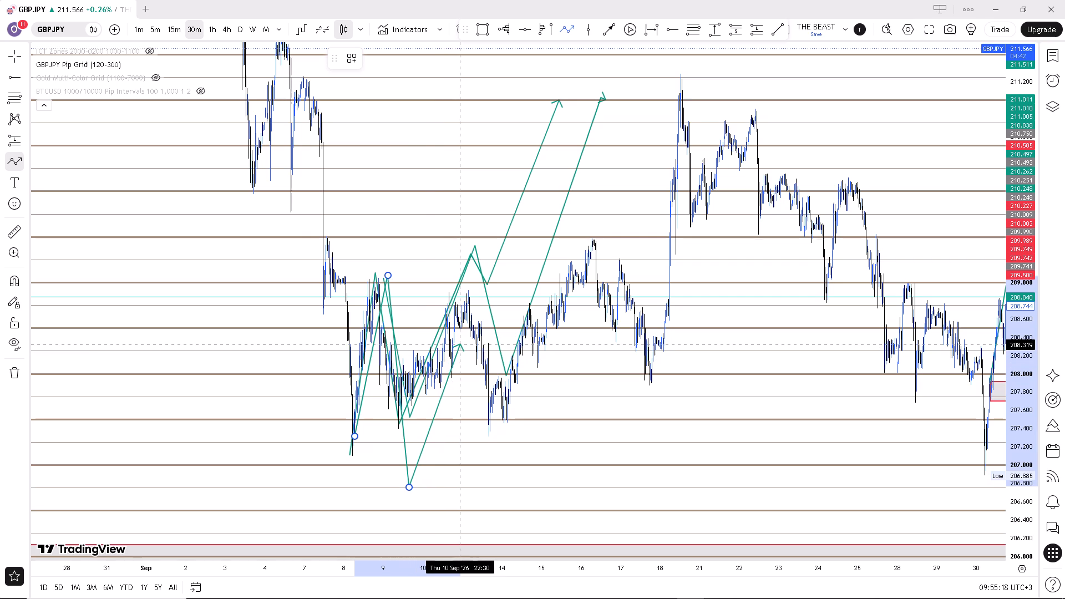
pyautogui.click(468, 299)
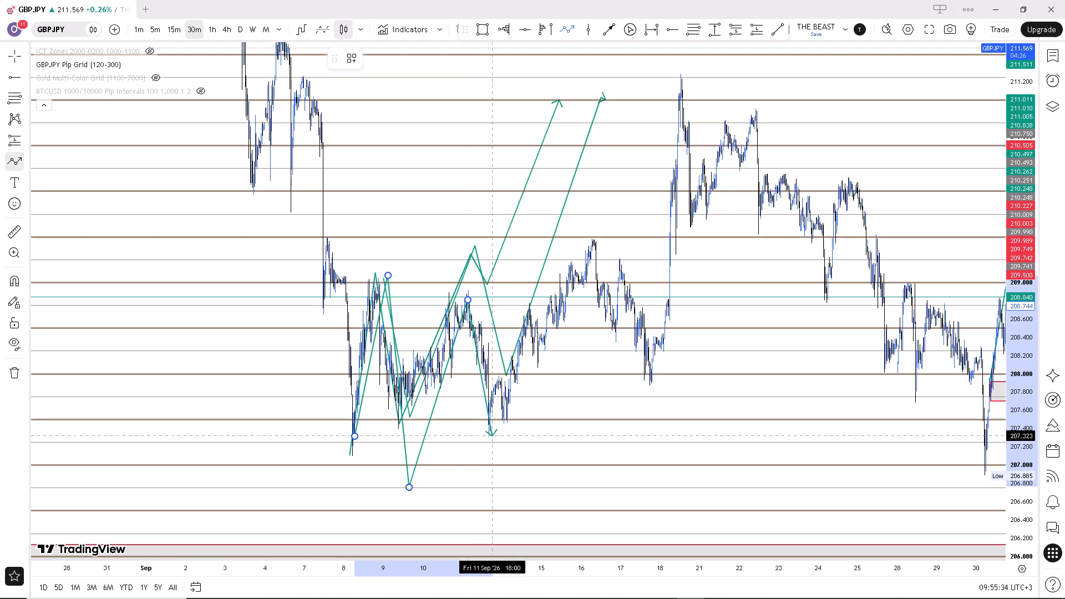
pyautogui.click(491, 435)
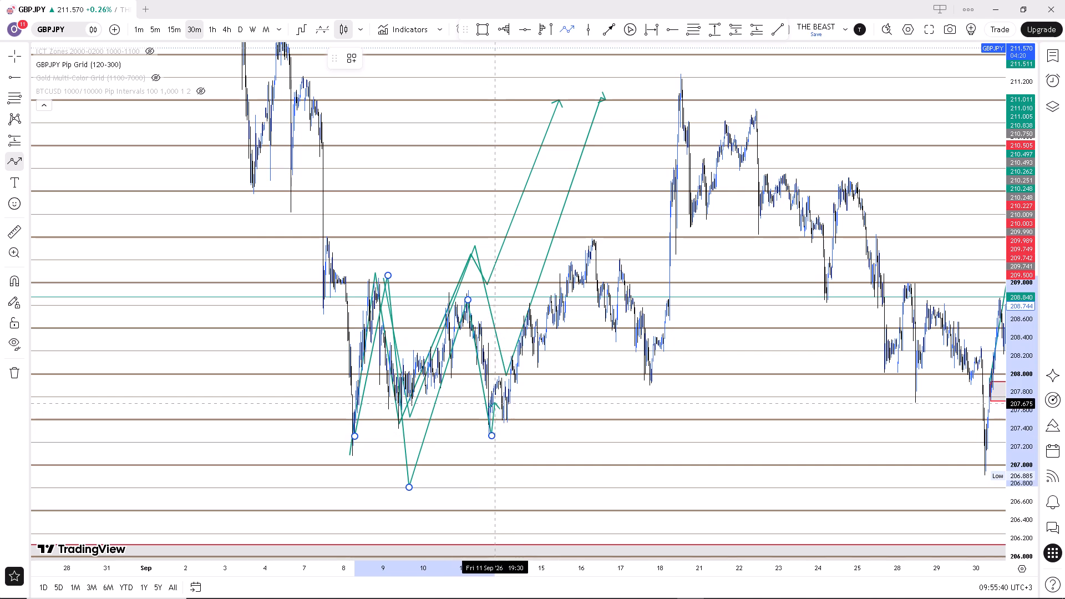
pyautogui.click(502, 395)
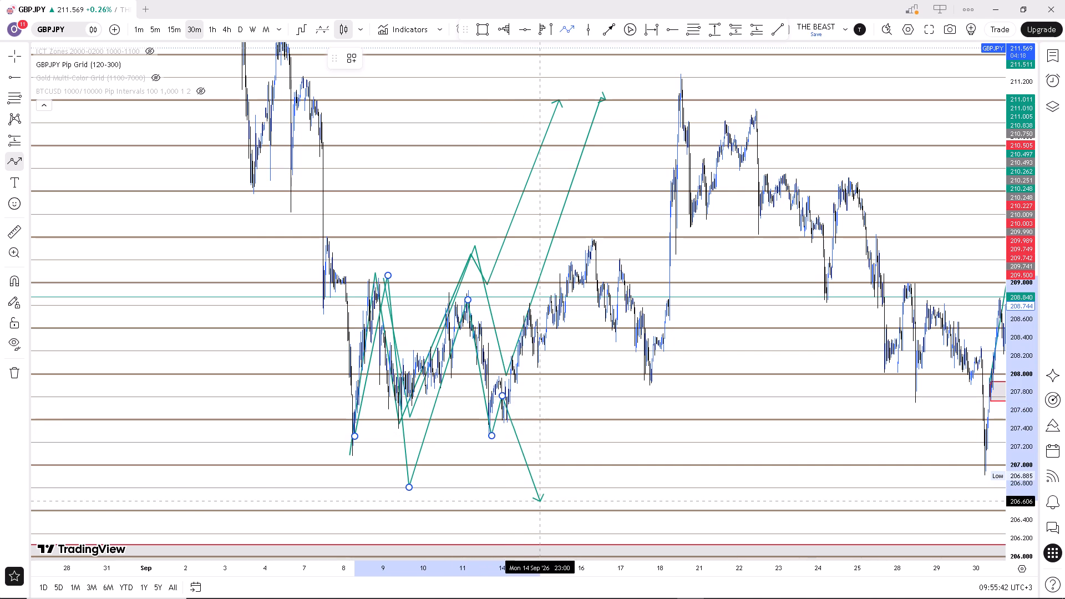
pyautogui.doubleClick(541, 506)
pyautogui.click(547, 504)
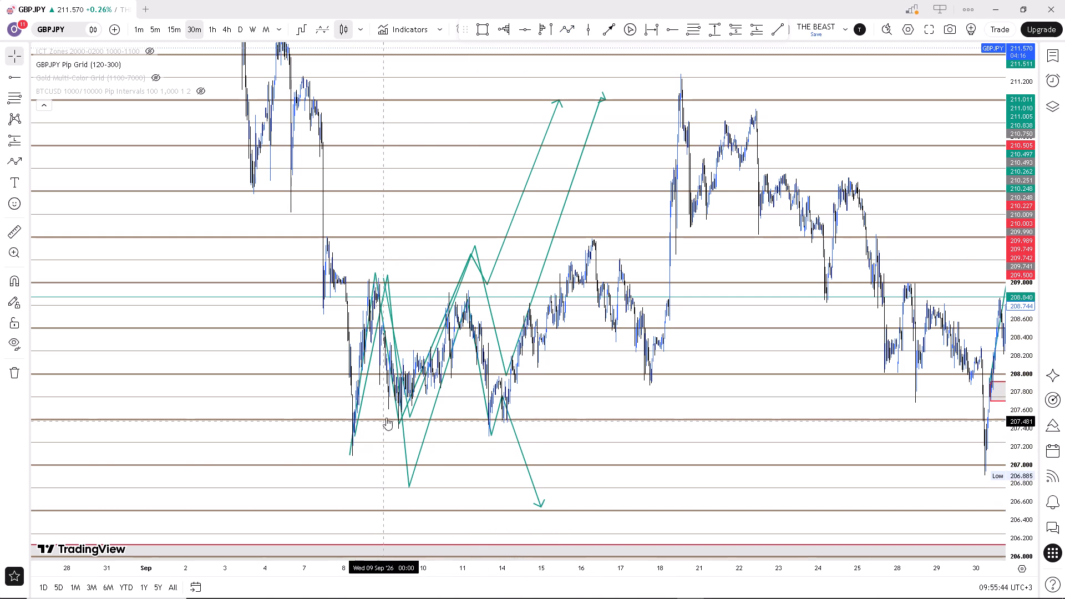
# Delete the third September swing path, the one ending near 206.55.
pyautogui.click(425, 436)
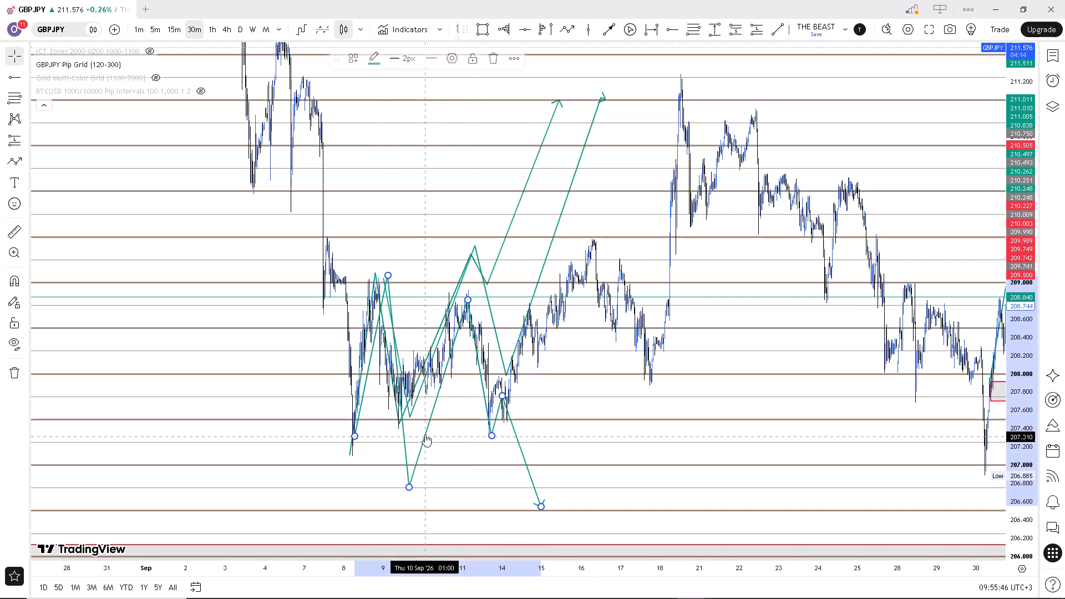
pyautogui.click(494, 59)
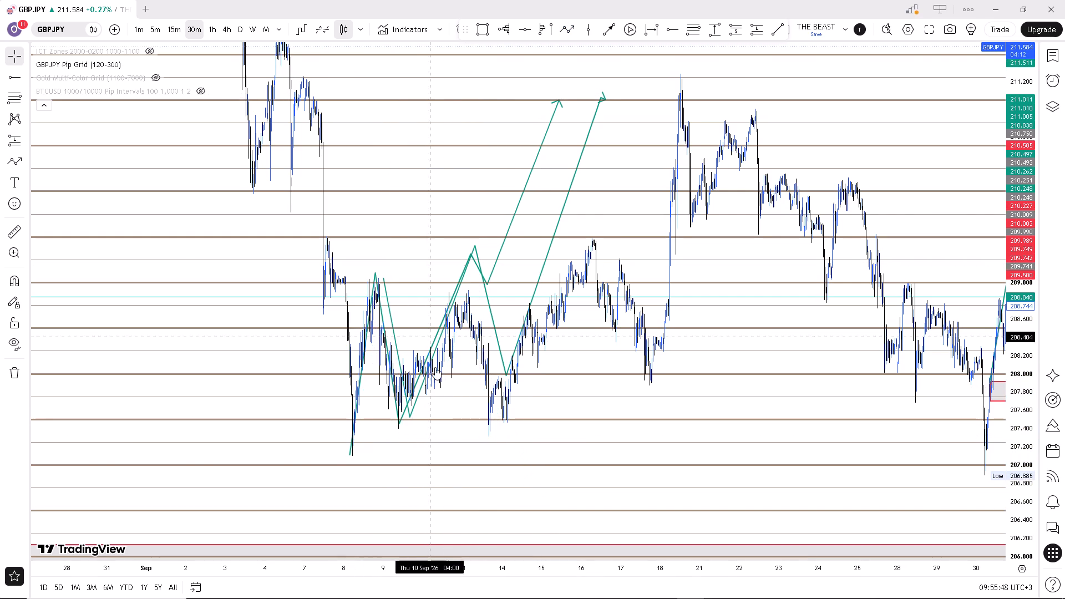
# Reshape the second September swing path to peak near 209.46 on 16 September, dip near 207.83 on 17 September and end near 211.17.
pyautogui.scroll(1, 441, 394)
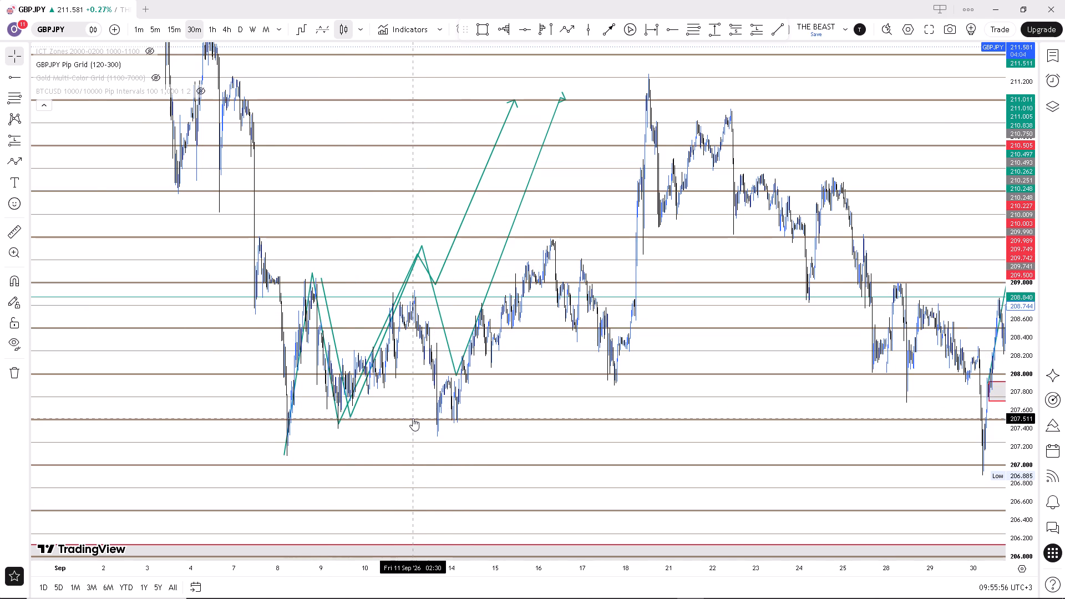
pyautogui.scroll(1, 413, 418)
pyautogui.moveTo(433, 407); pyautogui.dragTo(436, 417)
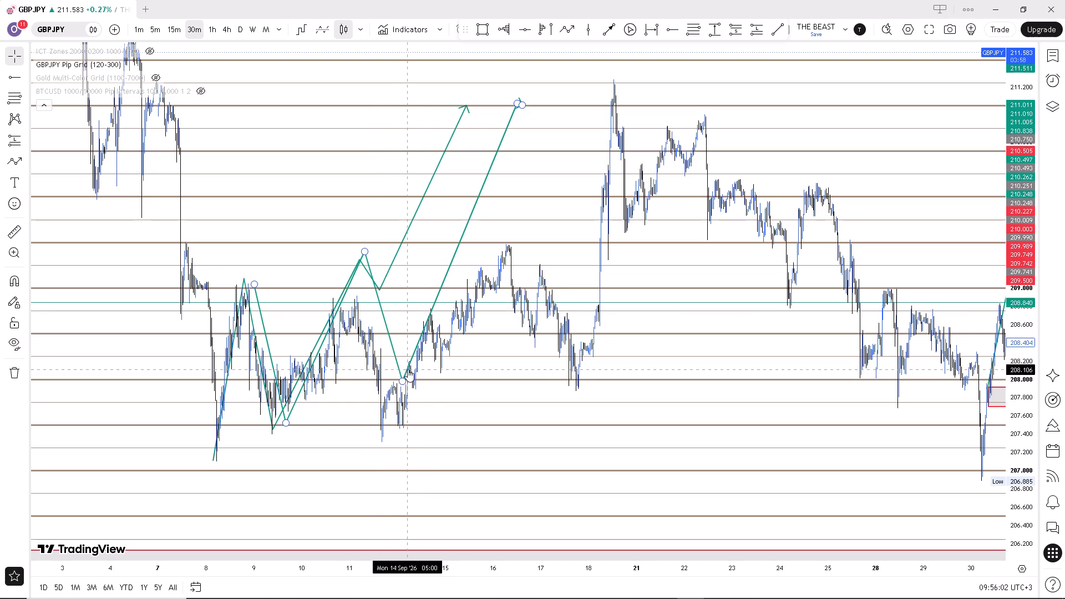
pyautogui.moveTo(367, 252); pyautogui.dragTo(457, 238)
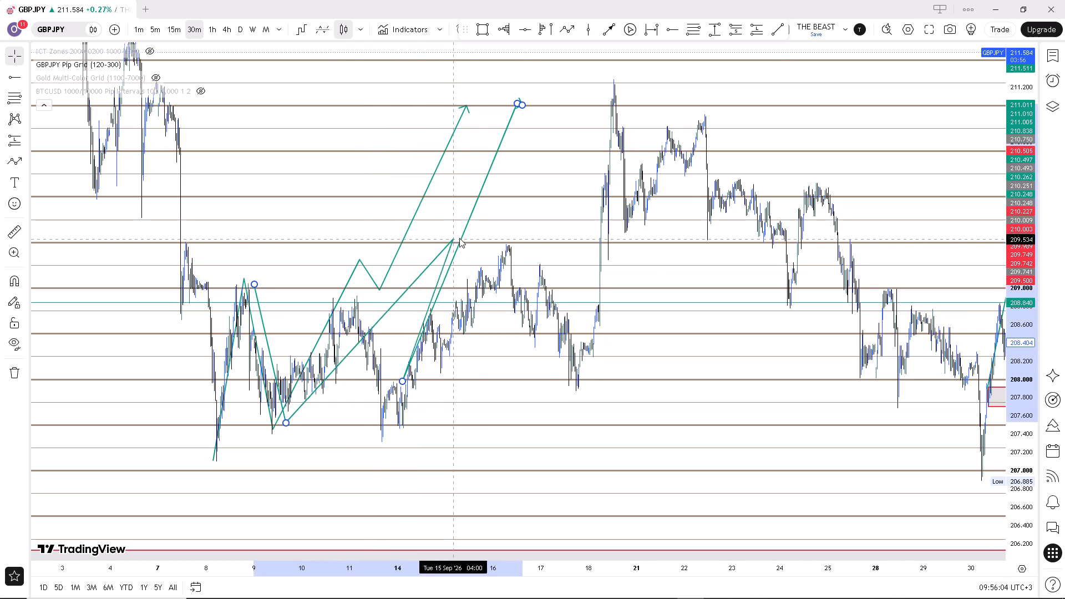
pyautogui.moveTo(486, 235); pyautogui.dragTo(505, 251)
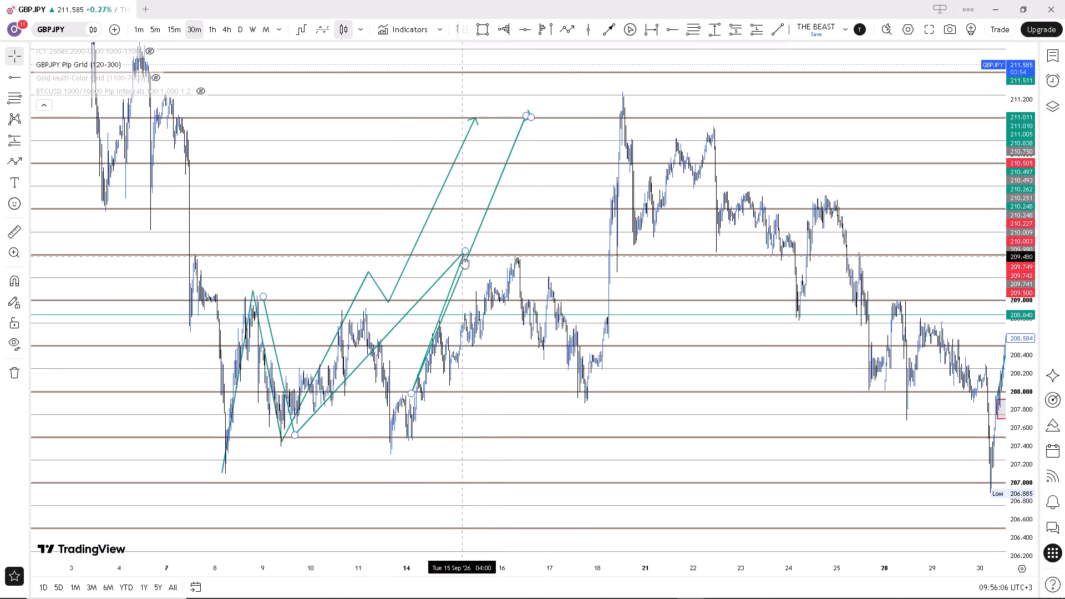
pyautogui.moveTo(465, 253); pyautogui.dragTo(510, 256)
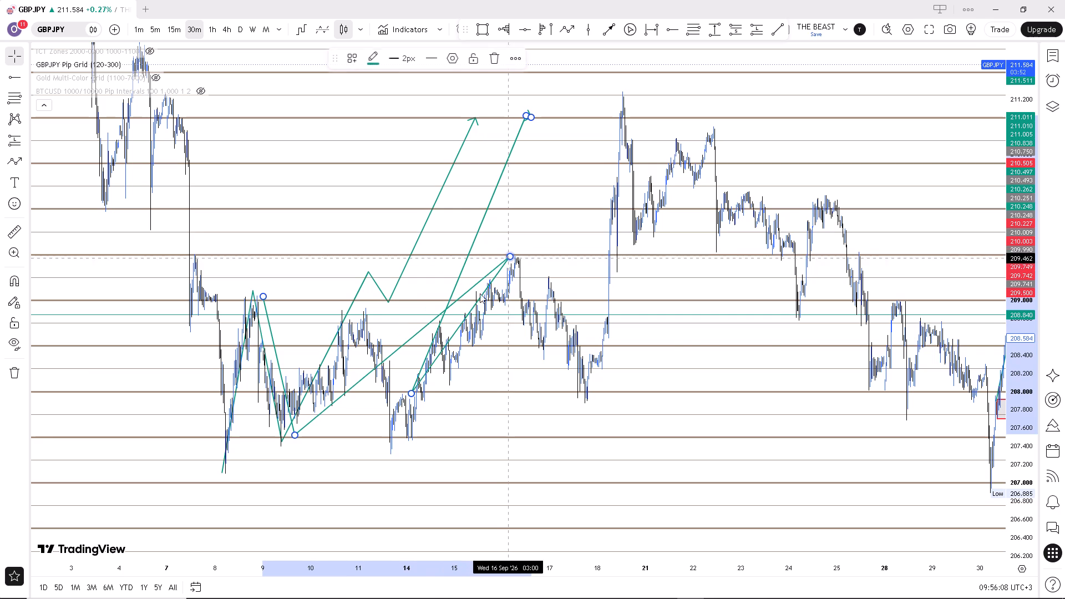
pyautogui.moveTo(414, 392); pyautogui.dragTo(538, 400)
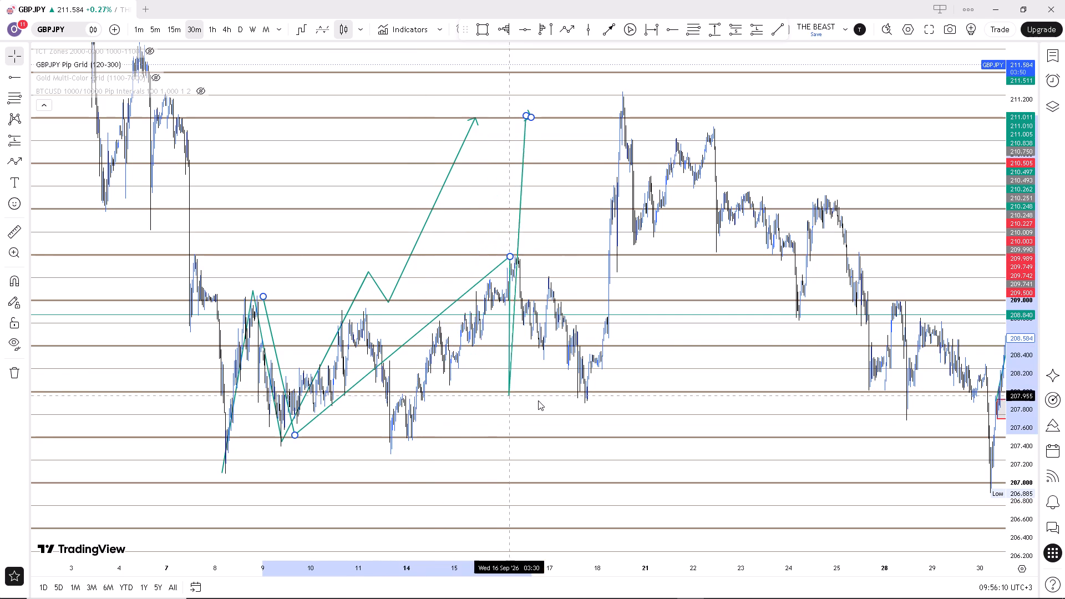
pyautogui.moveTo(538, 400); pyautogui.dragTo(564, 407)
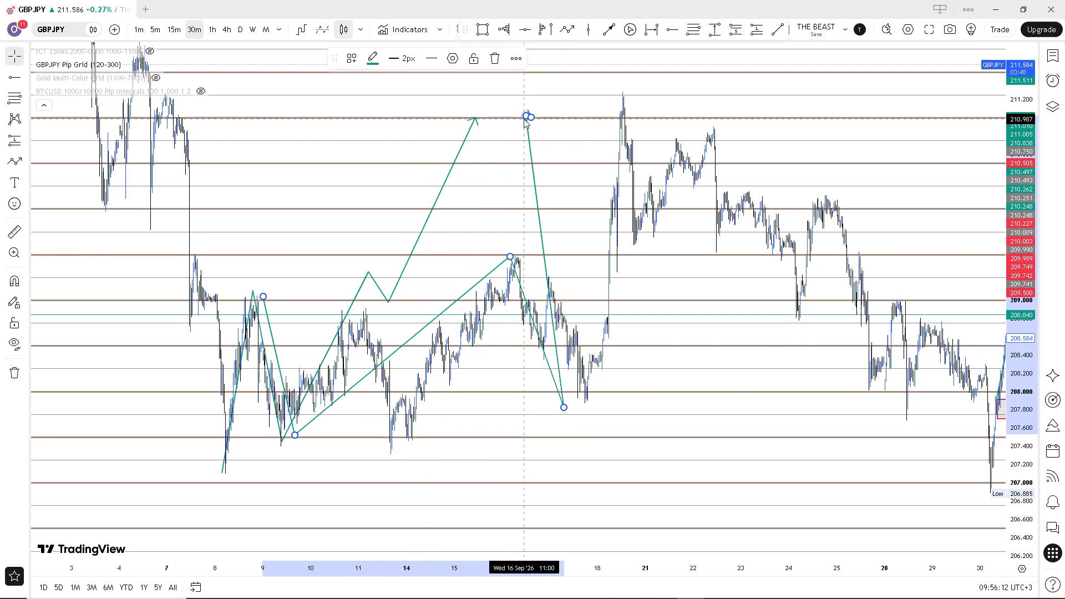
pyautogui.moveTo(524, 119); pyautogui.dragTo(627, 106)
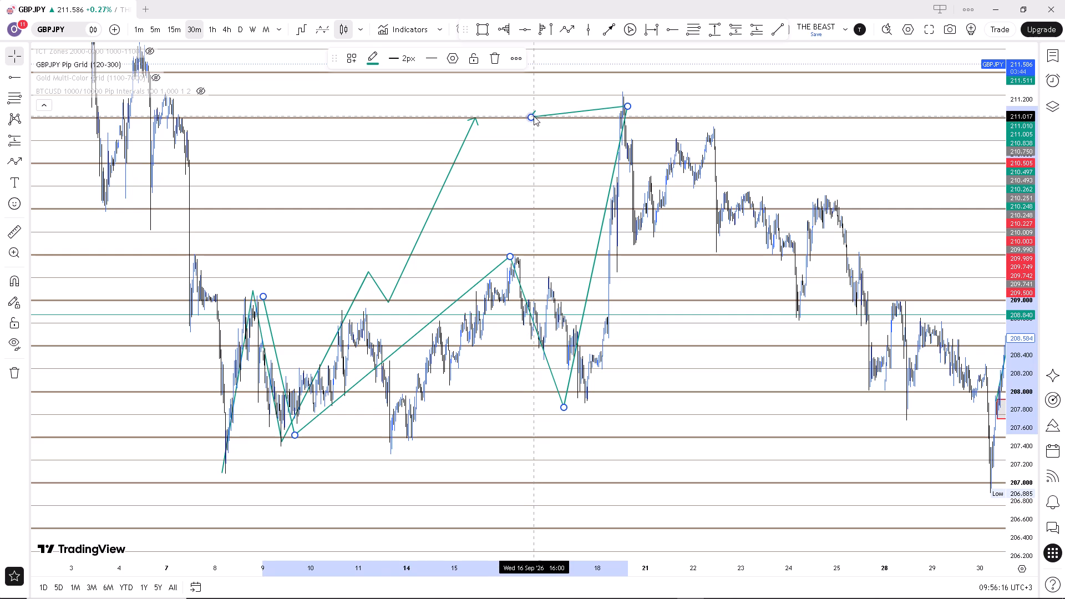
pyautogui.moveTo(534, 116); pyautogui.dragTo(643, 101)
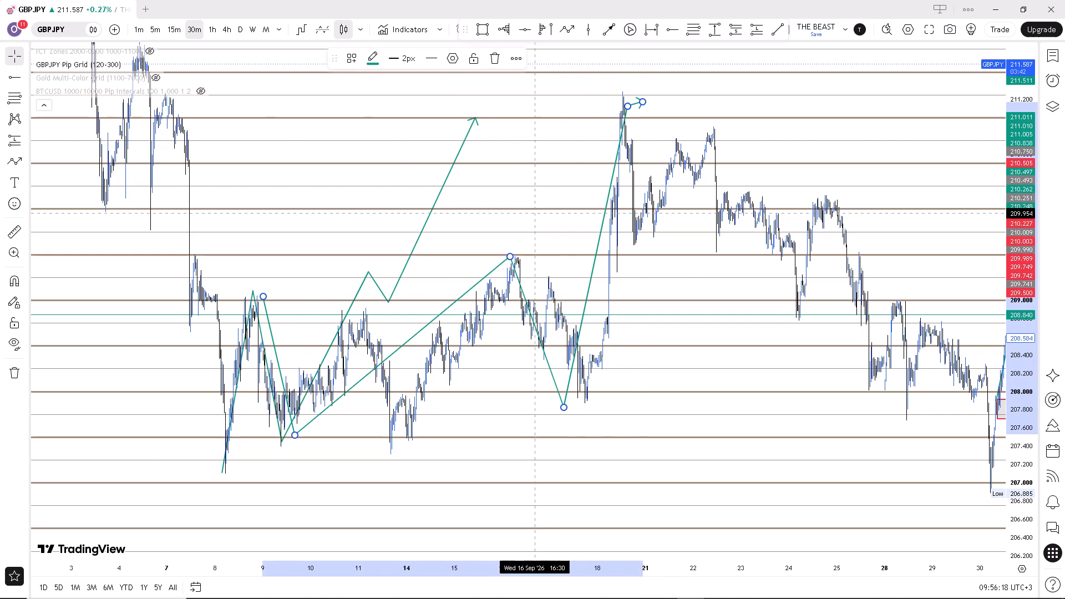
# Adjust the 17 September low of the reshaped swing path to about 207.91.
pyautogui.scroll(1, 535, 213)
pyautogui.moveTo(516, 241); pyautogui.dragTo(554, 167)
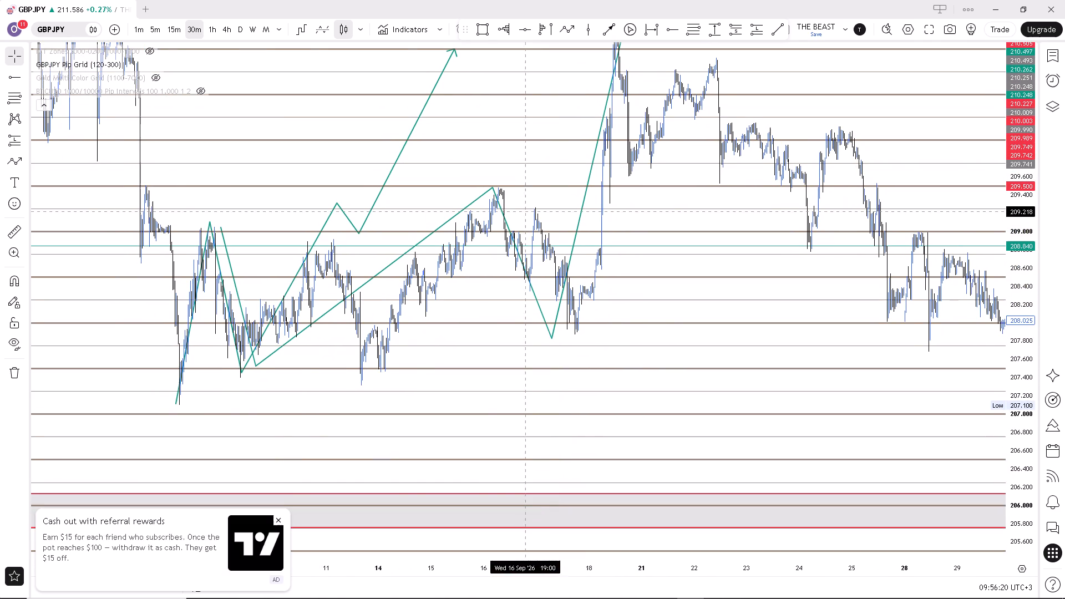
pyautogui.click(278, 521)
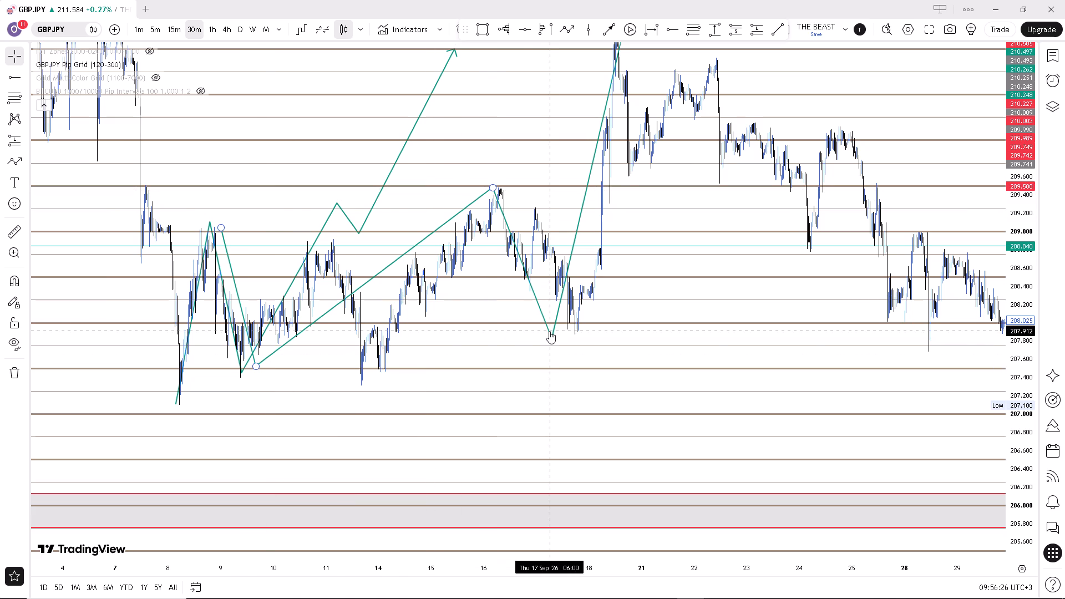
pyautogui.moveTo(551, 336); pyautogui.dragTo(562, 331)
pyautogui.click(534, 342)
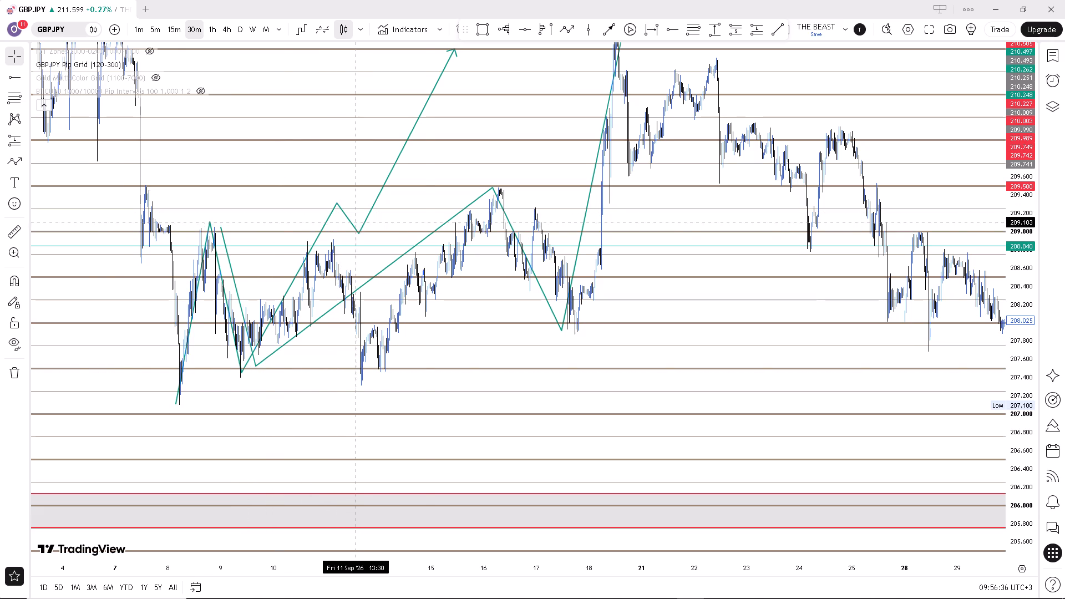
# Examine the price swings from 8 September to the end of September against the two remaining swing paths.
pyautogui.scroll(2, 507, 230)
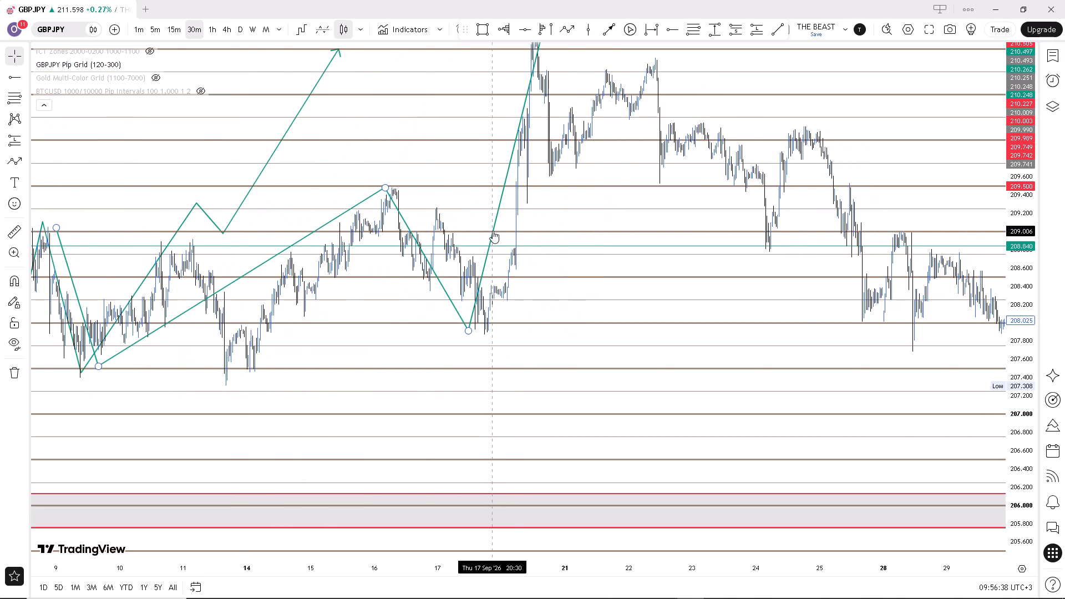
pyautogui.scroll(1, 493, 231)
pyautogui.scroll(-3, 322, 287)
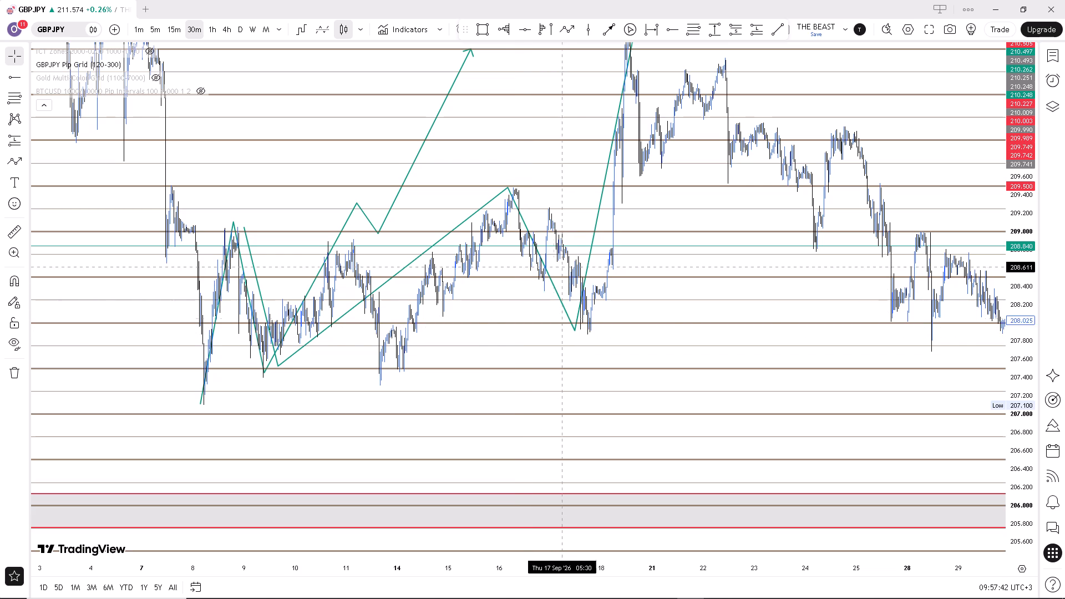
pyautogui.moveTo(523, 338); pyautogui.dragTo(480, 342)
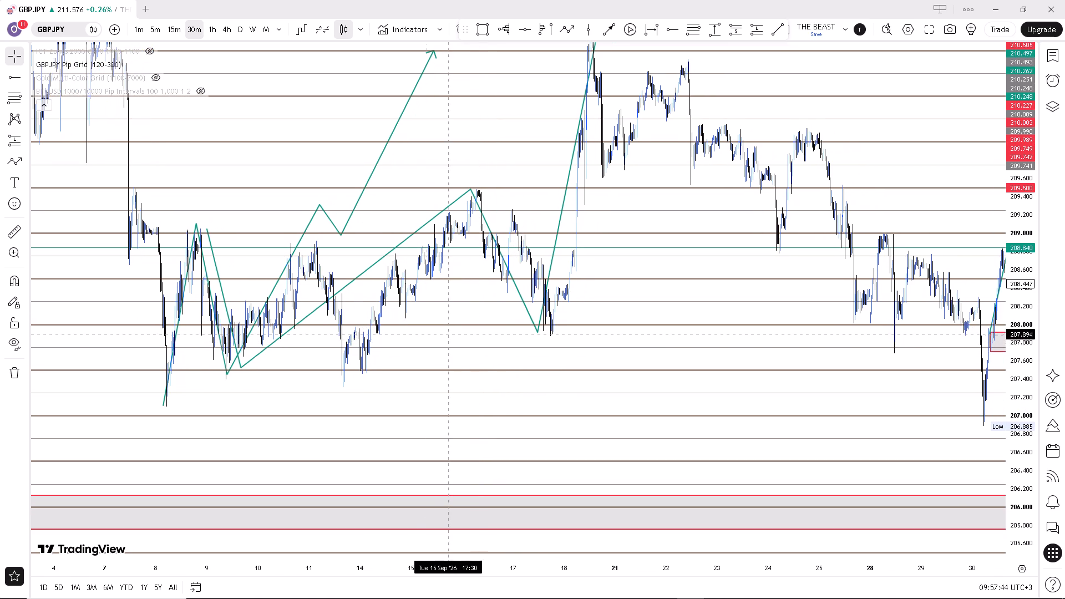
pyautogui.moveTo(481, 333); pyautogui.dragTo(469, 343)
pyautogui.click(469, 343)
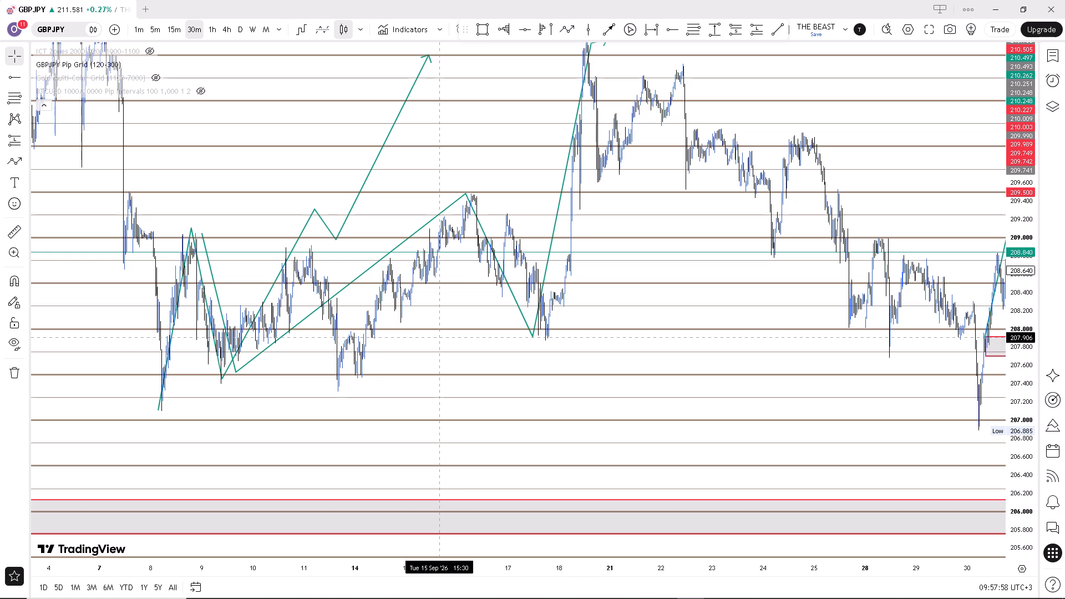
pyautogui.moveTo(460, 340); pyautogui.dragTo(456, 352)
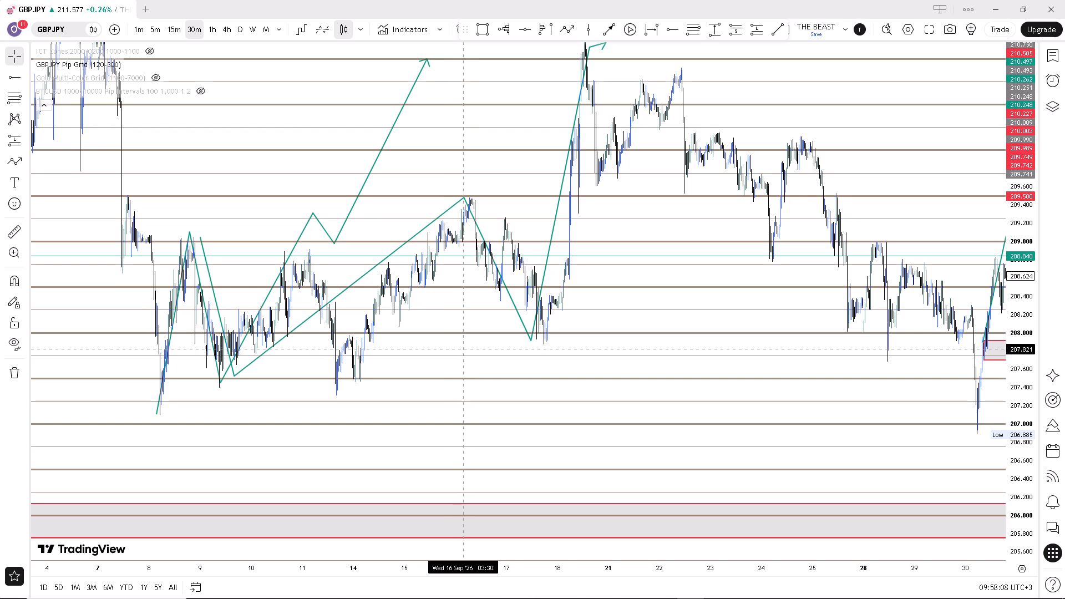
pyautogui.moveTo(463, 349); pyautogui.dragTo(455, 349)
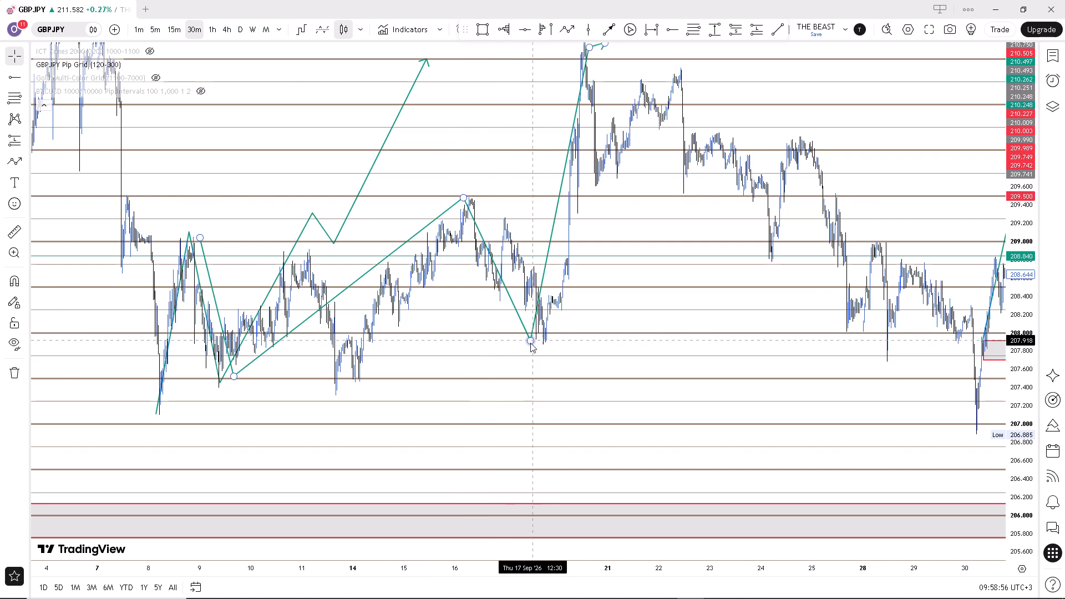
pyautogui.scroll(3, 530, 343)
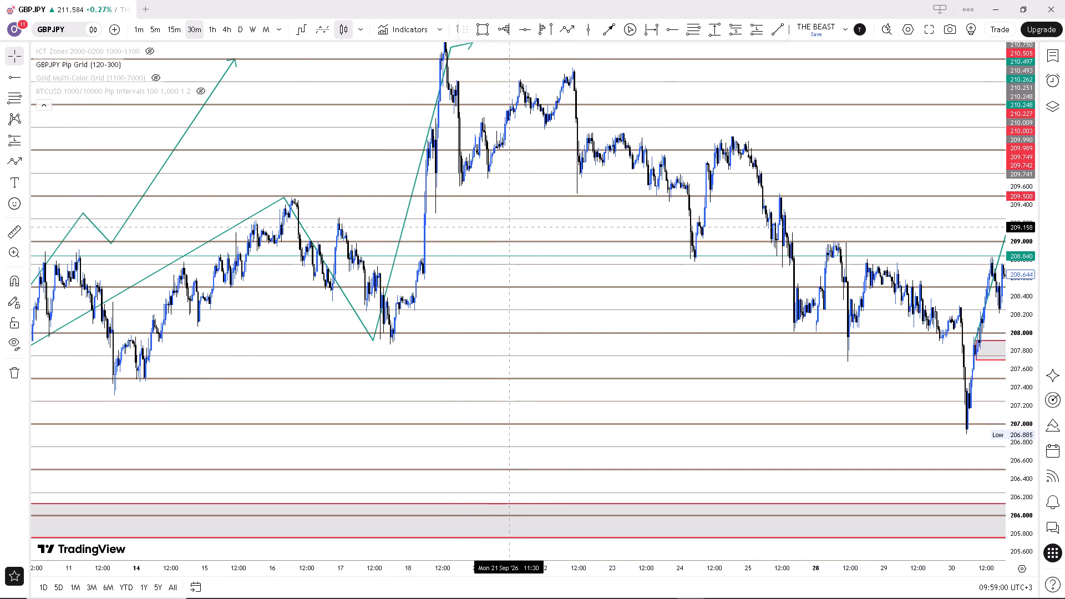
pyautogui.moveTo(509, 227); pyautogui.dragTo(486, 345)
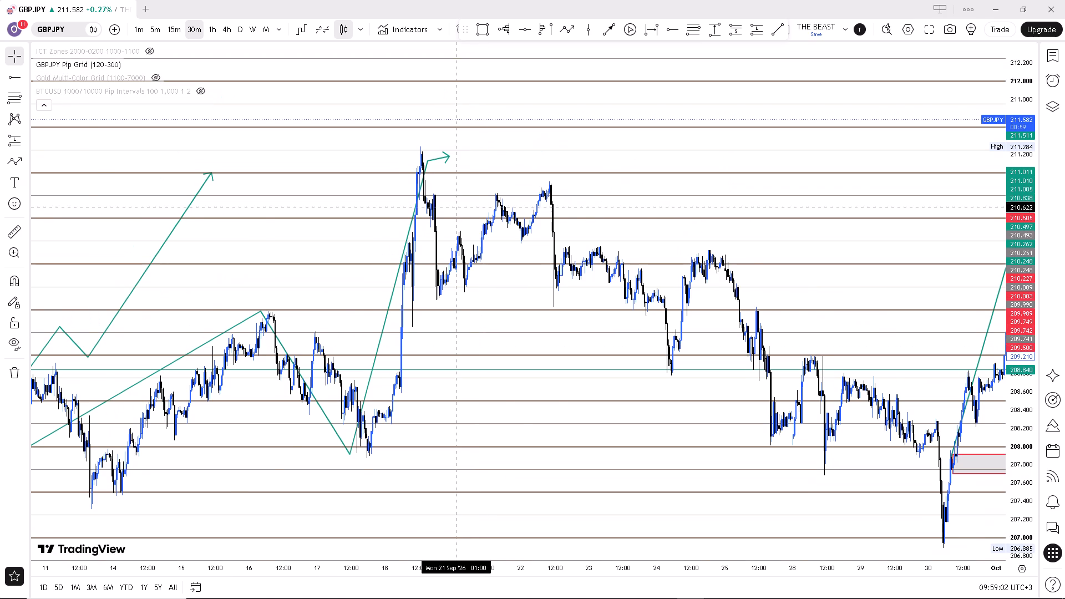
pyautogui.scroll(-3, 455, 206)
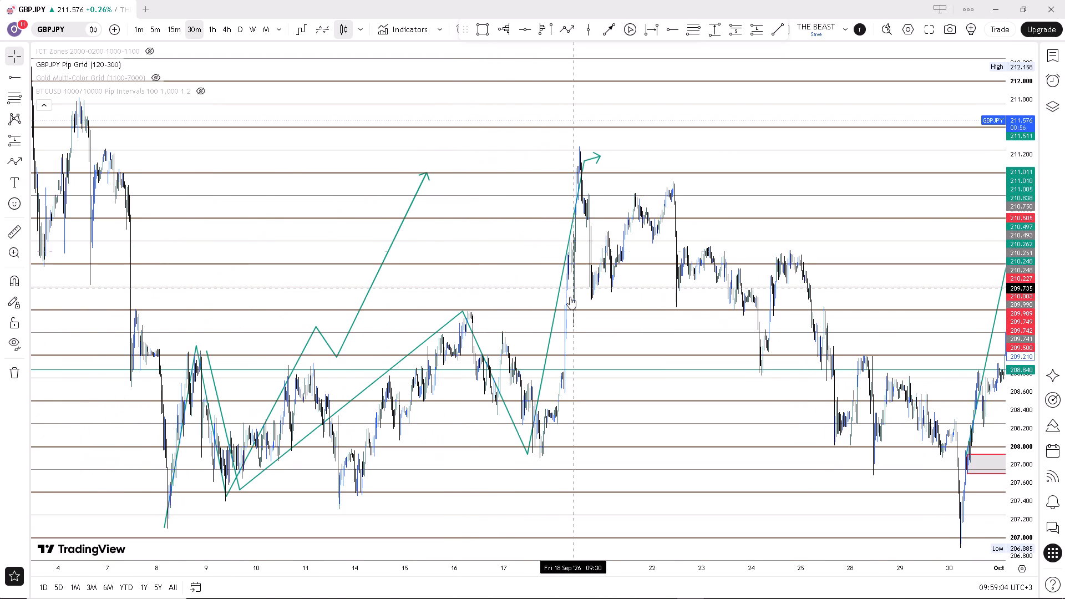
# Delete the two remaining September swing paths, the reshaped one and the one ending near 211.00 on 15 September.
pyautogui.click(452, 319)
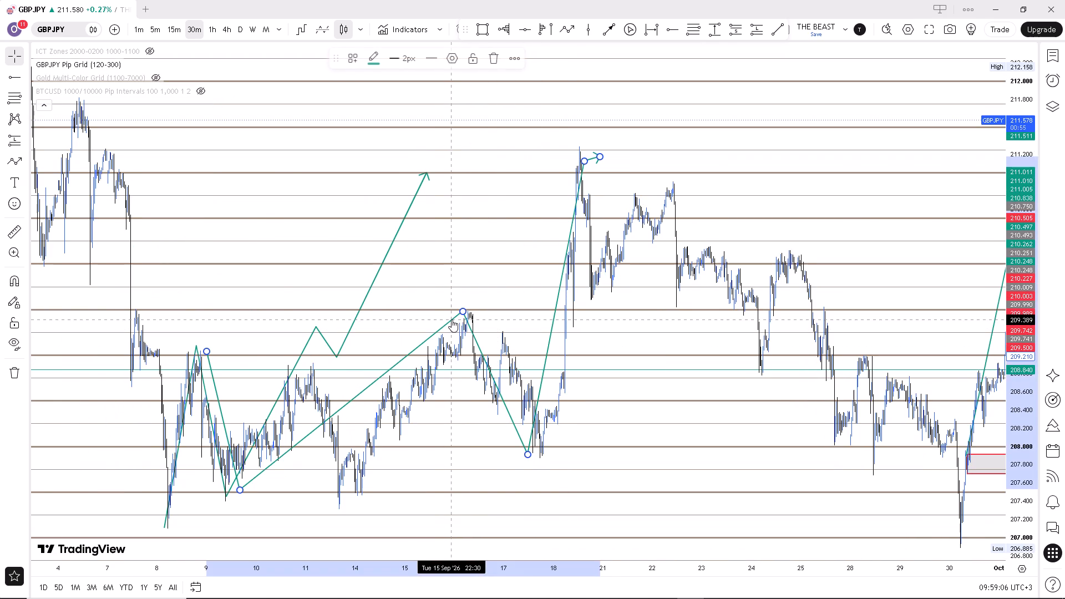
pyautogui.click(496, 57)
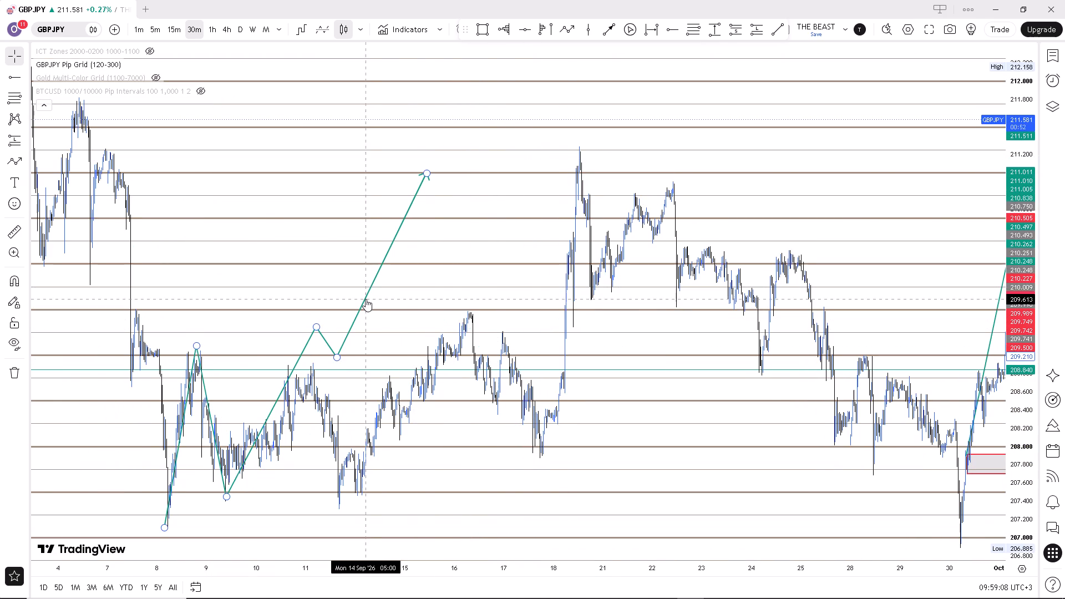
pyautogui.click(366, 299)
pyautogui.click(492, 67)
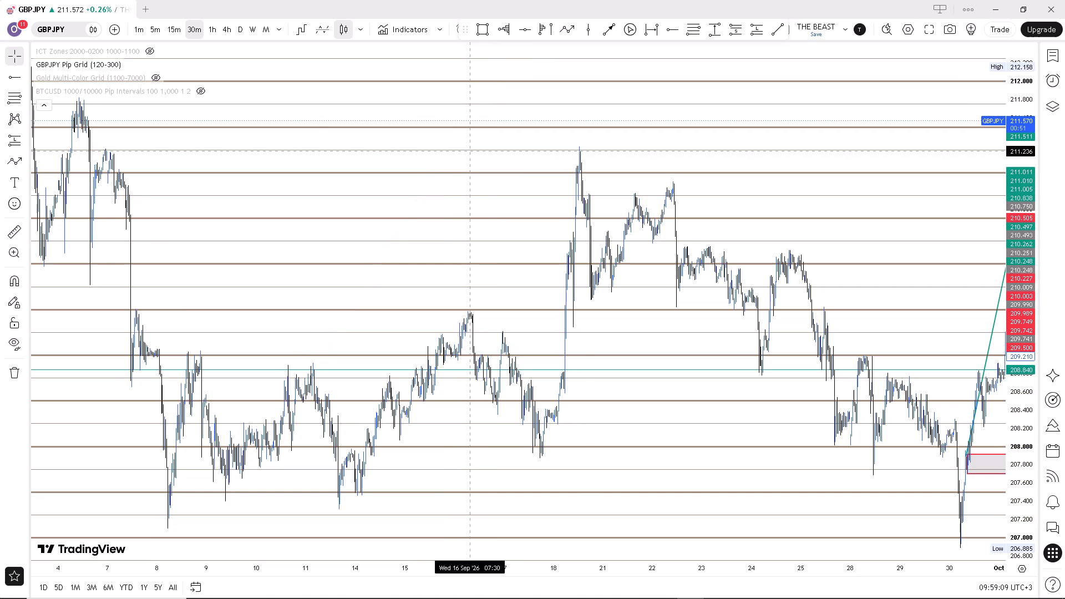
# Review the October demand zones, swing paths and EQL levels through to the early November long setup and projected paths.
pyautogui.moveTo(615, 328); pyautogui.dragTo(143, 187)
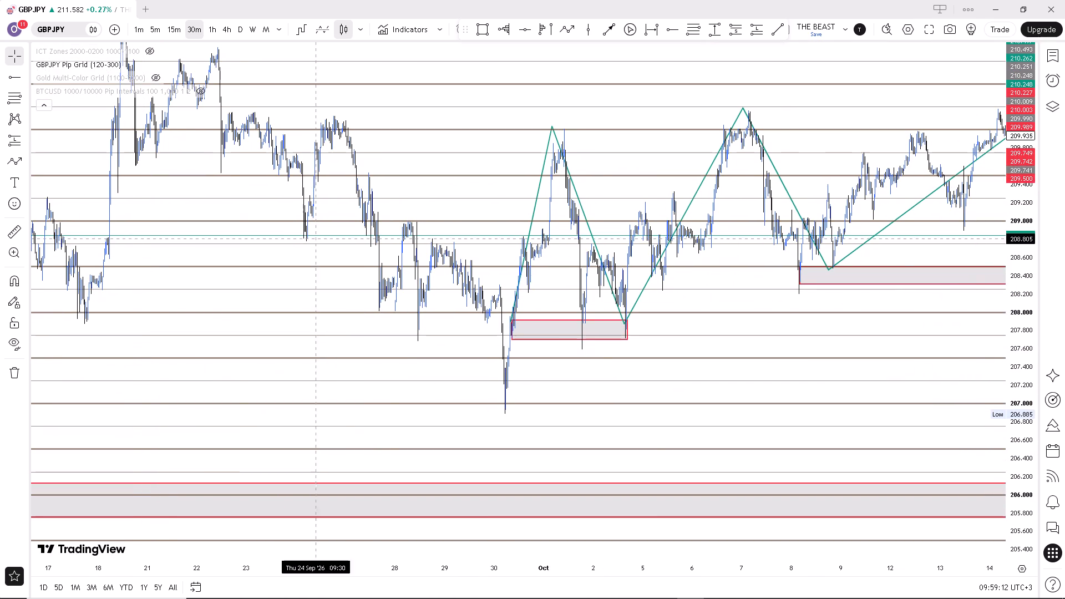
pyautogui.moveTo(665, 348); pyautogui.dragTo(338, 494)
pyautogui.moveTo(732, 302); pyautogui.dragTo(656, 326)
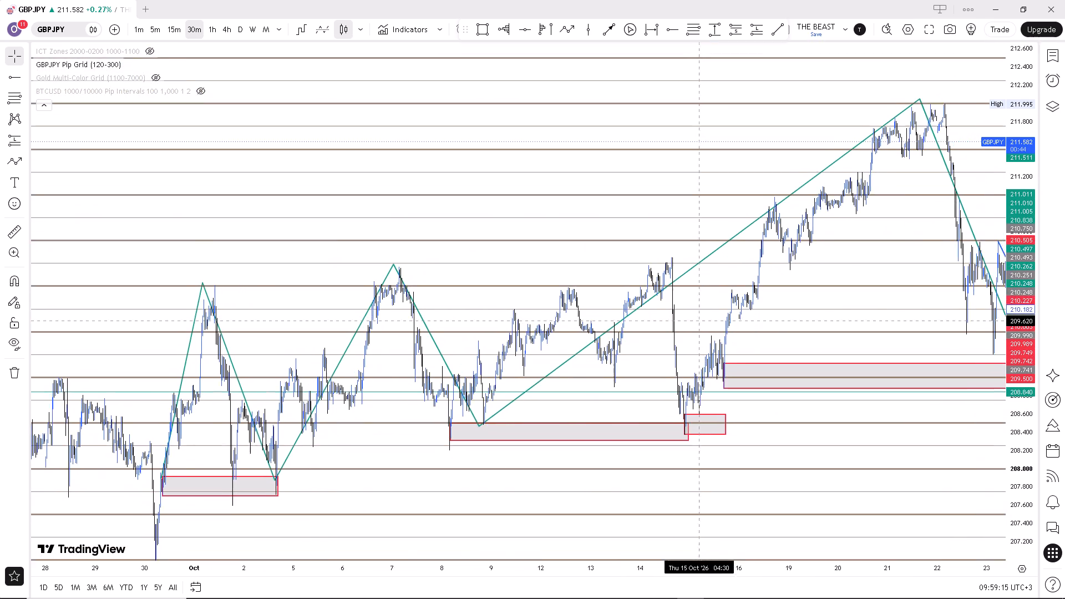
pyautogui.moveTo(656, 326); pyautogui.dragTo(417, 341)
pyautogui.moveTo(600, 315); pyautogui.dragTo(469, 326)
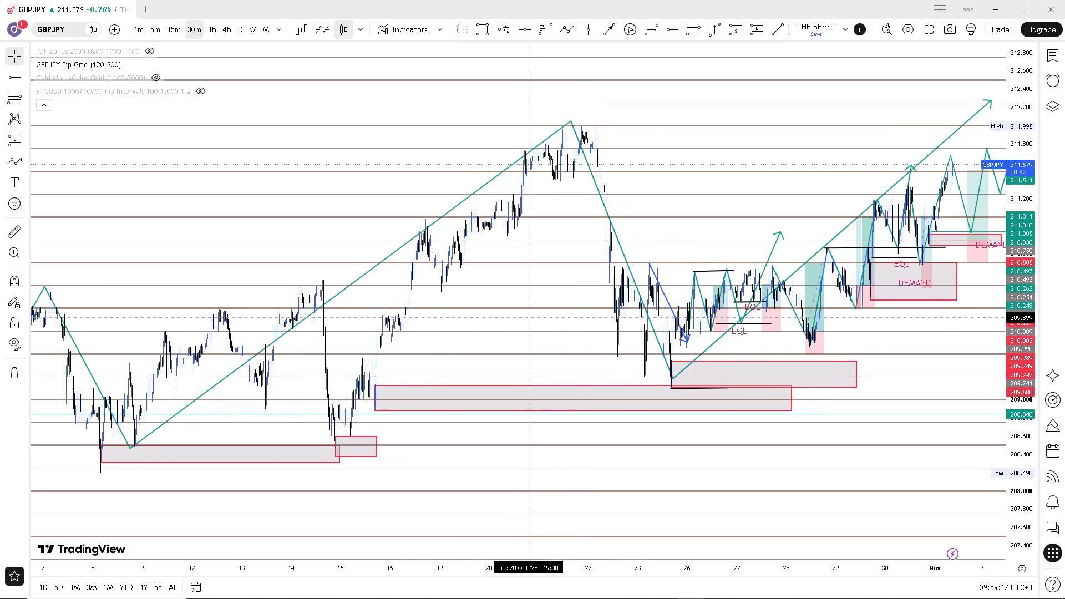
pyautogui.moveTo(469, 326); pyautogui.dragTo(363, 358)
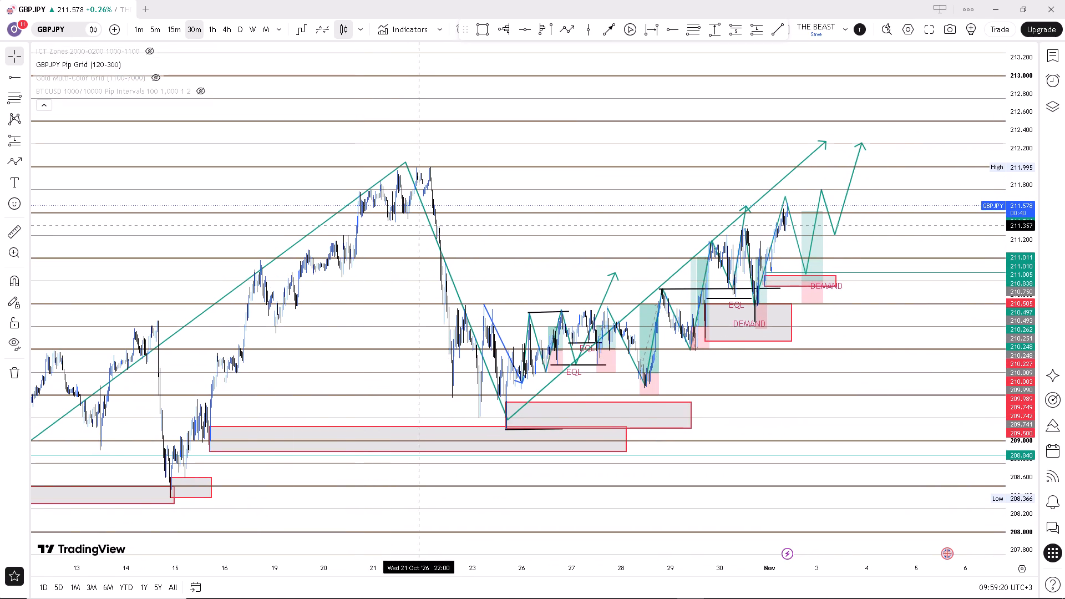
pyautogui.scroll(-3, 419, 225)
pyautogui.scroll(2, 419, 225)
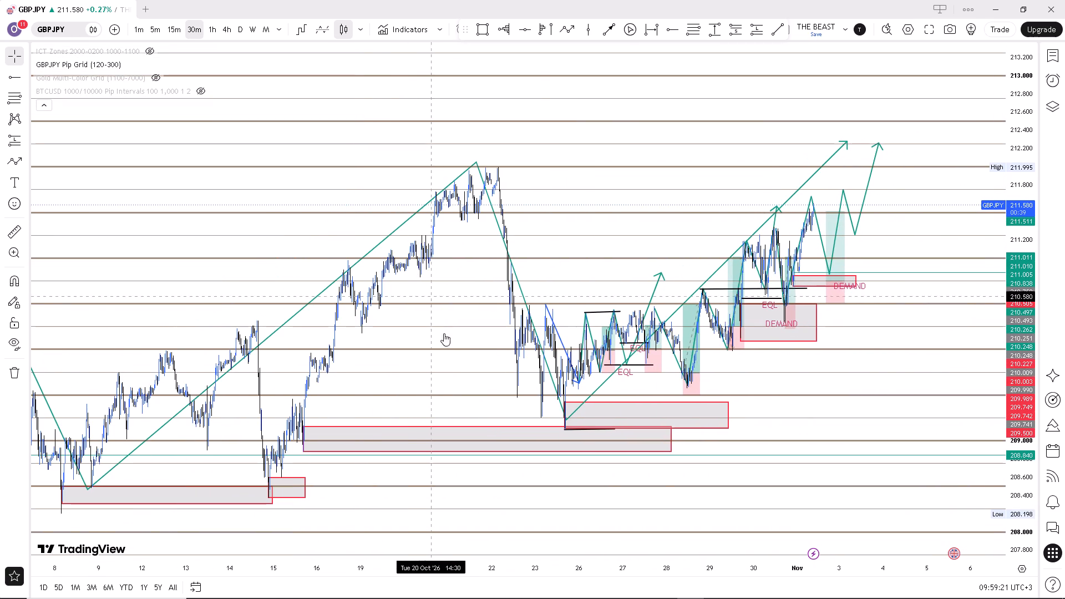
pyautogui.moveTo(675, 473); pyautogui.dragTo(510, 413)
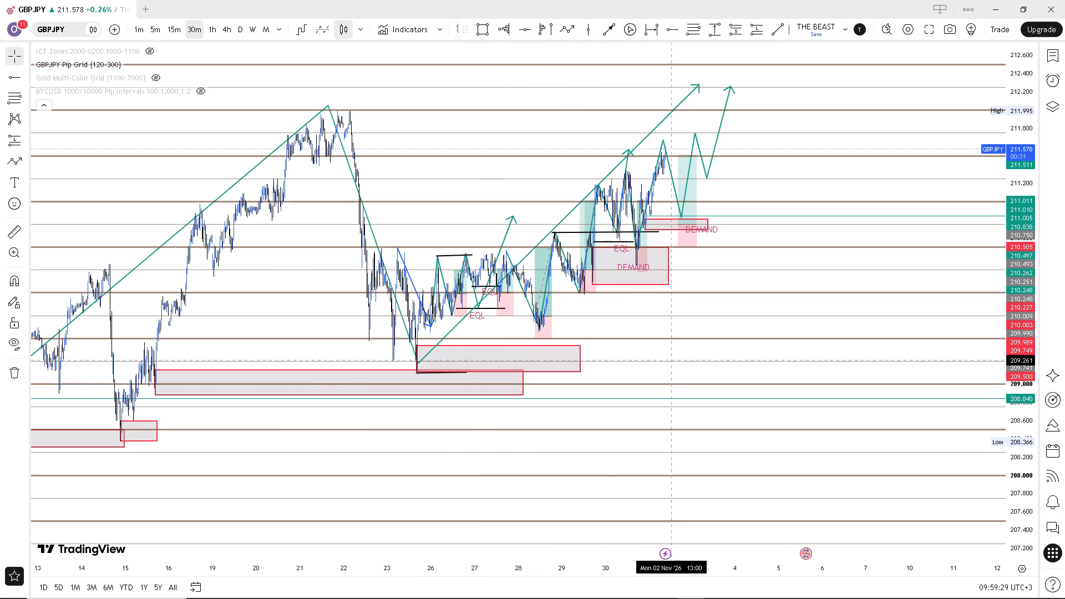
pyautogui.scroll(1, 542, 430)
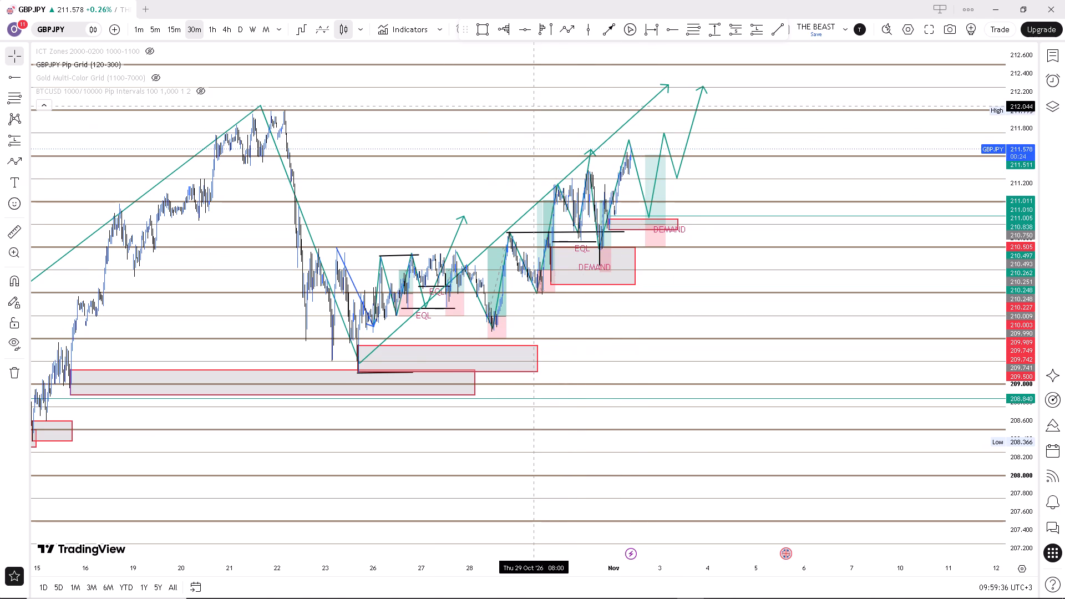
pyautogui.scroll(2, 534, 106)
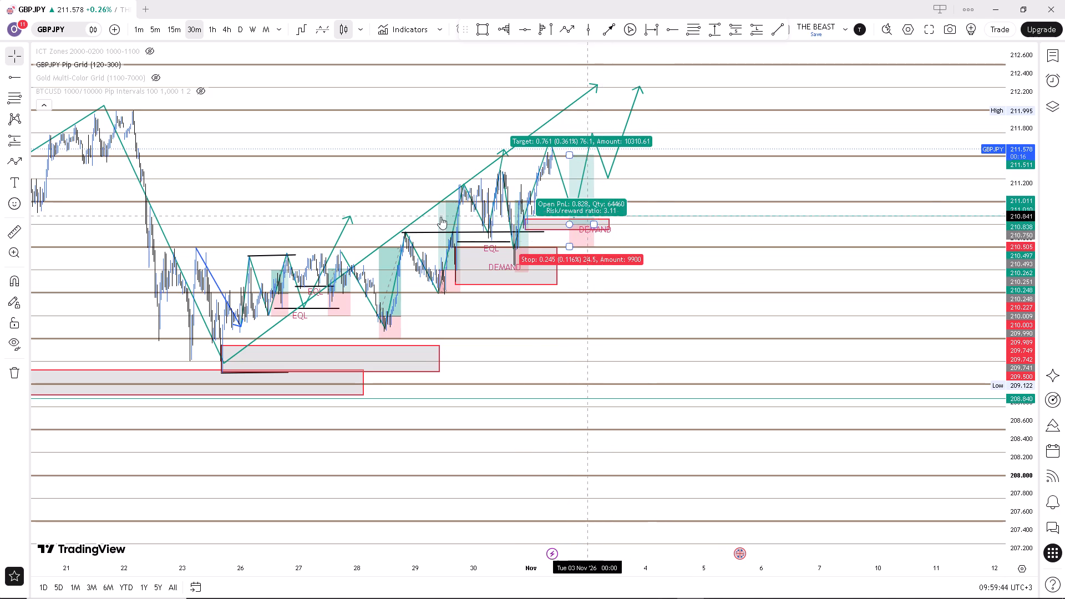
pyautogui.scroll(-6, 295, 245)
pyautogui.scroll(-2, 215, 225)
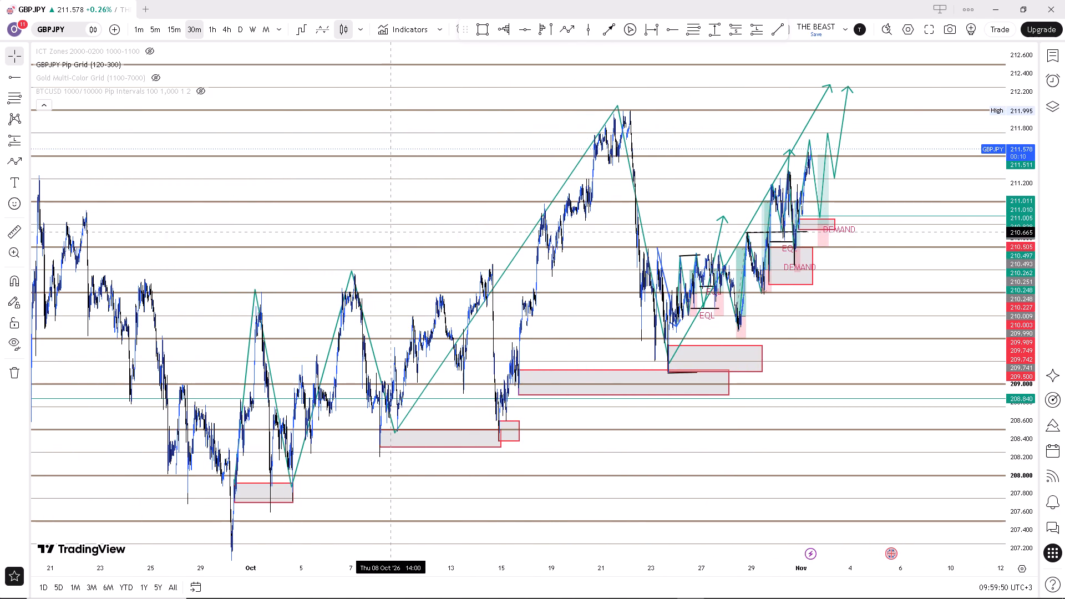
# Delete the large swing path running from the start of October through the 21 October high to the early November arrow.
pyautogui.moveTo(392, 232); pyautogui.dragTo(560, 234)
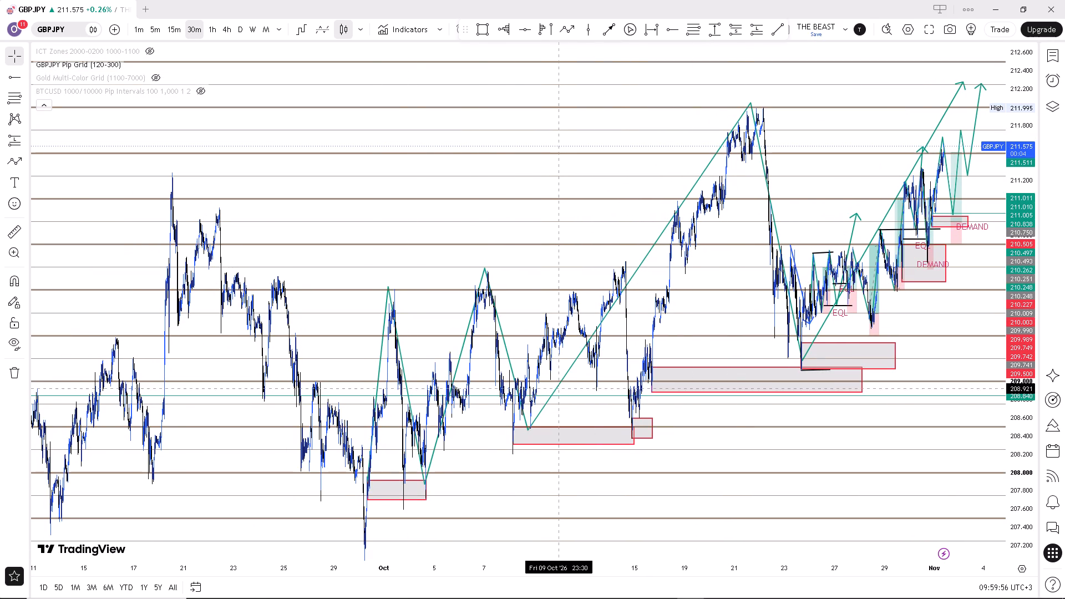
pyautogui.moveTo(562, 387); pyautogui.dragTo(256, 398)
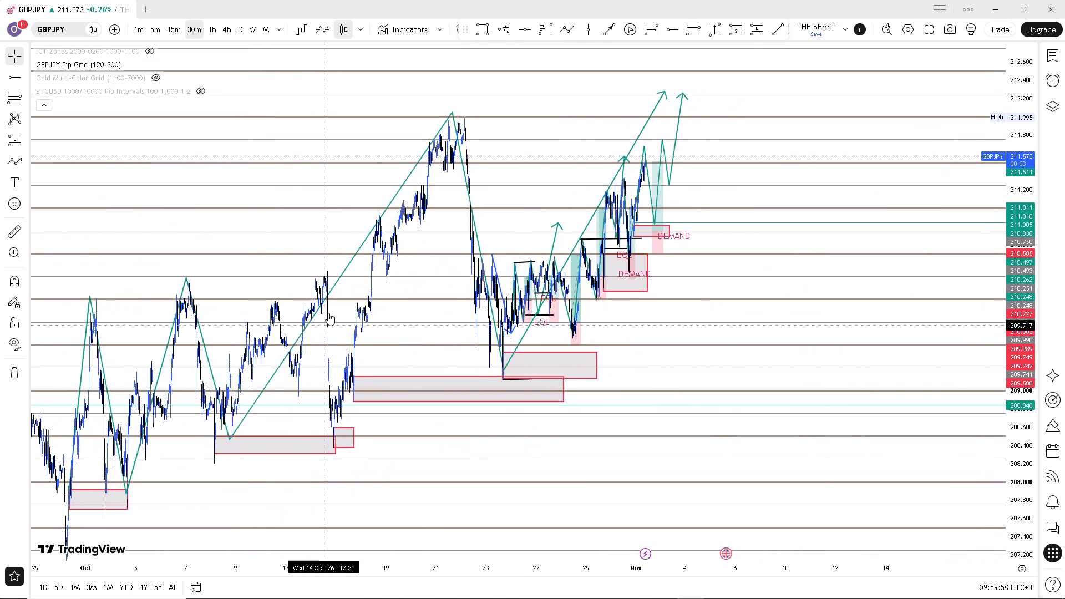
pyautogui.click(334, 288)
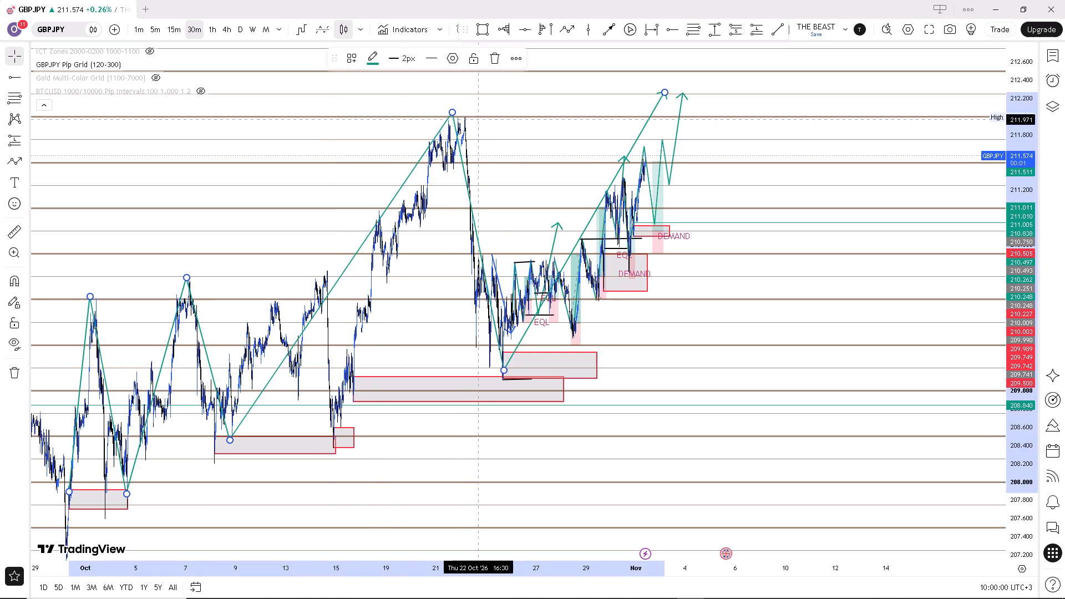
pyautogui.click(498, 65)
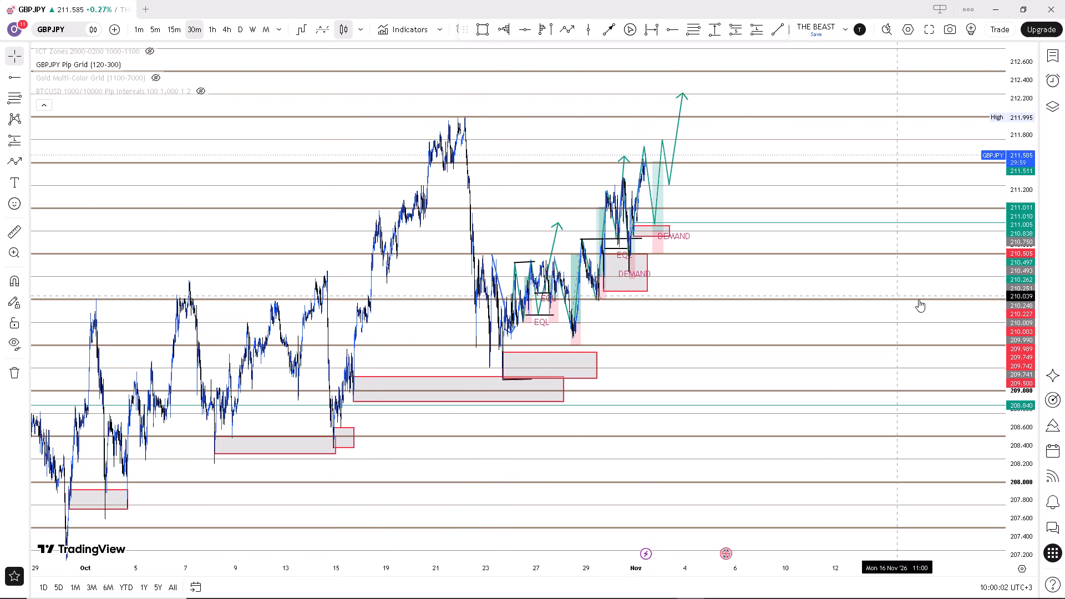
# Examine the 22 October to early November price action against the demand zones, EQL levels and long setups.
pyautogui.scroll(5, 1031, 321)
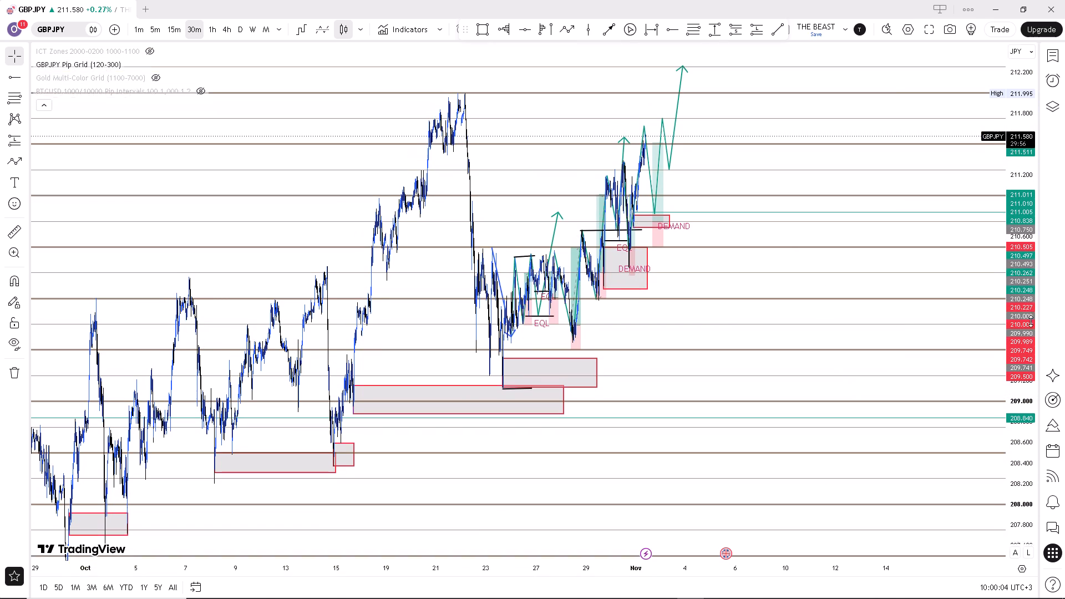
pyautogui.scroll(1, 1031, 321)
pyautogui.scroll(6, 486, 262)
pyautogui.moveTo(530, 260); pyautogui.dragTo(793, 293)
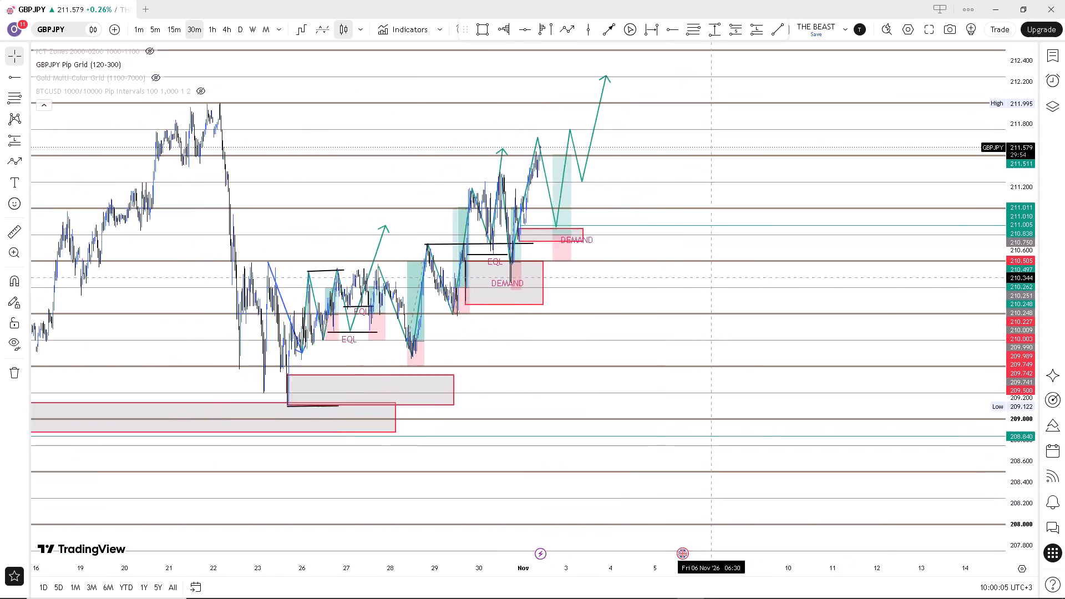
pyautogui.moveTo(793, 293); pyautogui.dragTo(930, 348)
pyautogui.scroll(8, 1021, 337)
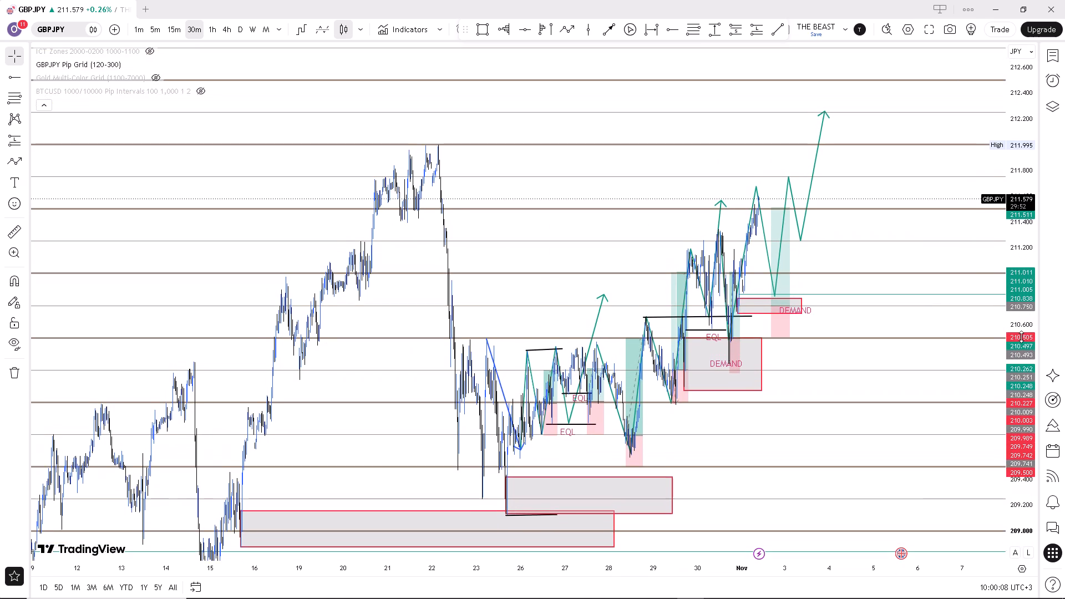
pyautogui.scroll(5, 1021, 337)
pyautogui.scroll(5, 597, 265)
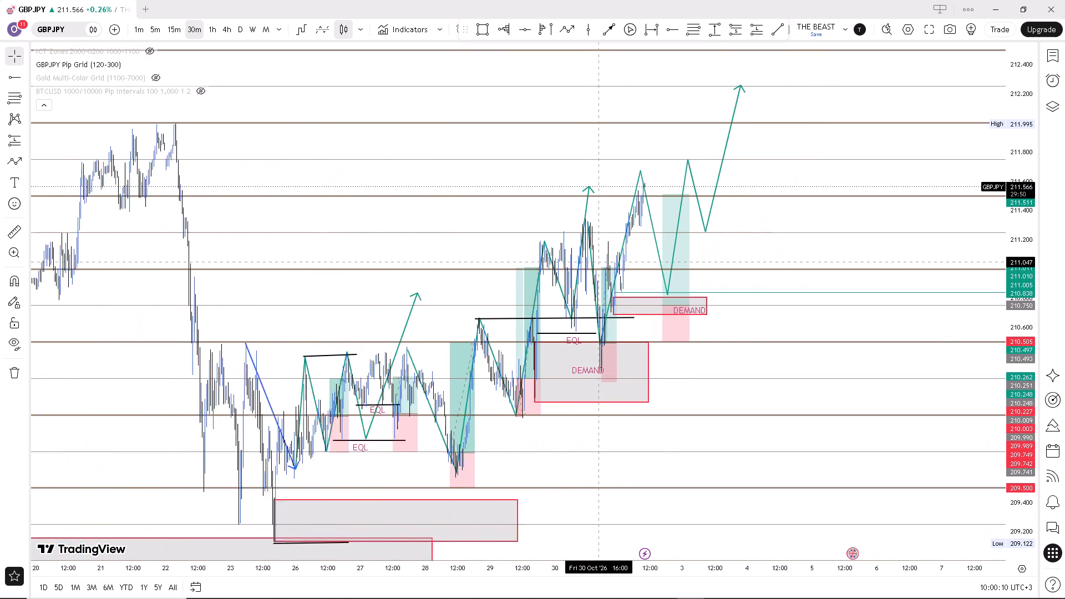
pyautogui.scroll(2, 599, 262)
pyautogui.moveTo(666, 319); pyautogui.dragTo(894, 275)
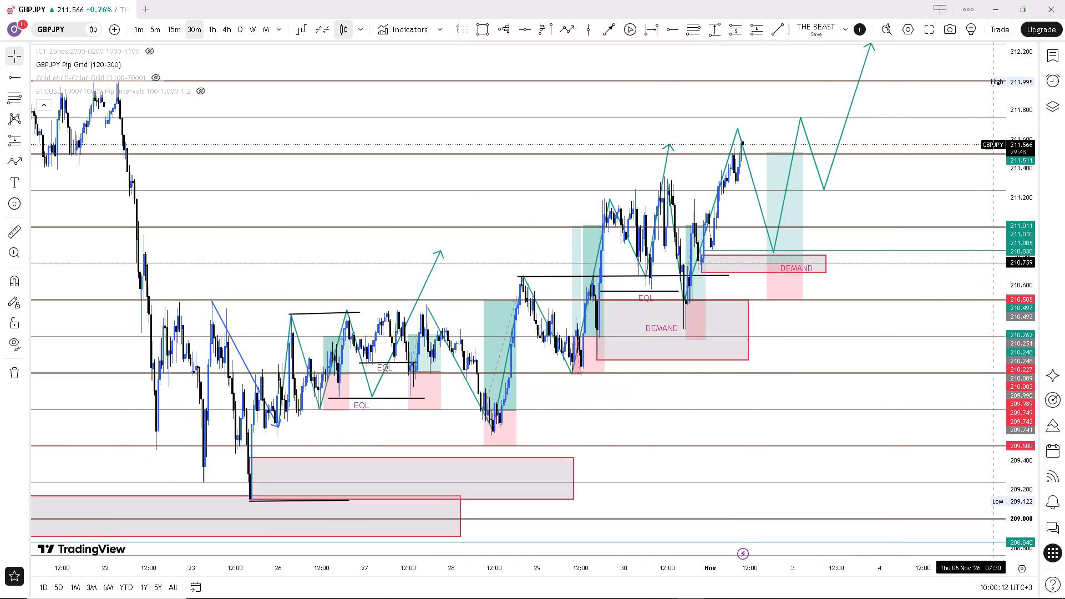
pyautogui.scroll(8, 1016, 248)
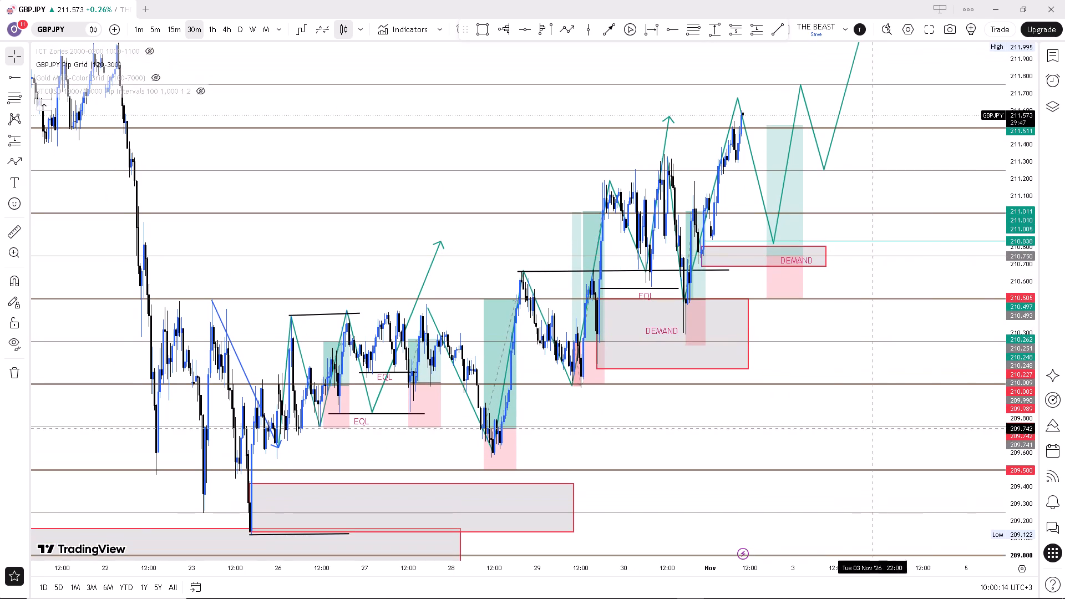
pyautogui.moveTo(800, 455); pyautogui.dragTo(925, 366)
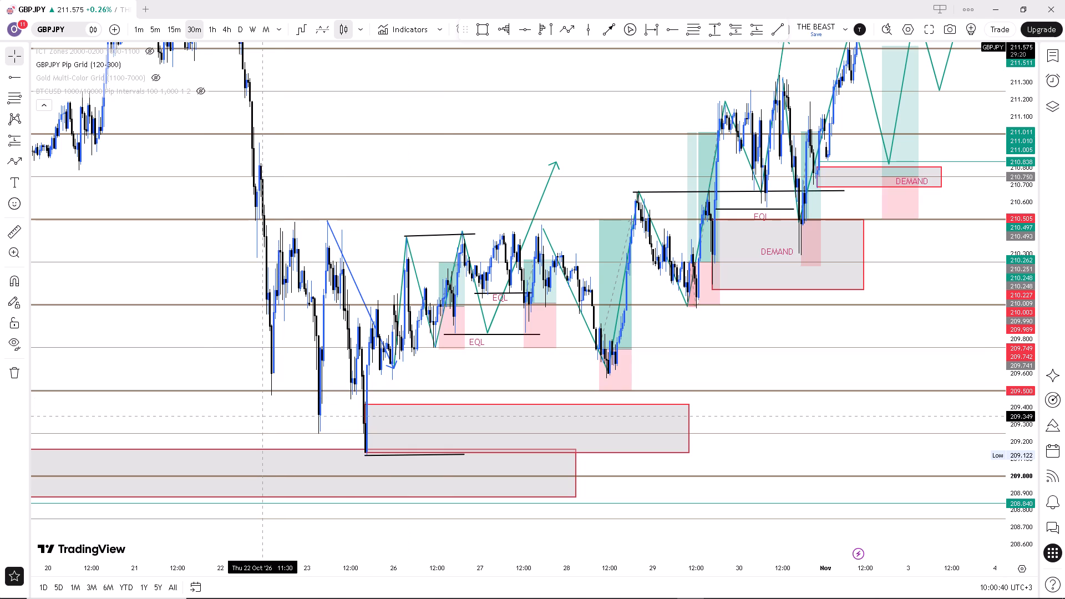
pyautogui.moveTo(262, 416); pyautogui.dragTo(183, 387)
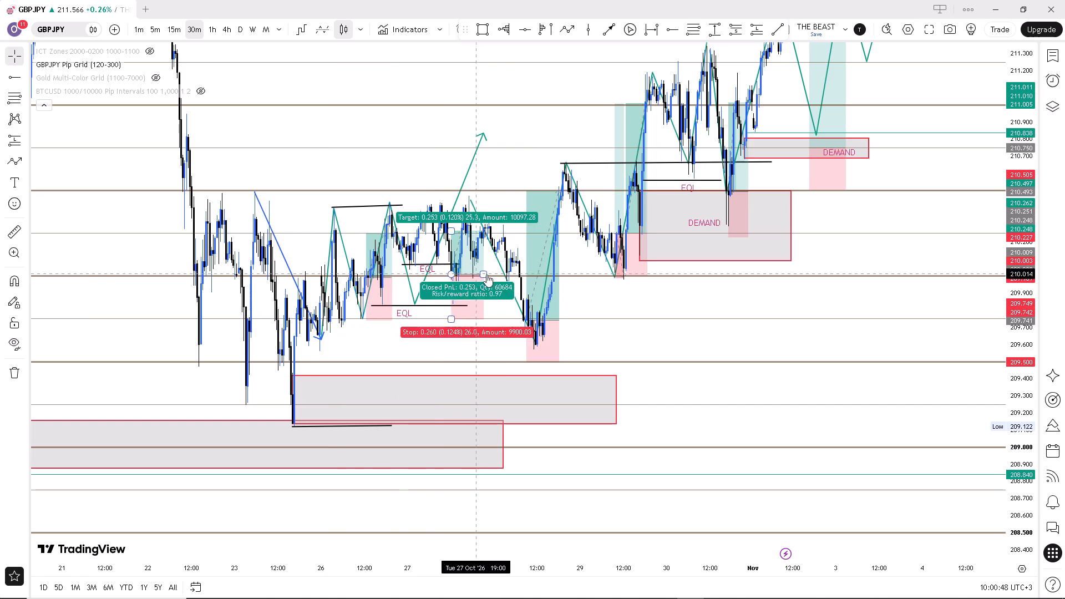
pyautogui.moveTo(596, 303); pyautogui.dragTo(598, 334)
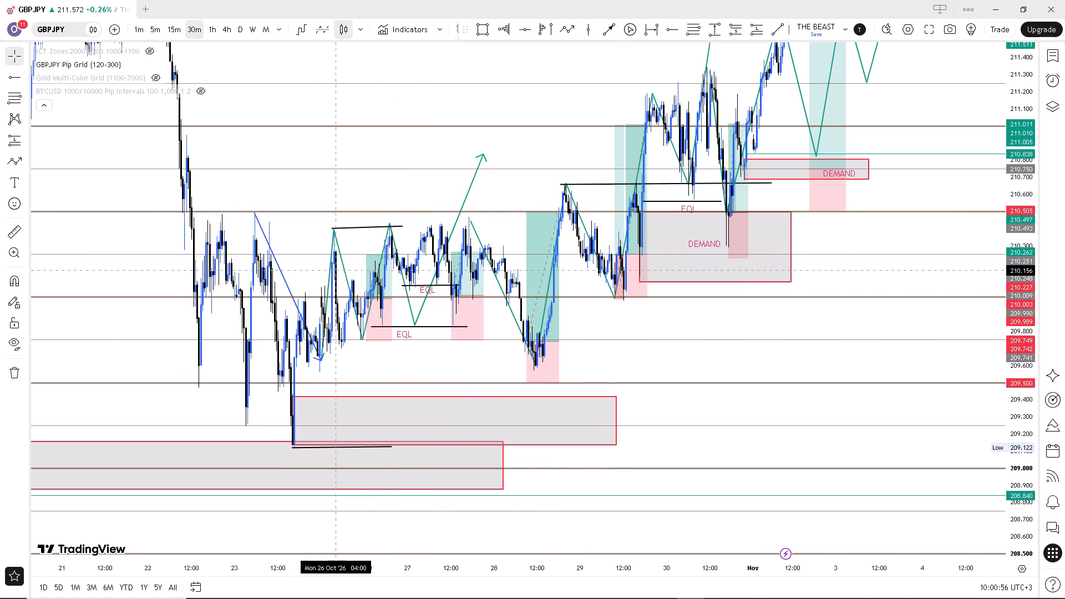
pyautogui.click(150, 50)
# Examine how the 26 October to early November long setups, EQL levels and demand zones line up with the ICT session zones.
pyautogui.scroll(1, 340, 363)
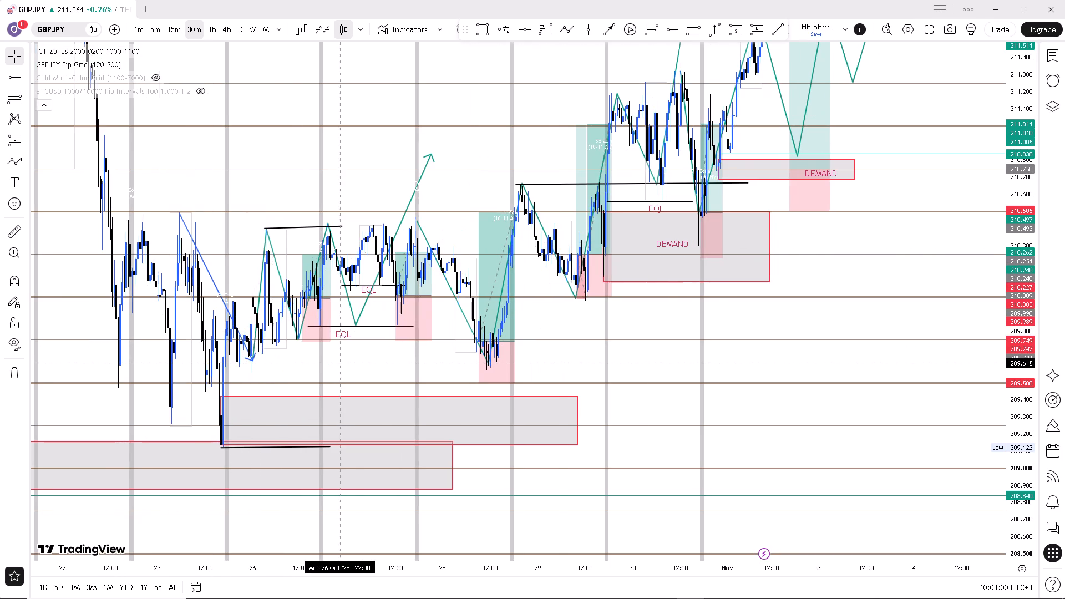
pyautogui.moveTo(358, 363); pyautogui.dragTo(600, 424)
pyautogui.scroll(3, 600, 424)
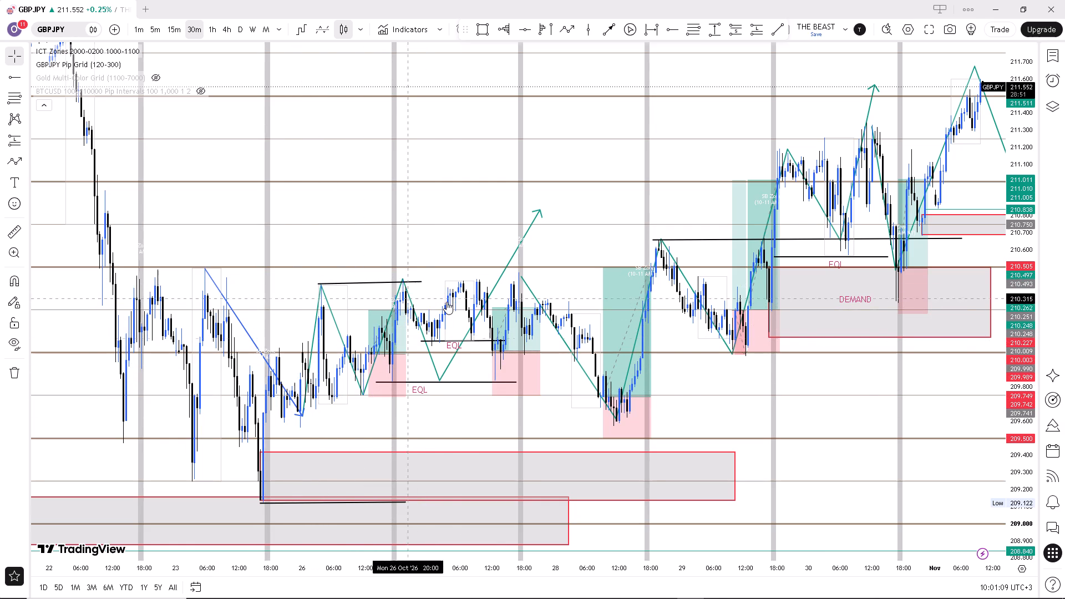
pyautogui.moveTo(454, 414); pyautogui.dragTo(394, 419)
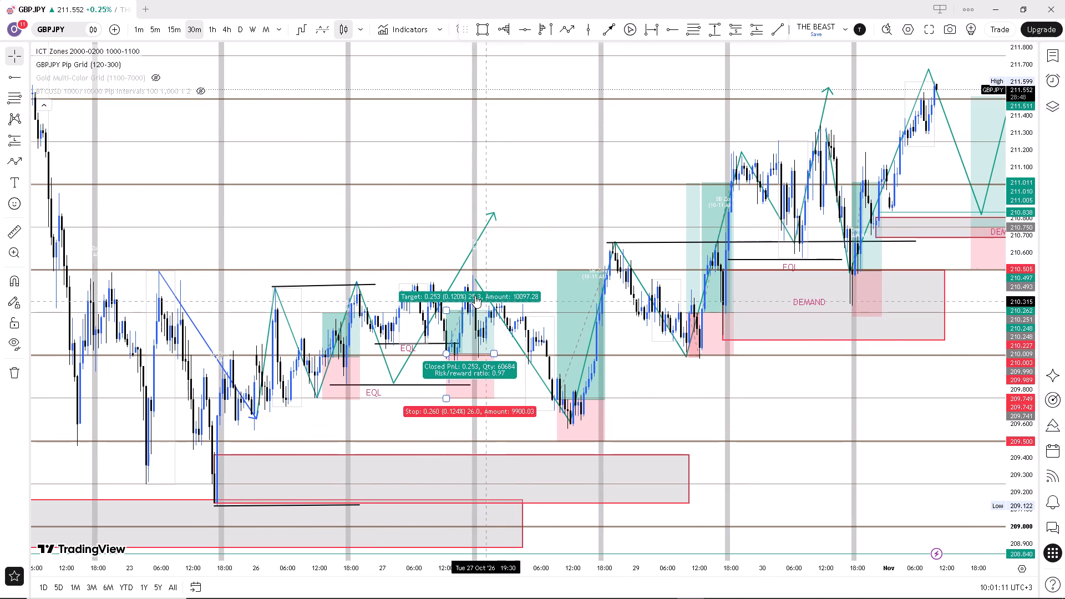
pyautogui.moveTo(641, 412); pyautogui.dragTo(523, 422)
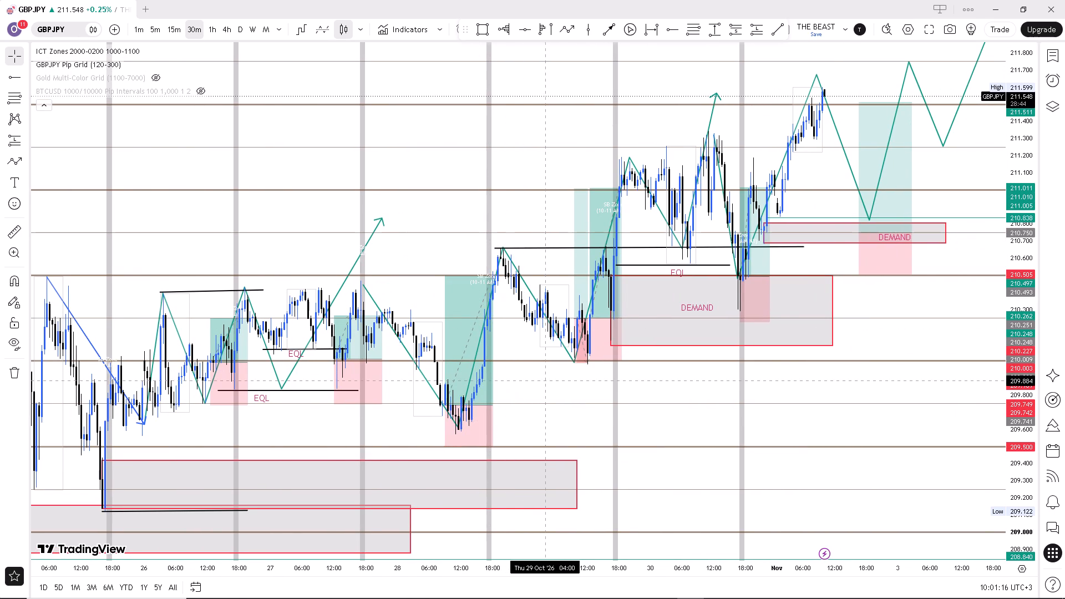
pyautogui.moveTo(607, 387); pyautogui.dragTo(584, 411)
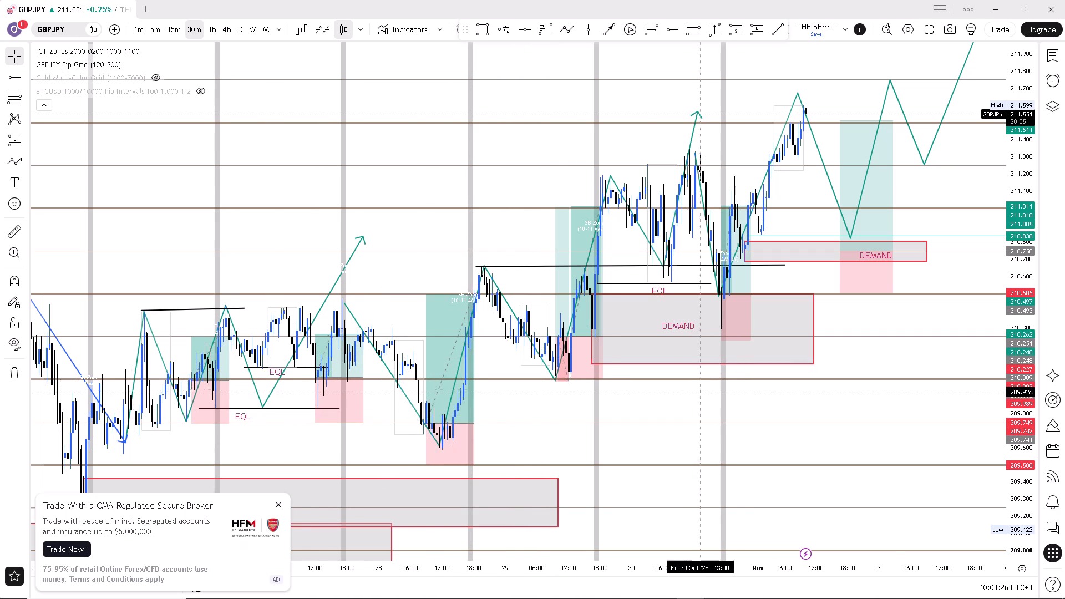
pyautogui.click(280, 505)
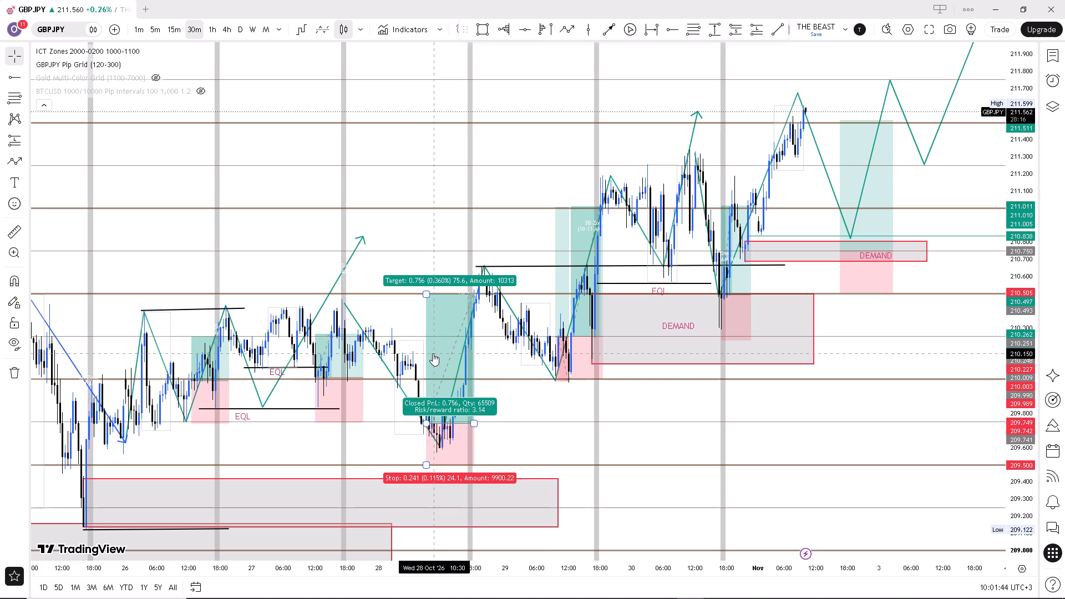
pyautogui.moveTo(602, 449); pyautogui.dragTo(618, 438)
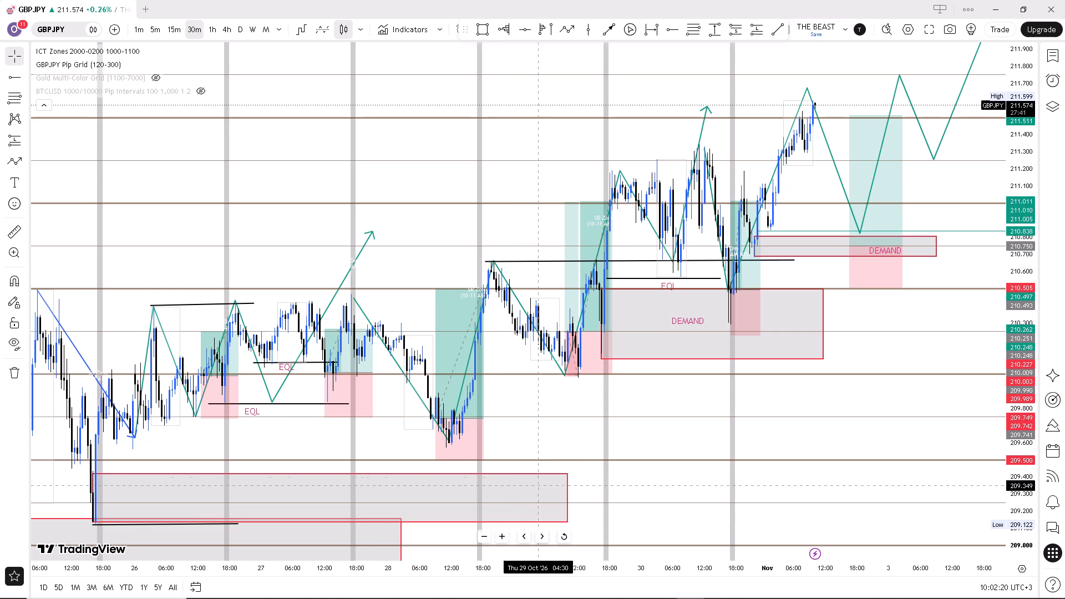
pyautogui.moveTo(585, 444); pyautogui.dragTo(619, 424)
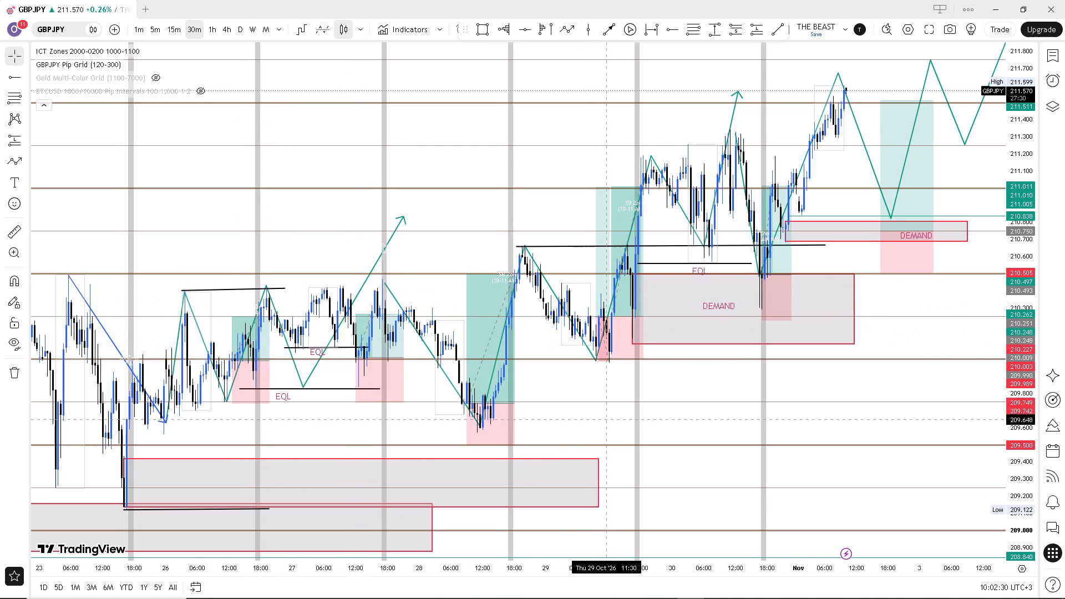
pyautogui.moveTo(606, 419); pyautogui.dragTo(616, 390)
pyautogui.moveTo(654, 403); pyautogui.dragTo(693, 401)
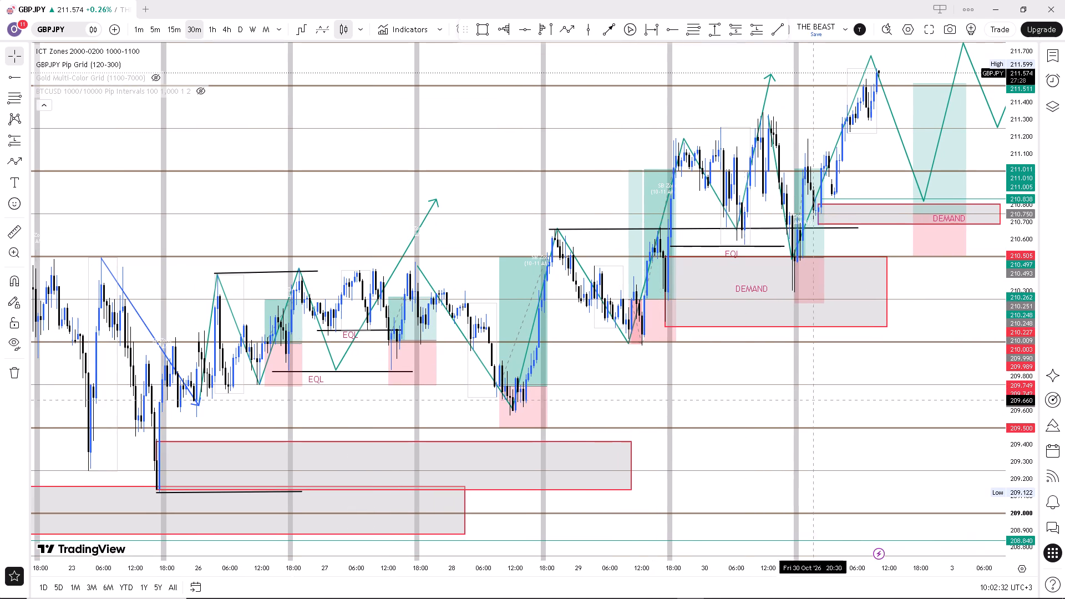
pyautogui.scroll(5, 1016, 364)
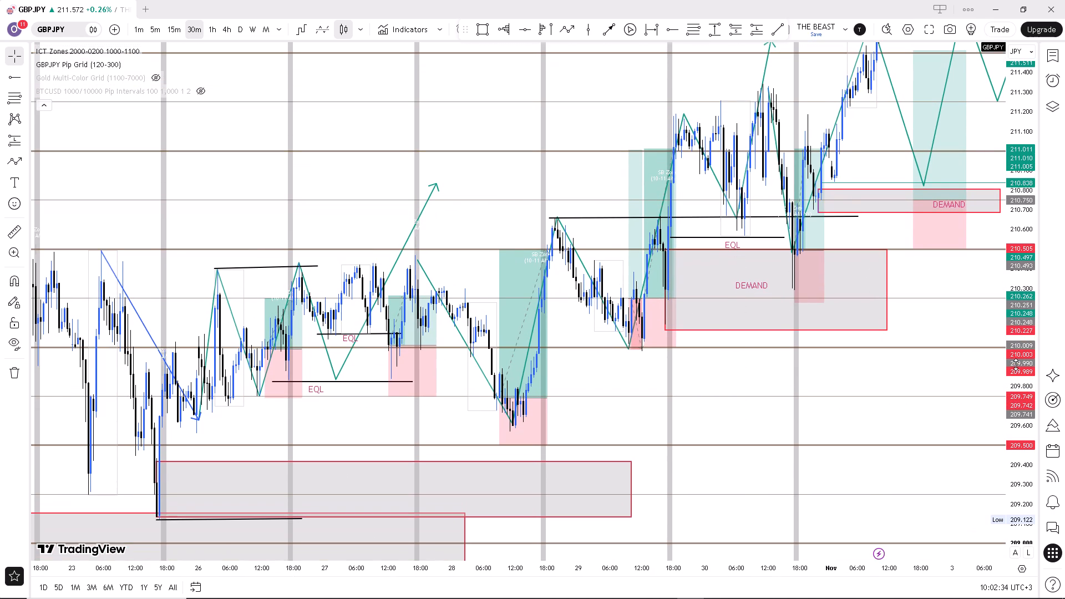
pyautogui.scroll(1, 1016, 364)
pyautogui.scroll(-1, 1016, 364)
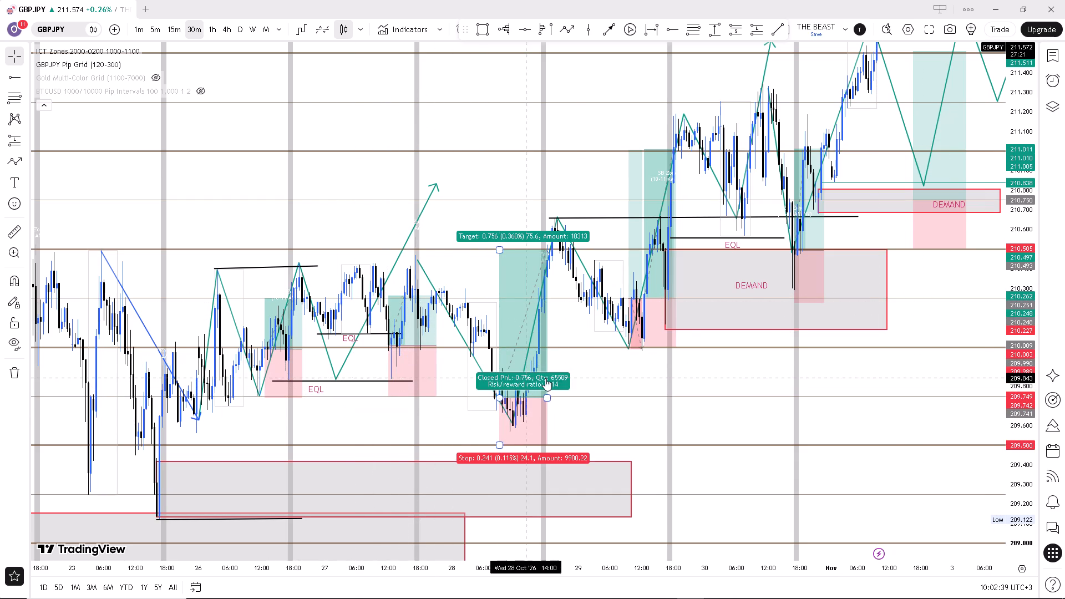
pyautogui.moveTo(579, 377); pyautogui.dragTo(562, 398)
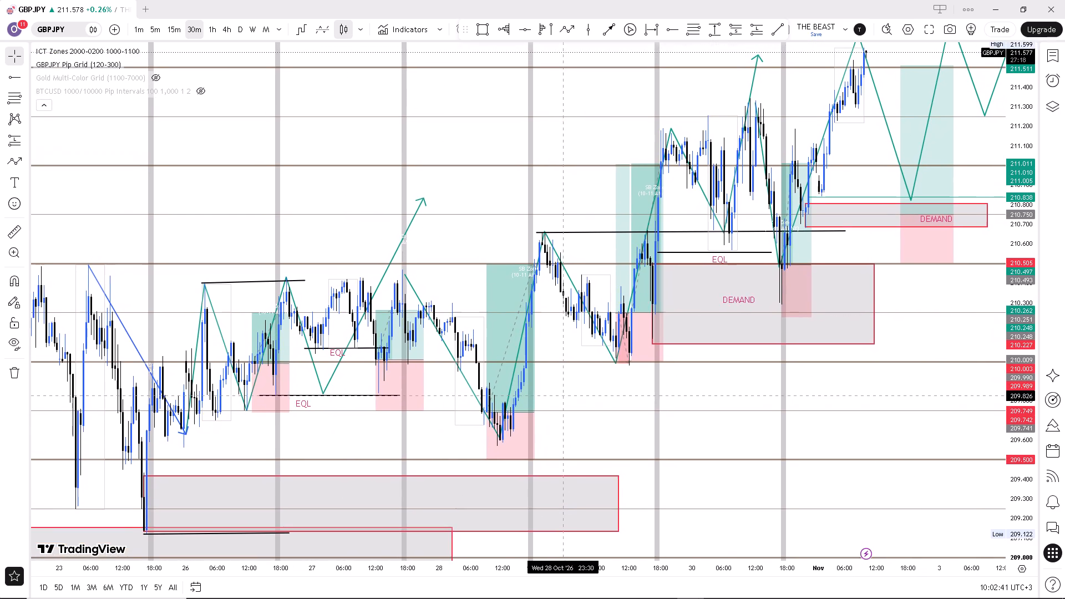
pyautogui.moveTo(562, 398); pyautogui.dragTo(554, 438)
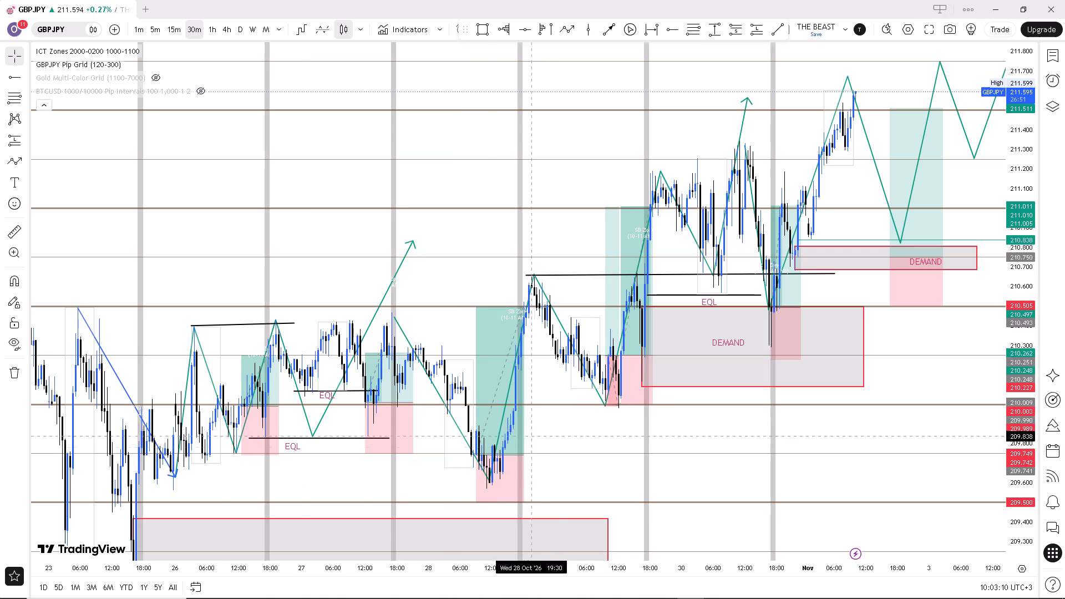
pyautogui.moveTo(575, 429); pyautogui.dragTo(540, 436)
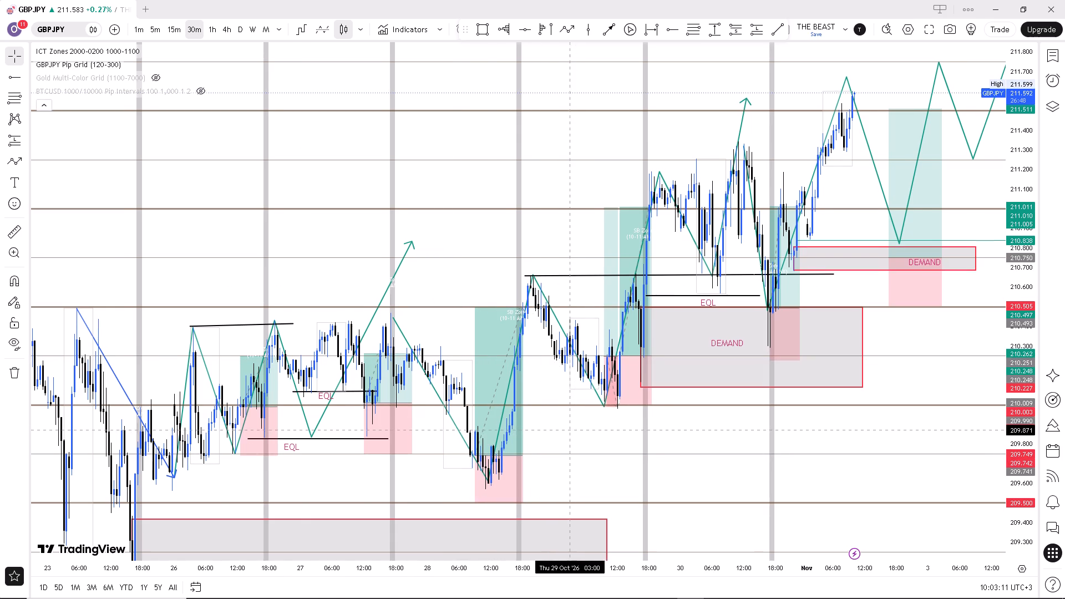
pyautogui.moveTo(540, 436); pyautogui.dragTo(468, 441)
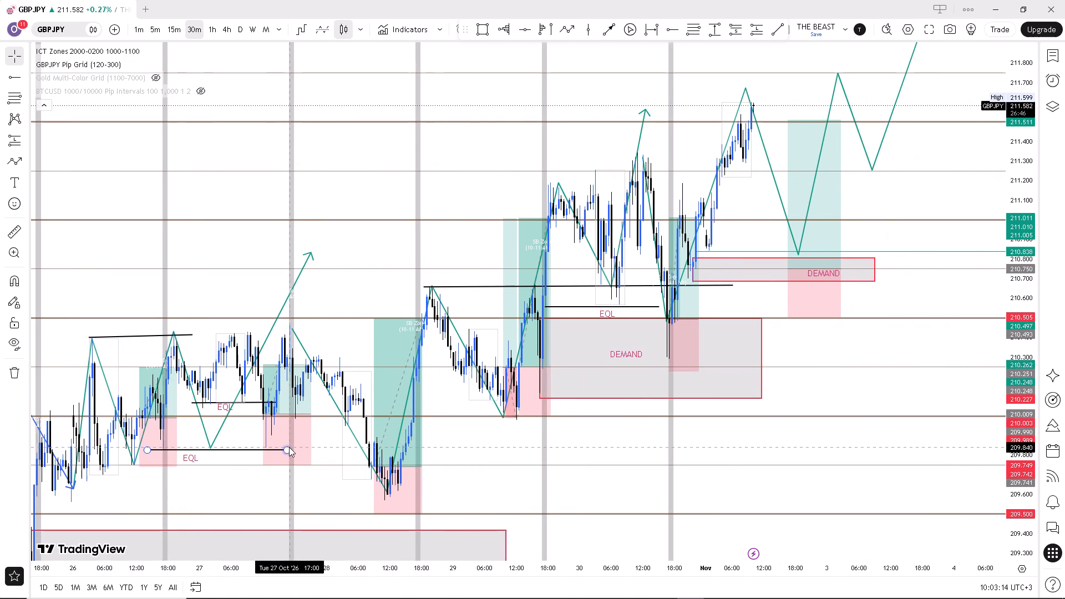
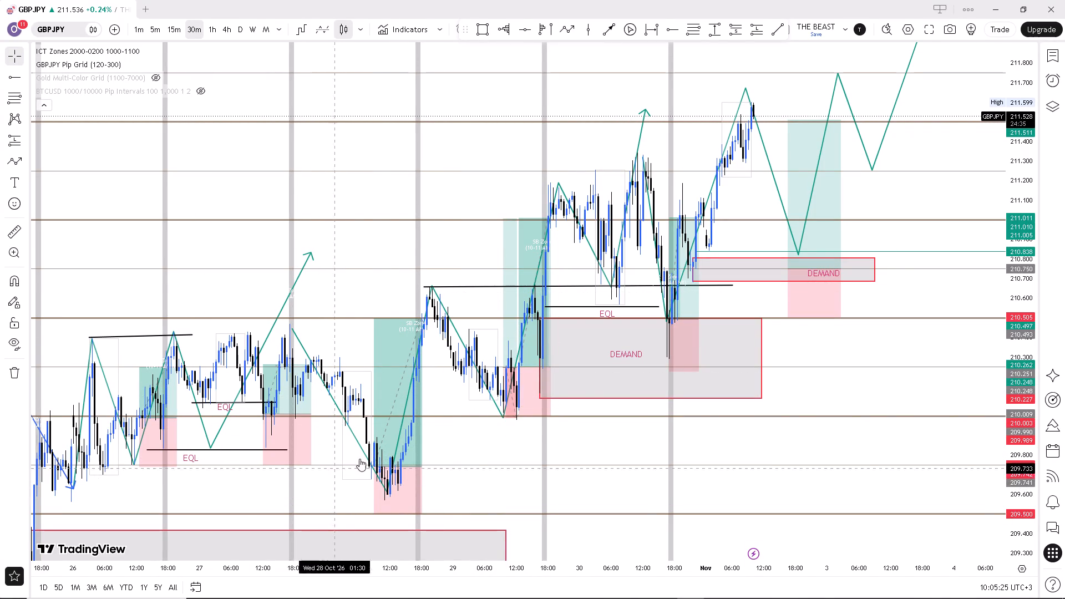
# Examine the 26 October to early November swing paths, EQL levels, demand zones and long setups against the ICT session zones.
pyautogui.moveTo(540, 450); pyautogui.dragTo(512, 470)
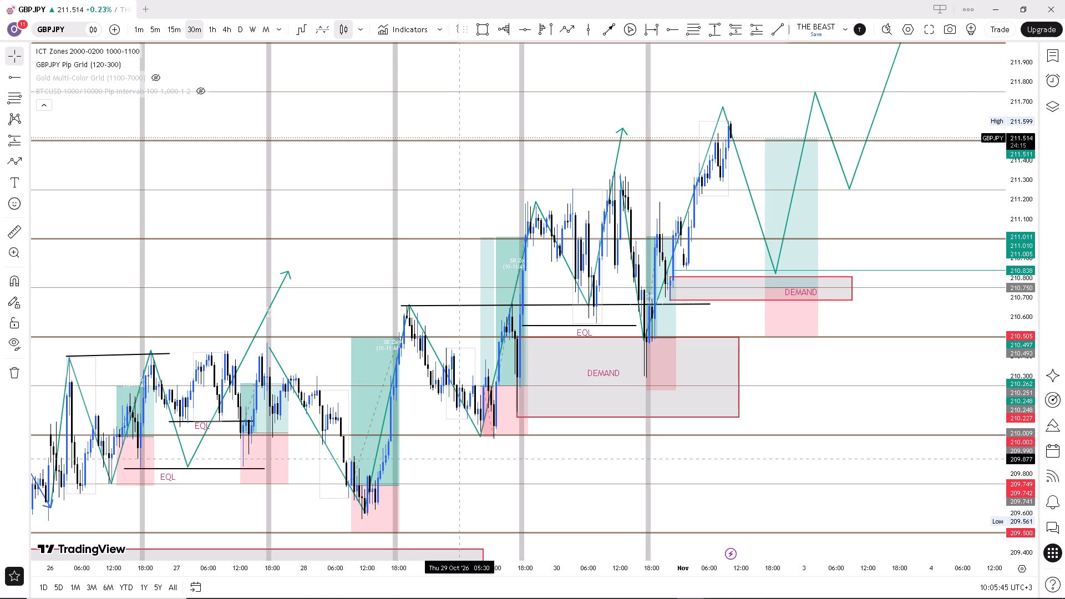
pyautogui.moveTo(676, 463); pyautogui.dragTo(611, 470)
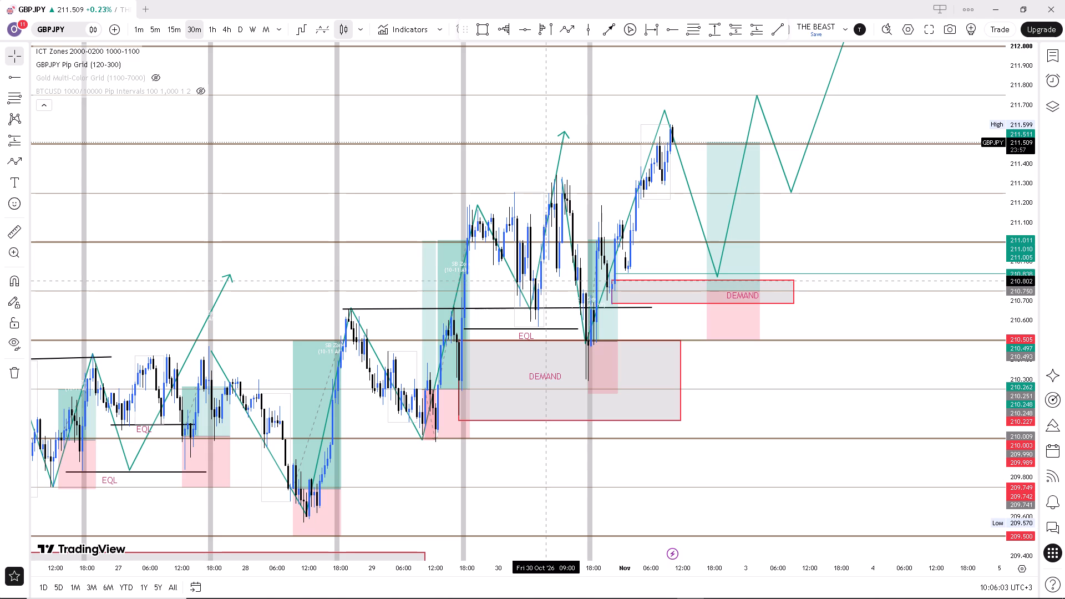
pyautogui.scroll(1, 560, 154)
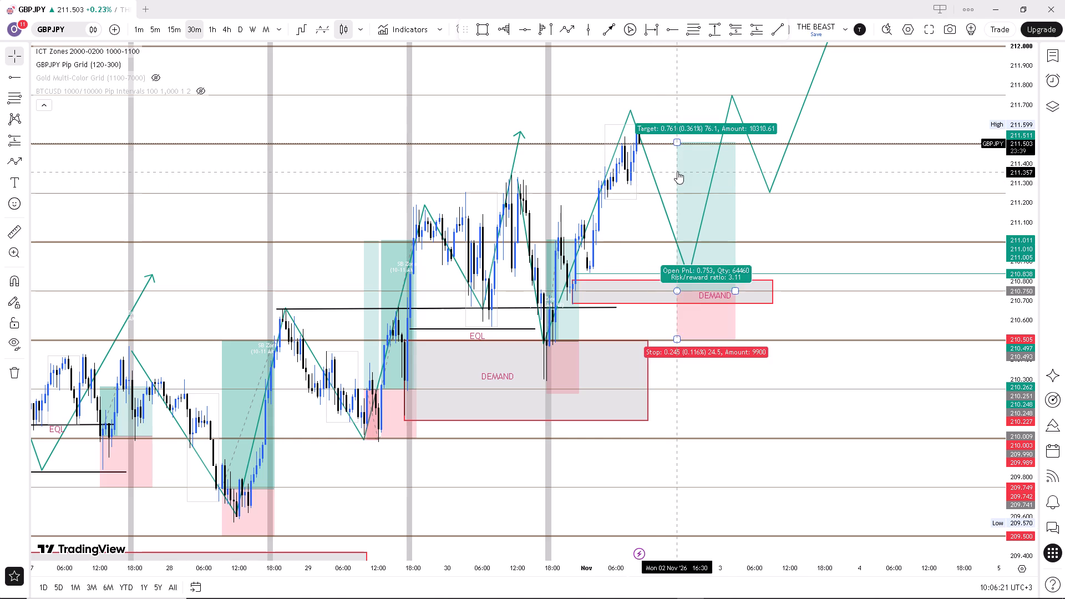
pyautogui.moveTo(202, 304); pyautogui.dragTo(321, 322)
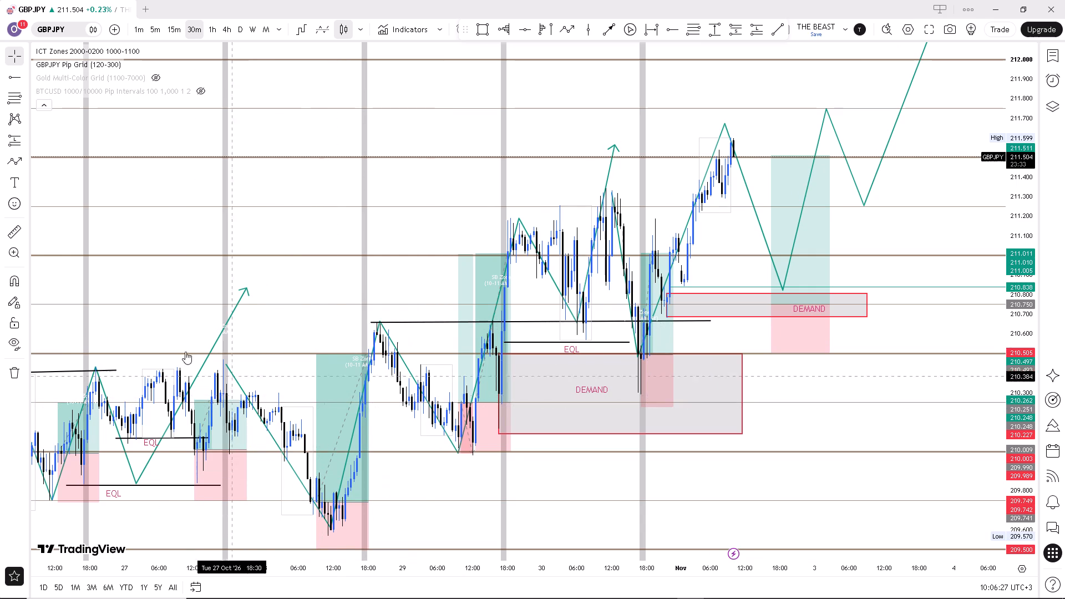
pyautogui.moveTo(176, 316); pyautogui.dragTo(388, 306)
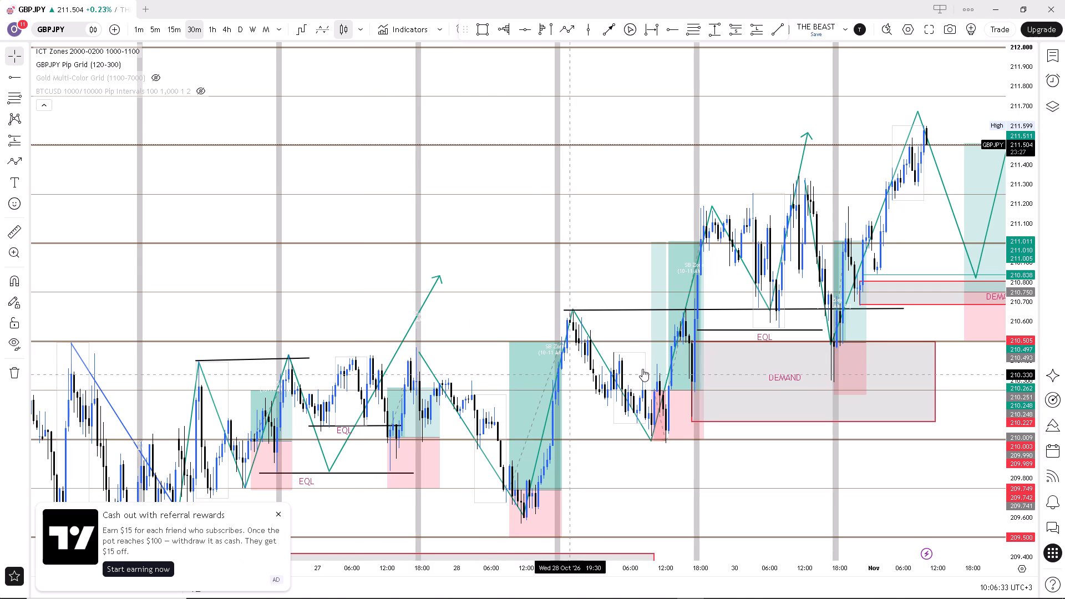
pyautogui.click(275, 511)
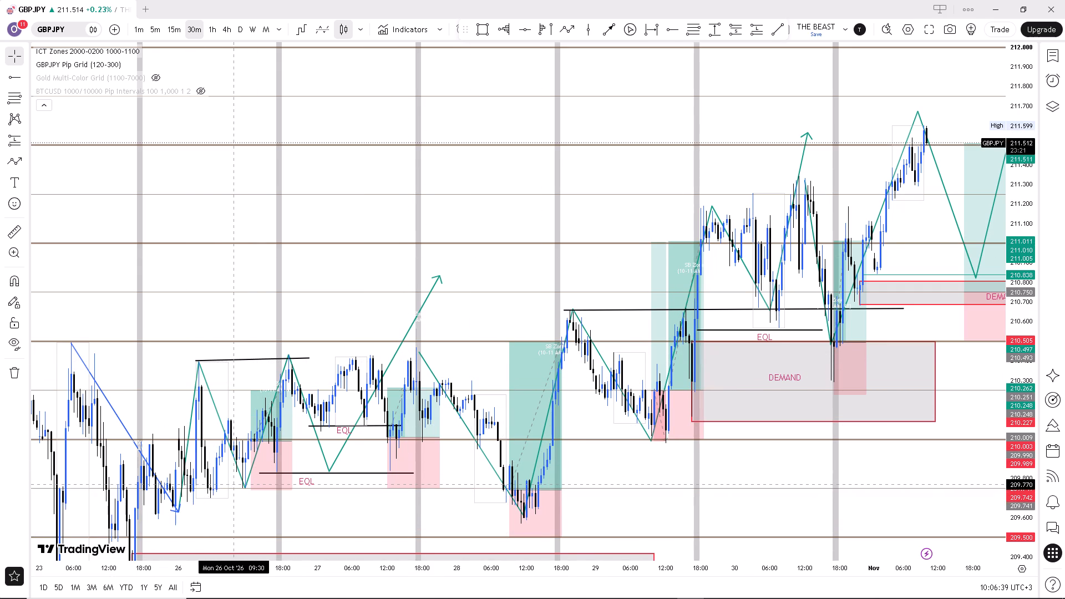
pyautogui.moveTo(410, 273); pyautogui.dragTo(181, 251)
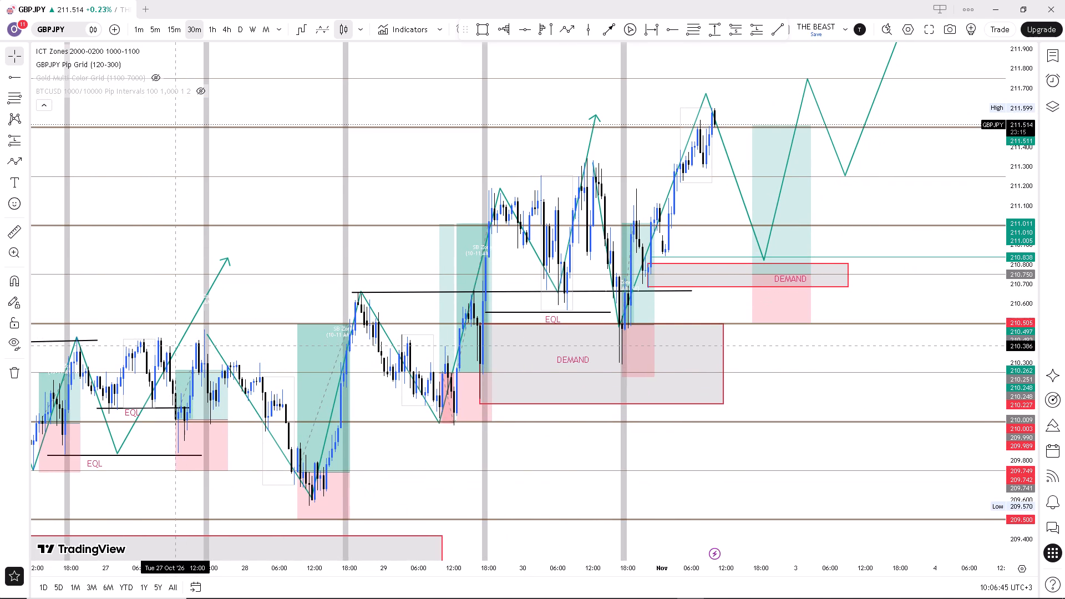
pyautogui.scroll(-2, 184, 293)
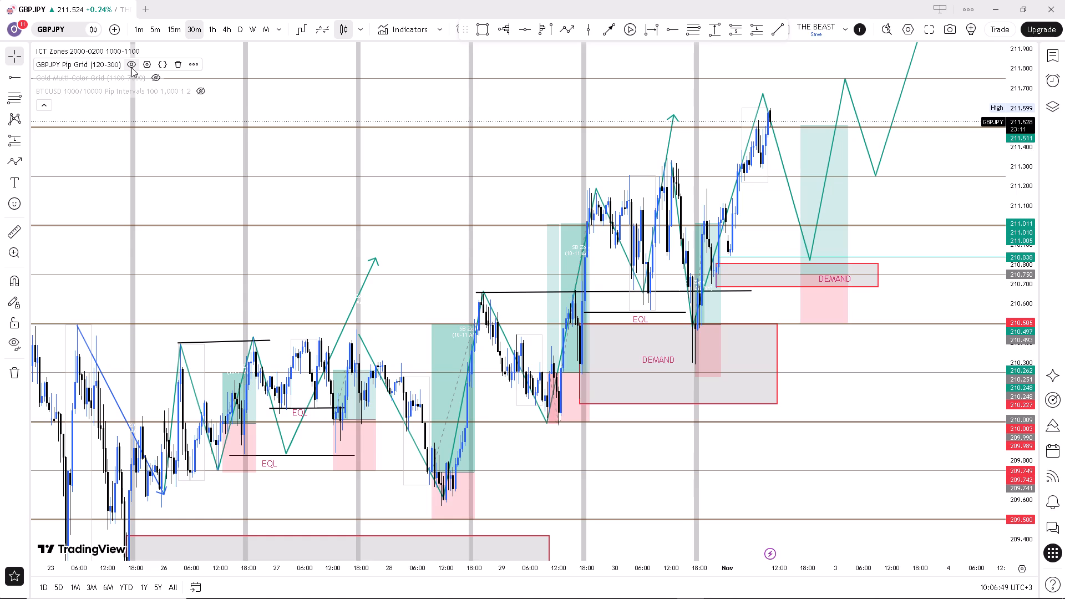
# Hide the GBPJPY Pip Grid (120-300) indicator on the chart.
pyautogui.click(131, 67)
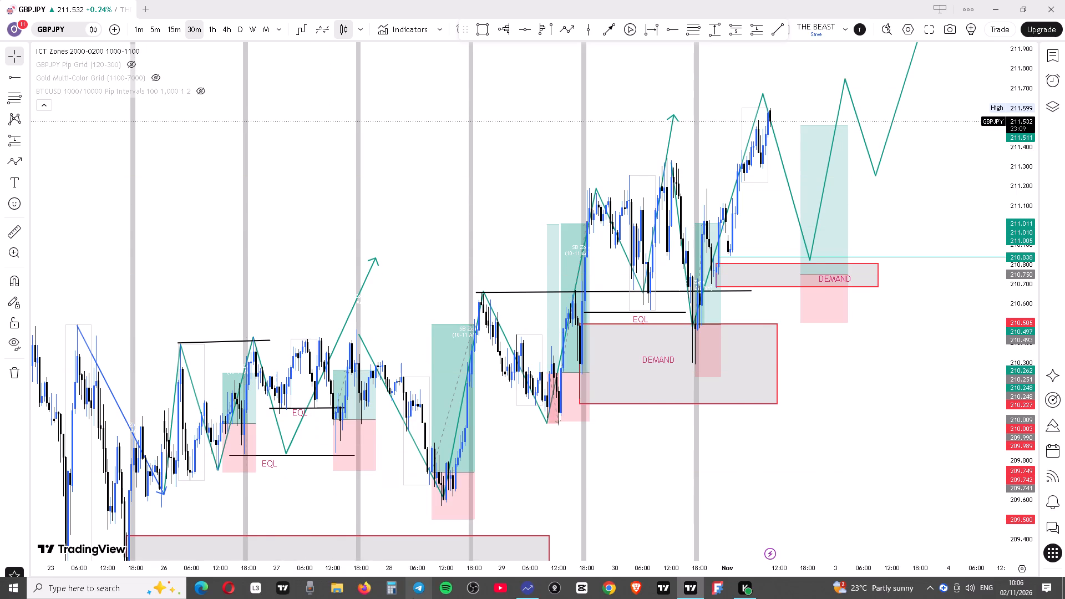
# Switch to the GoCharting app and examine the EURUSD 30-minute price action from mid-October to early November against the horizontal levels.
pyautogui.click(527, 598)
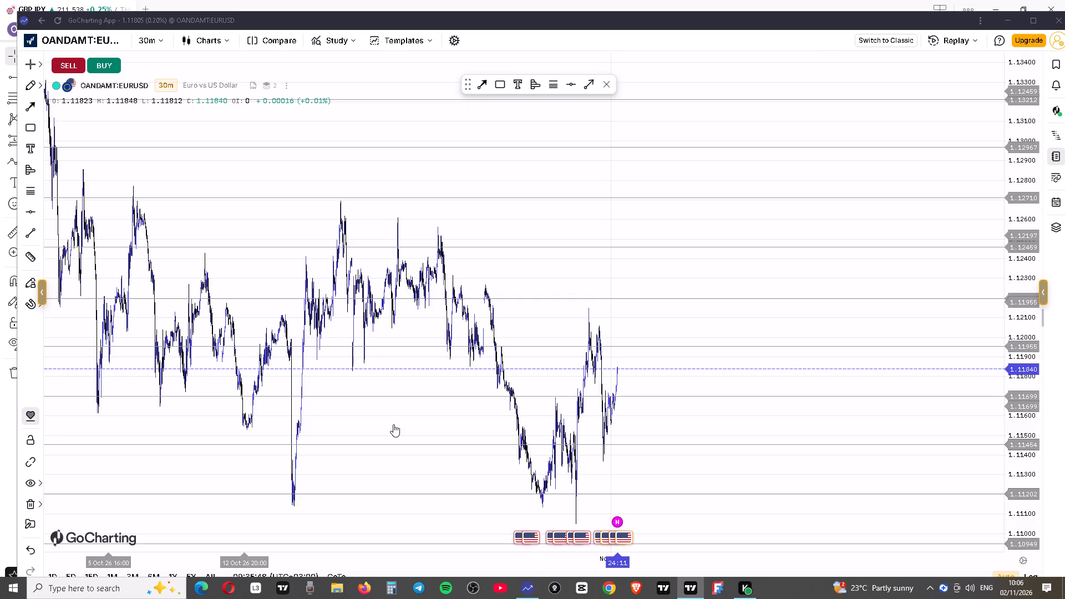
pyautogui.scroll(1, 426, 356)
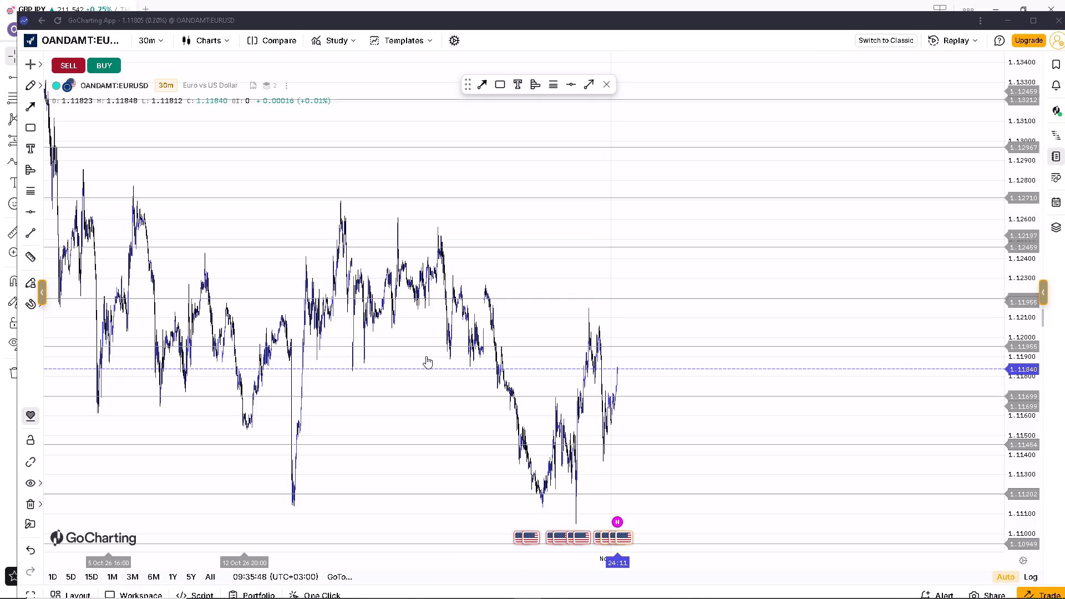
pyautogui.scroll(1, 426, 356)
pyautogui.scroll(6, 777, 447)
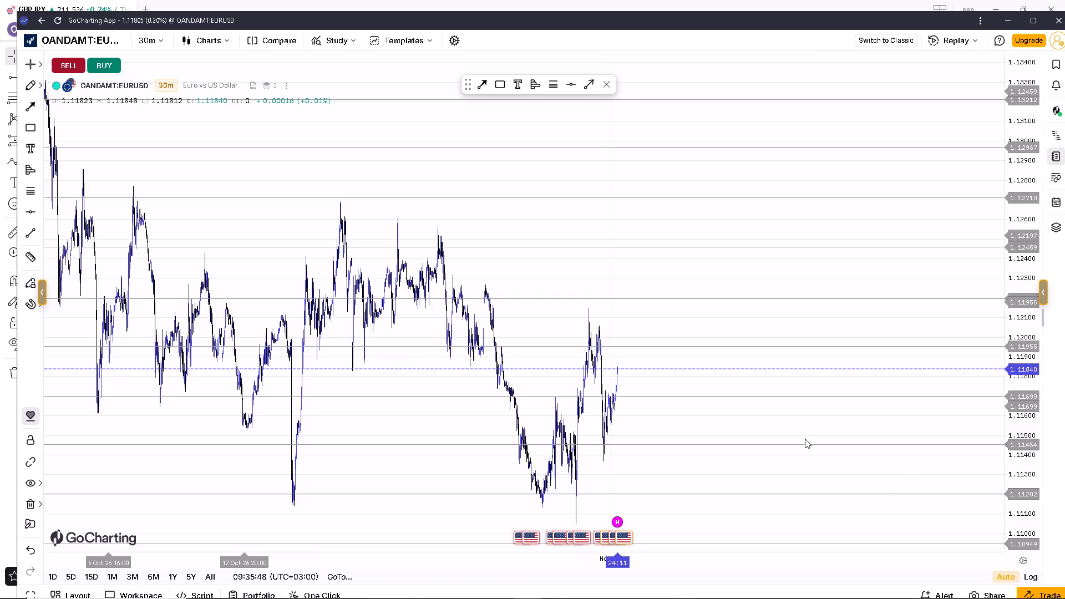
pyautogui.scroll(6, 805, 439)
pyautogui.scroll(6, 660, 383)
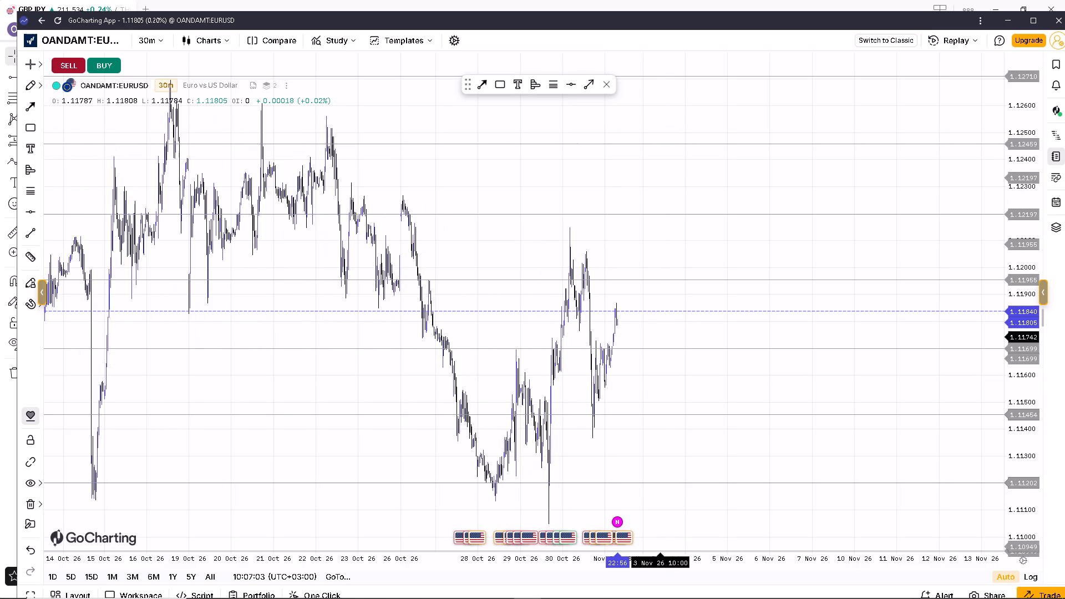
pyautogui.scroll(-3, 1033, 344)
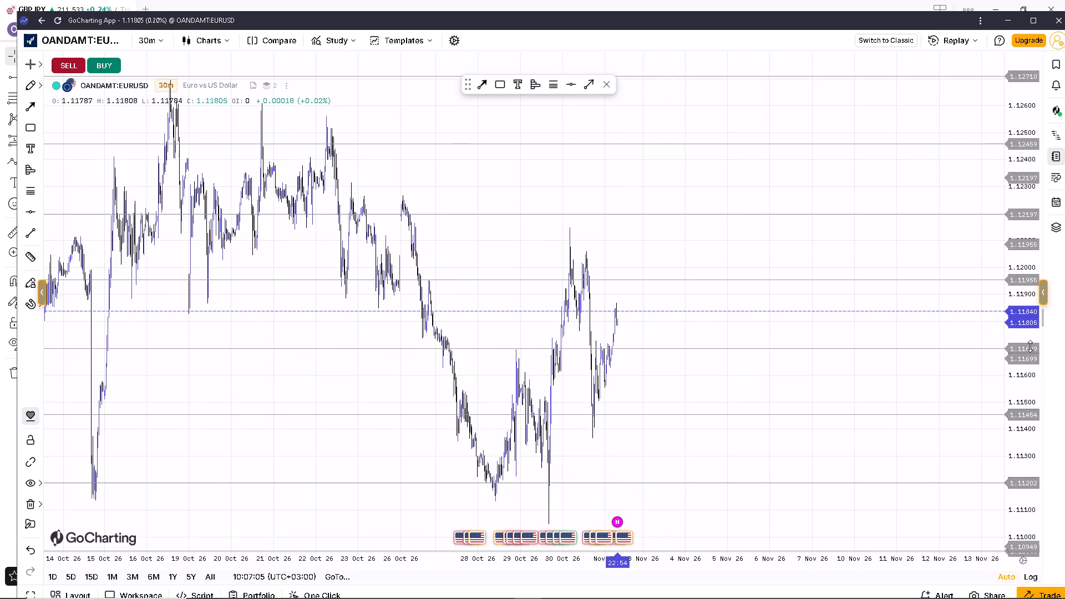
pyautogui.scroll(-3, 1030, 346)
pyautogui.scroll(3, 1030, 346)
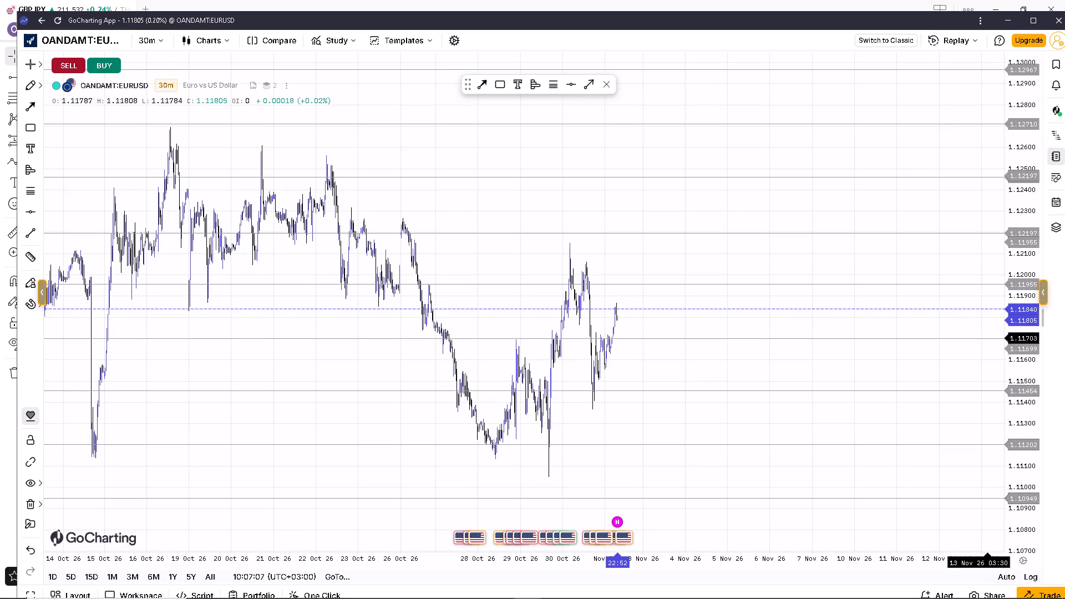
# Open the interval choices for the EURUSD chart.
pyautogui.click(163, 41)
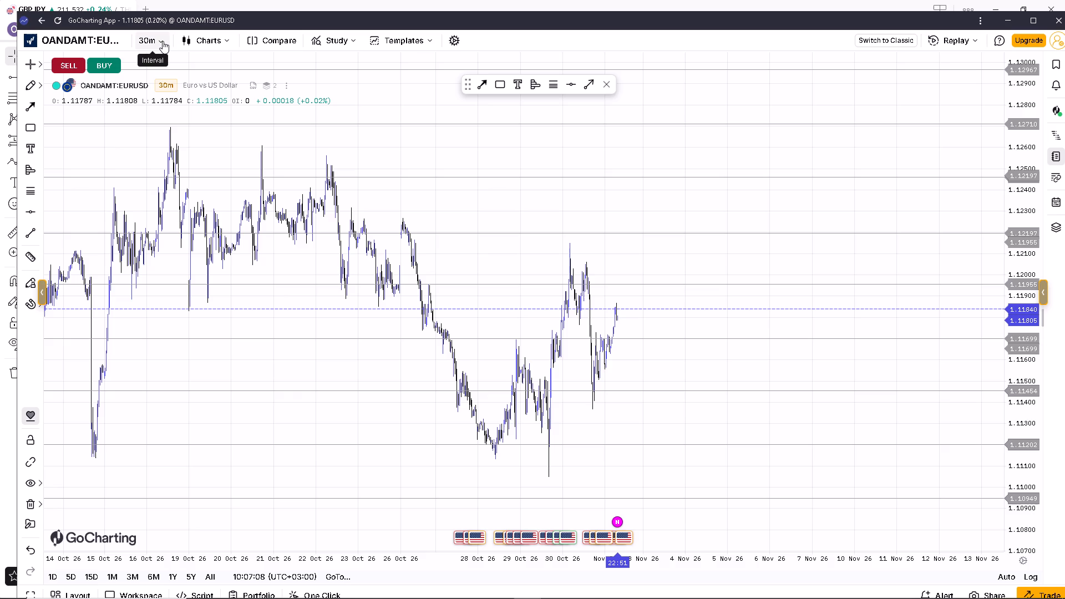
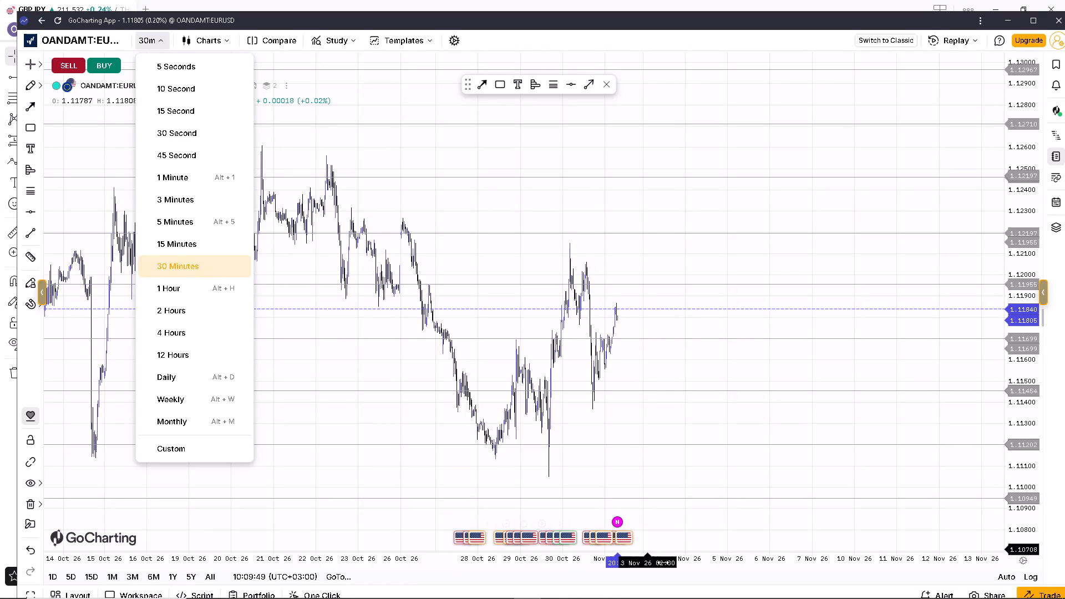
# Set the EURUSD chart to the 4-hour interval.
pyautogui.click(205, 334)
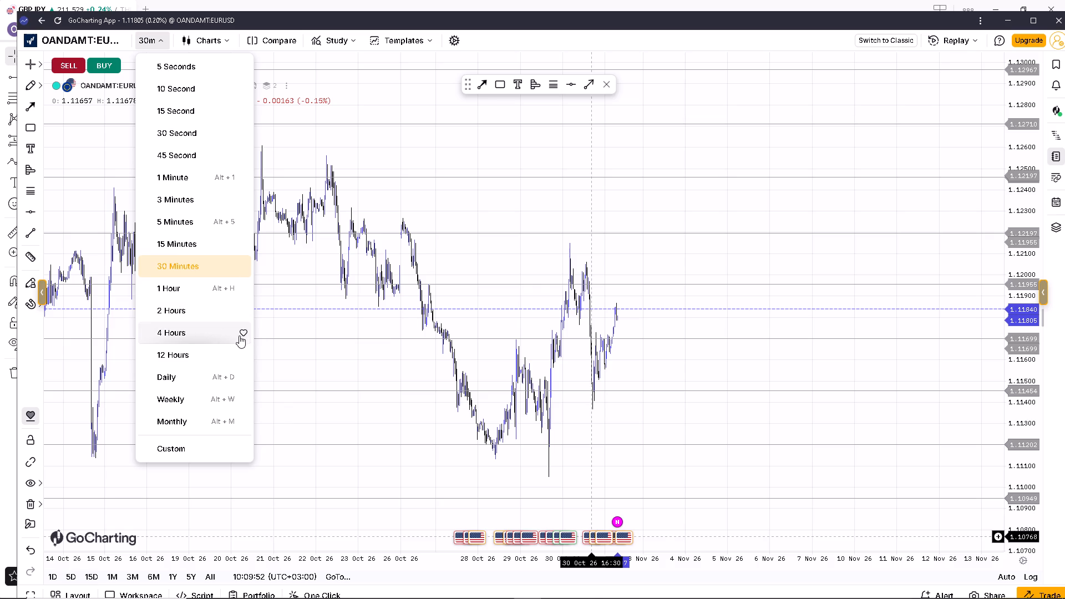
pyautogui.click(242, 334)
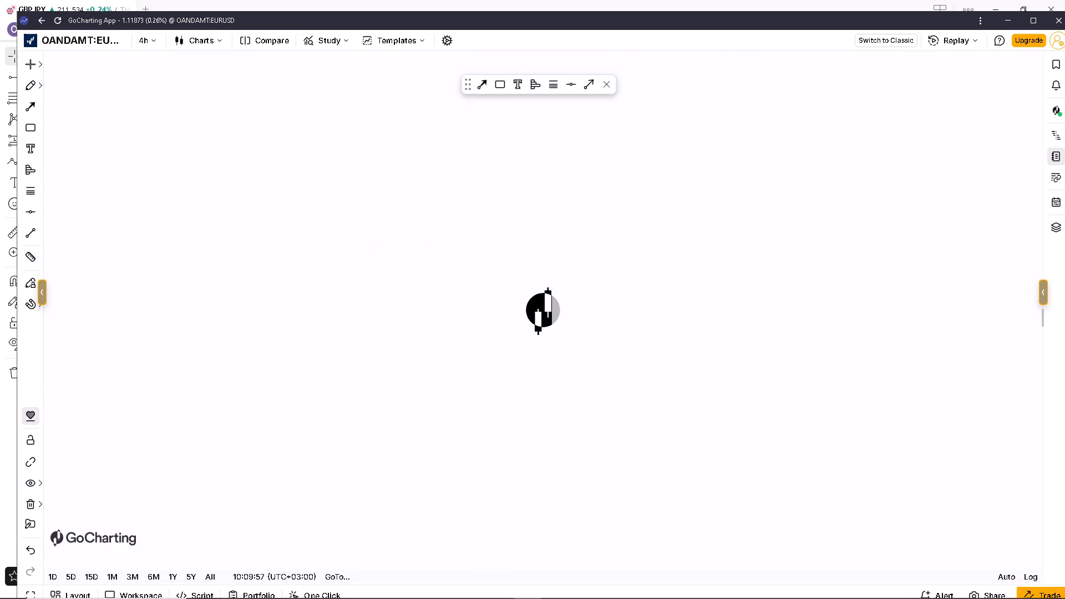
# Examine the EURUSD 4-hour price action from late September to early November against the horizontal levels.
pyautogui.scroll(3, 564, 362)
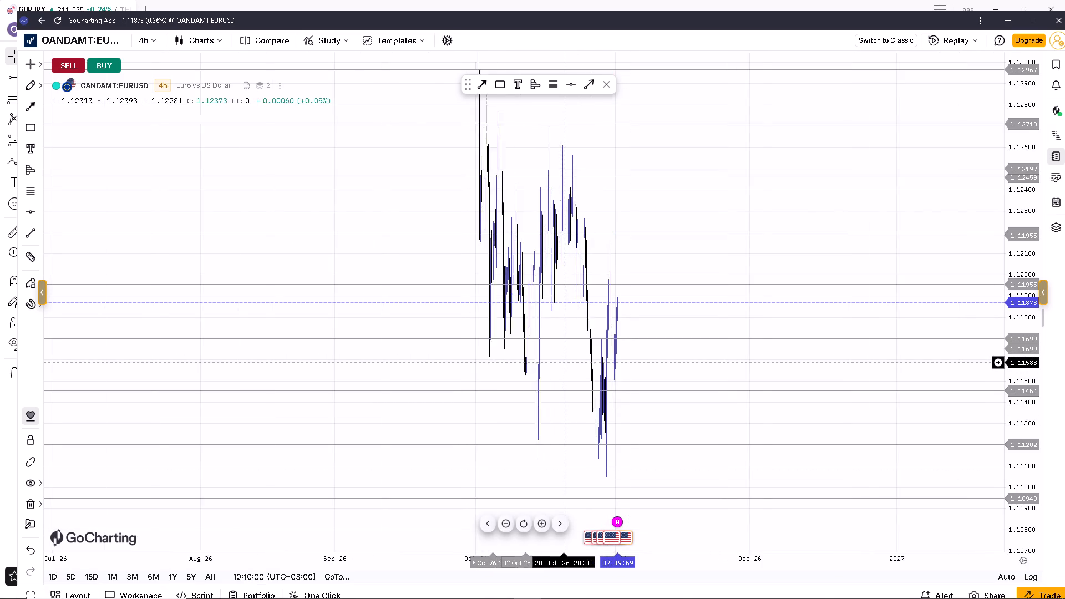
pyautogui.scroll(10, 564, 362)
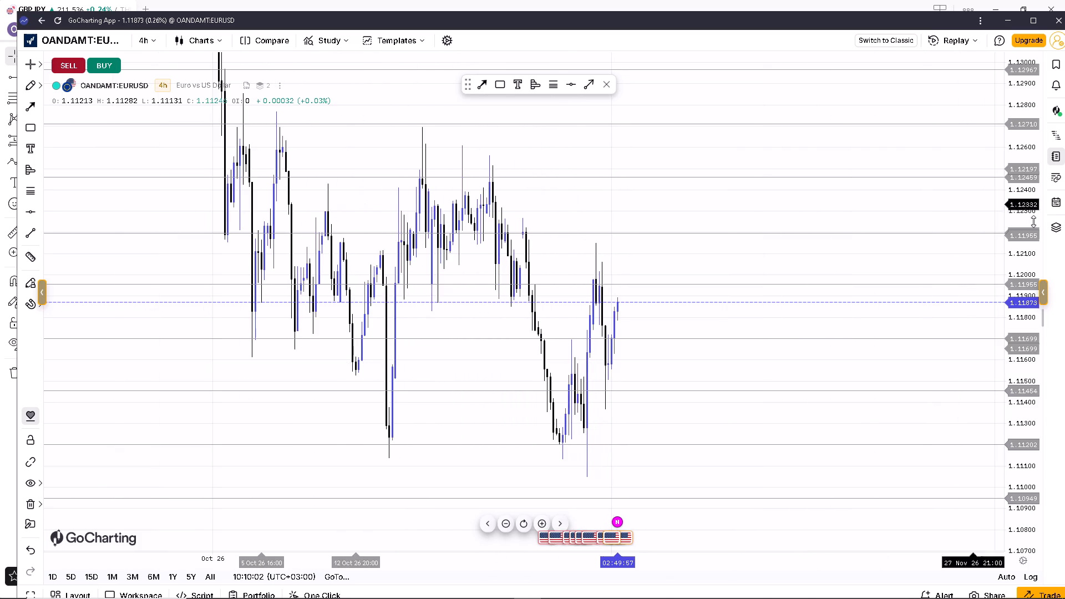
pyautogui.scroll(-8, 1019, 244)
pyautogui.scroll(-11, 758, 234)
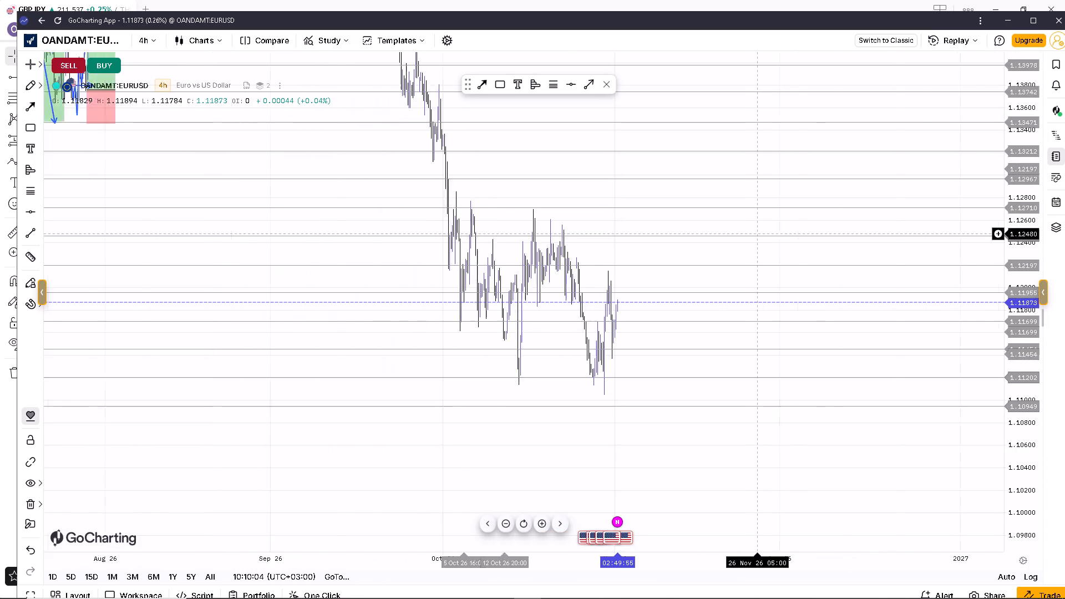
pyautogui.scroll(-4, 1017, 212)
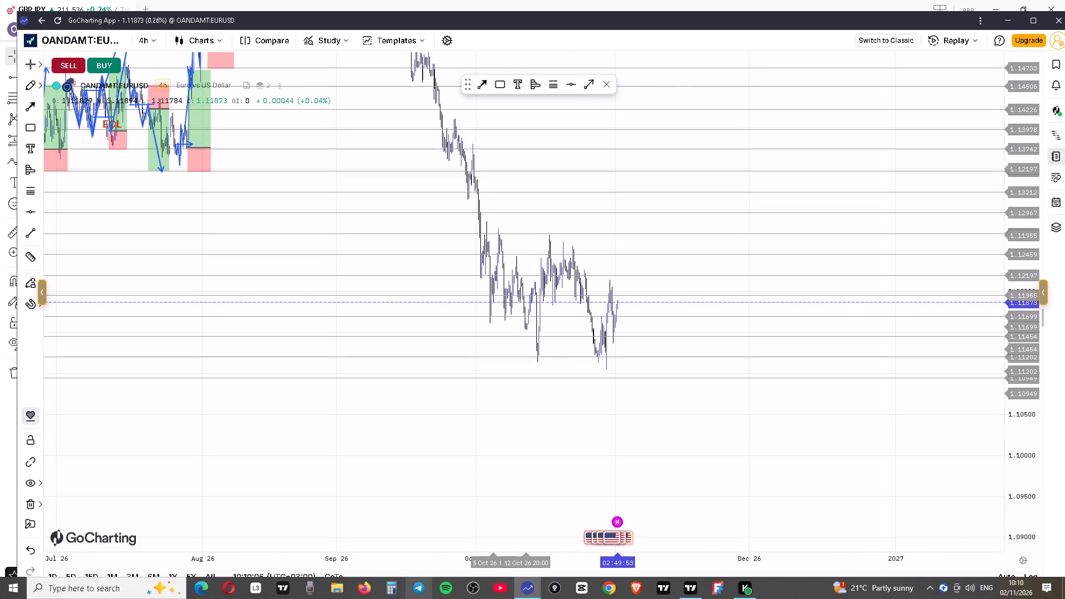
# Switch to TradingView and examine the GBPJPY 30-minute swing paths, demand zones and projected upward path into early November.
pyautogui.click(687, 597)
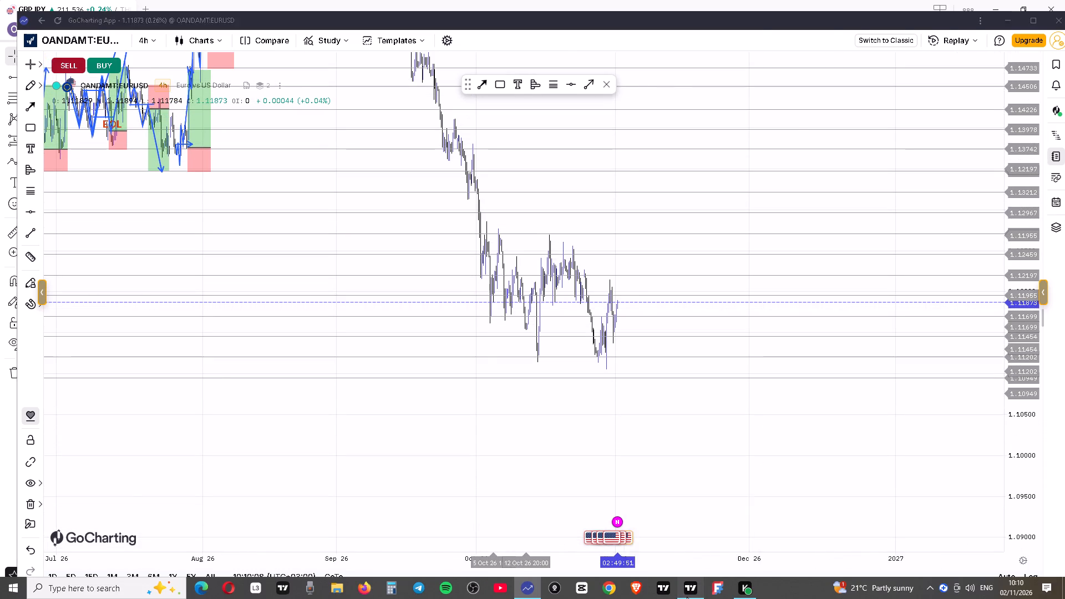
pyautogui.scroll(-1, 1009, 309)
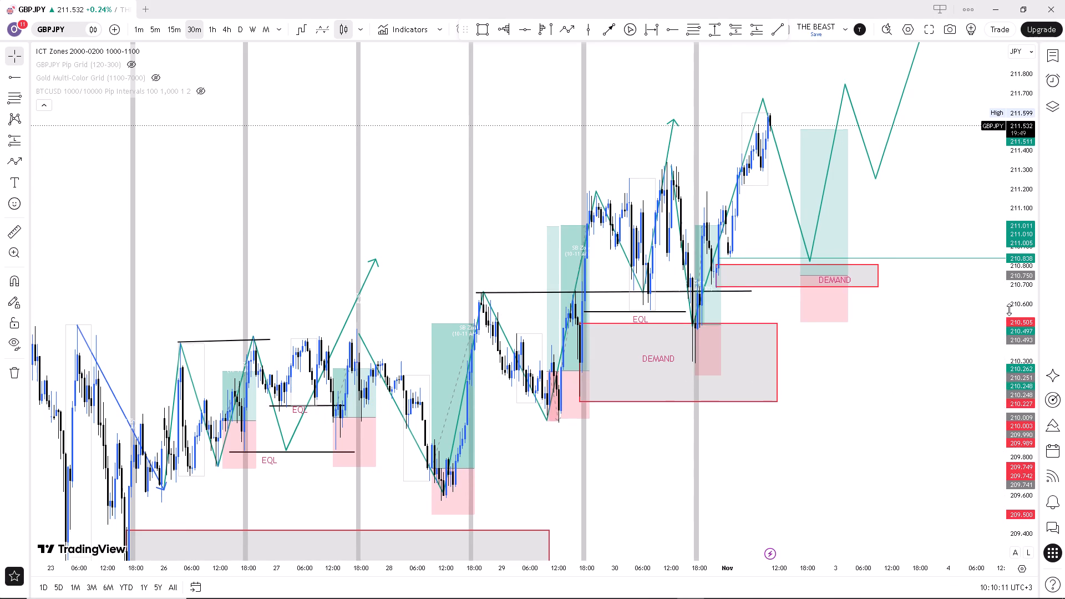
pyautogui.scroll(-8, 1009, 309)
pyautogui.moveTo(941, 220); pyautogui.dragTo(898, 243)
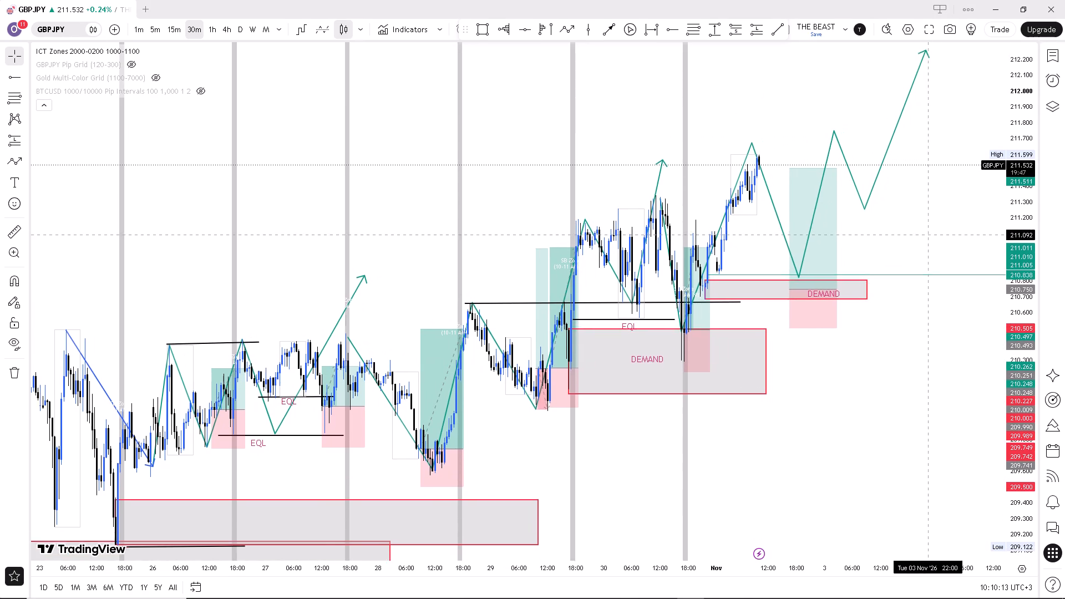
pyautogui.moveTo(898, 243); pyautogui.dragTo(844, 301)
pyautogui.scroll(2, 844, 301)
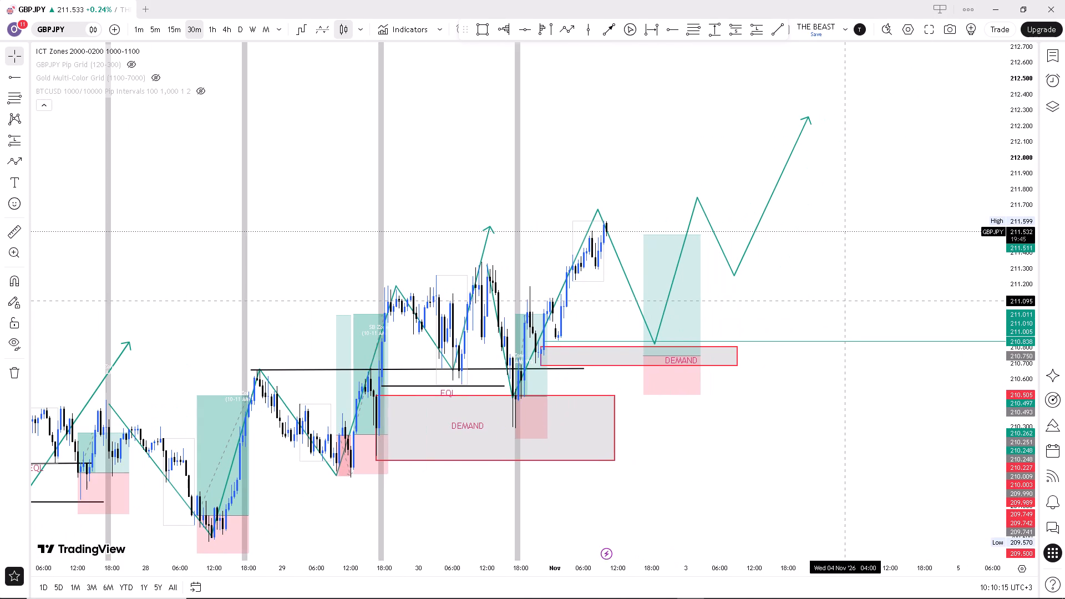
pyautogui.scroll(-2, 1021, 174)
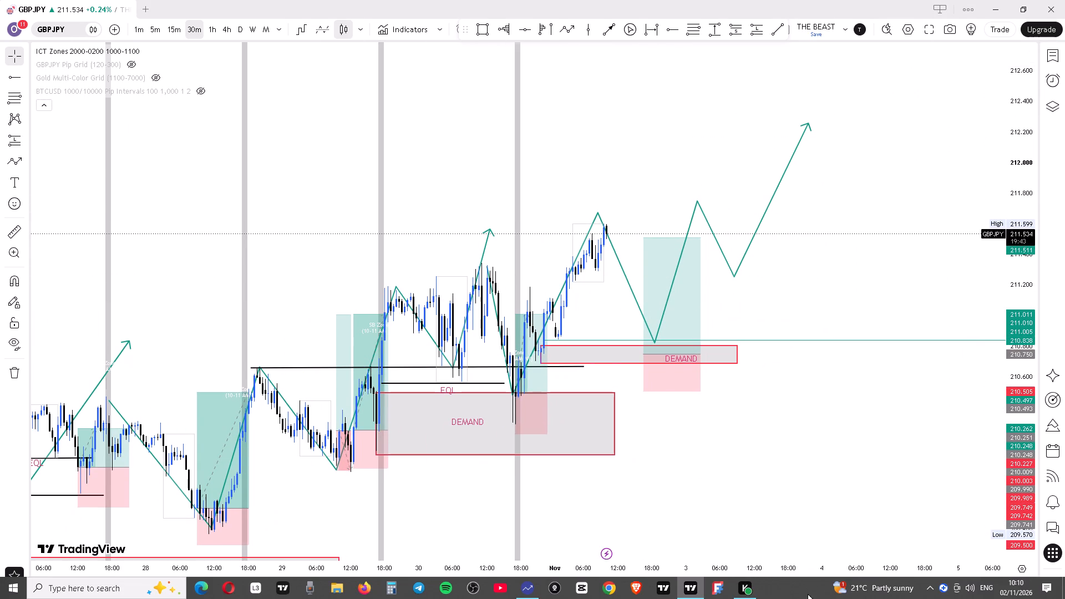
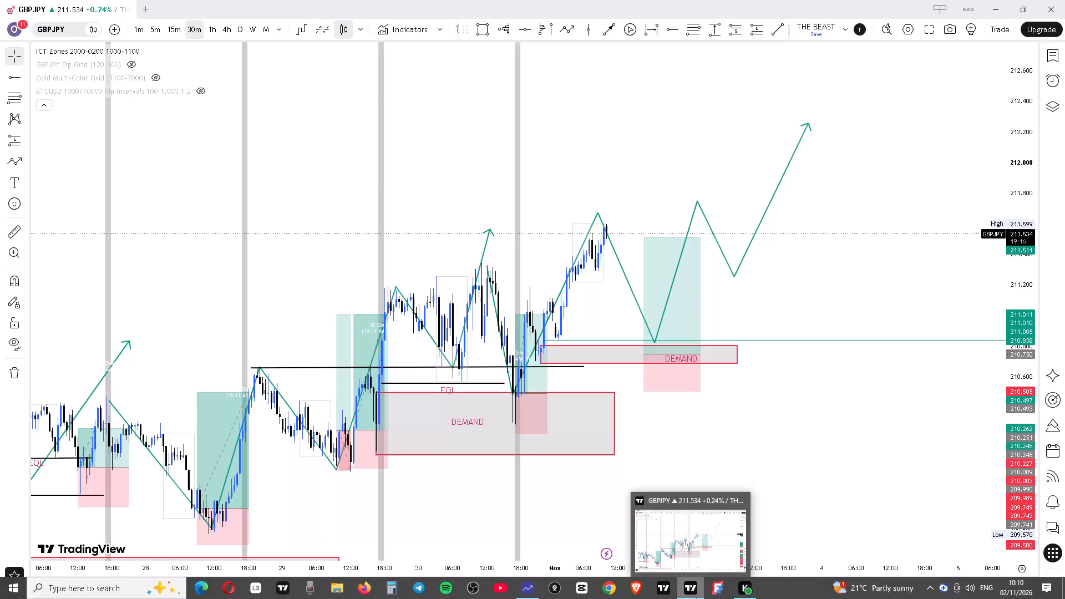
# Examine the GBPJPY 30-minute structure from late October, comparing the EQL levels, demand zones and swing paths with the projected long setup.
pyautogui.scroll(-2, 696, 598)
pyautogui.scroll(-4, 652, 462)
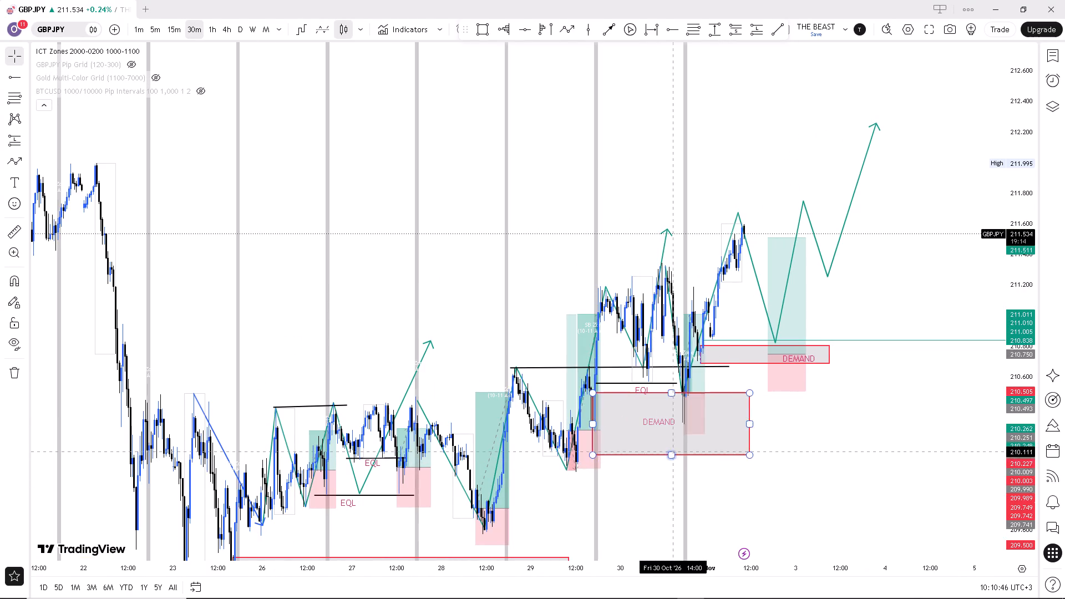
pyautogui.moveTo(753, 498); pyautogui.dragTo(810, 372)
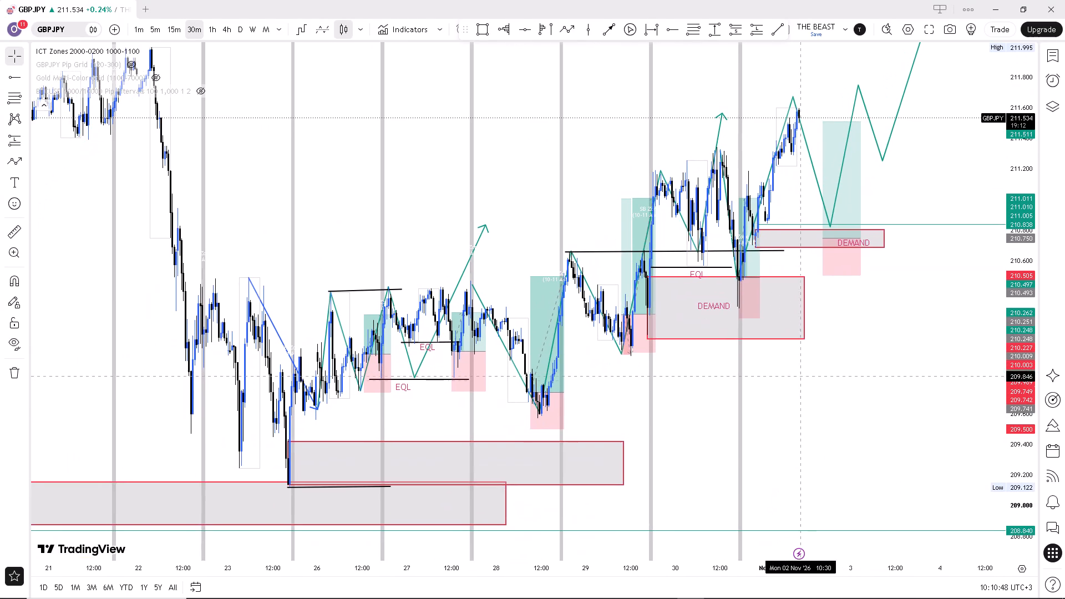
pyautogui.scroll(2, 786, 382)
pyautogui.scroll(-2, 1018, 329)
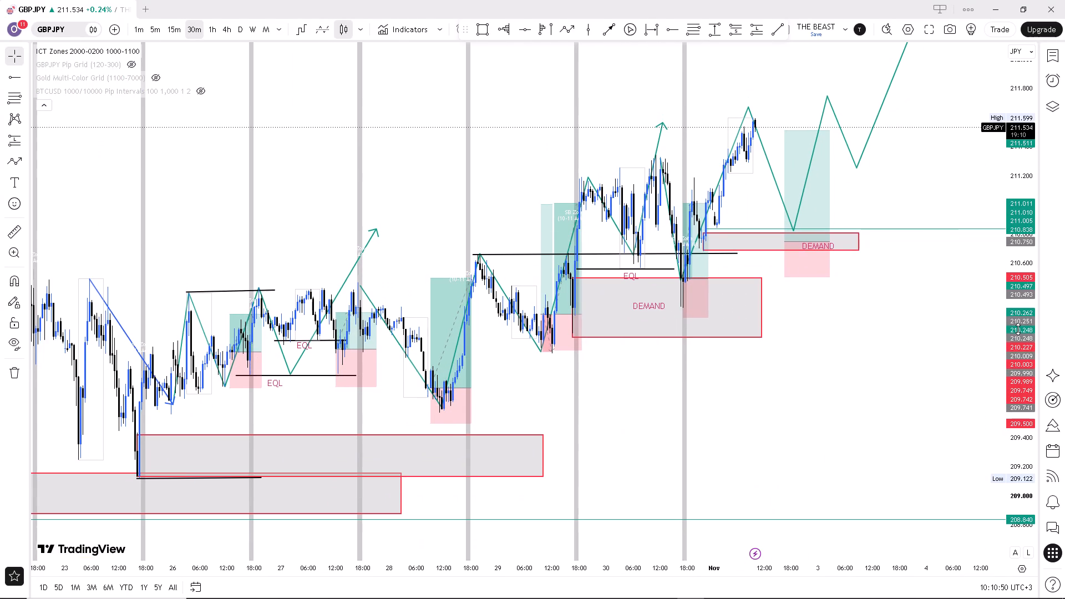
pyautogui.scroll(1, 836, 385)
pyautogui.moveTo(836, 382); pyautogui.dragTo(829, 461)
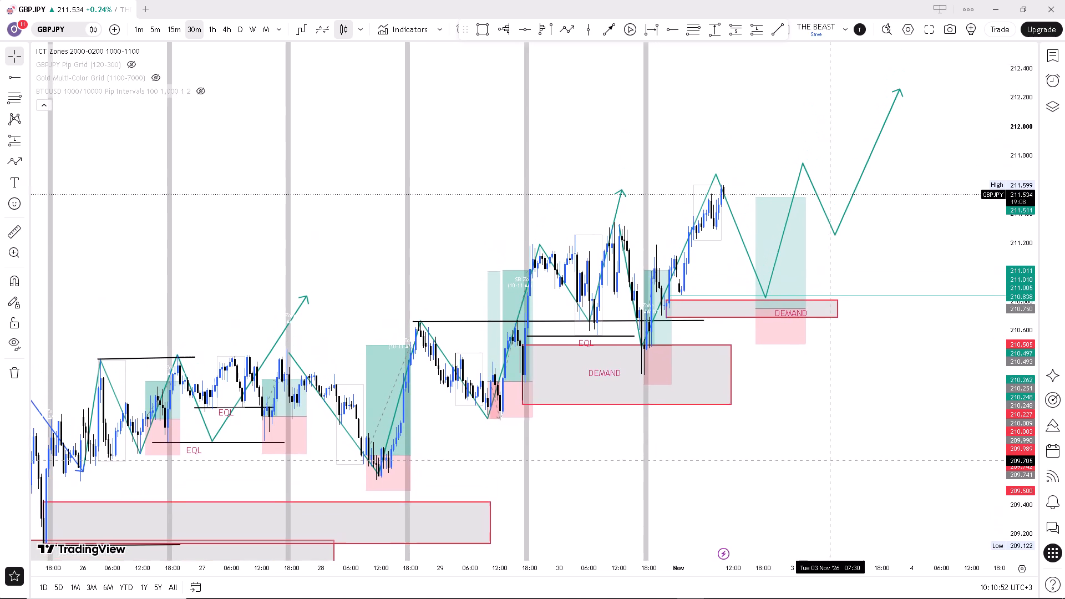
pyautogui.moveTo(829, 461); pyautogui.dragTo(828, 470)
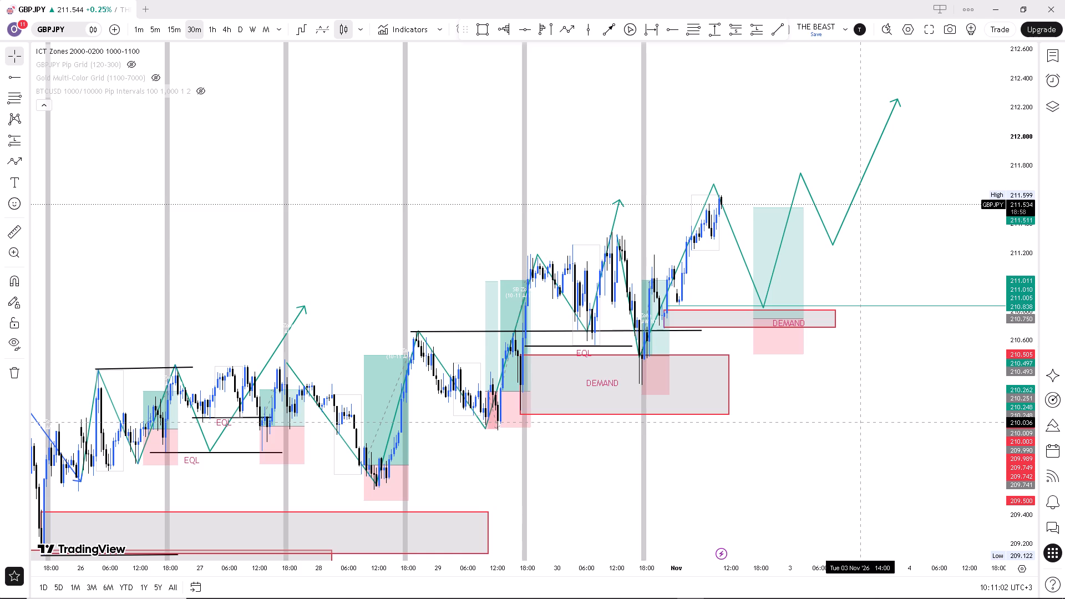
pyautogui.scroll(2, 846, 414)
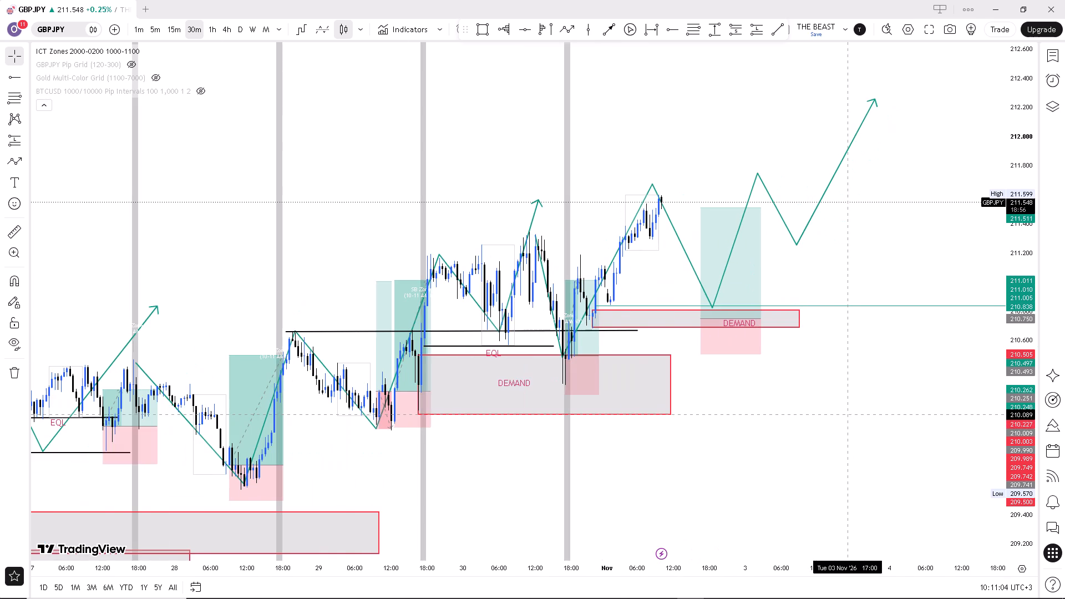
pyautogui.scroll(-3, 846, 414)
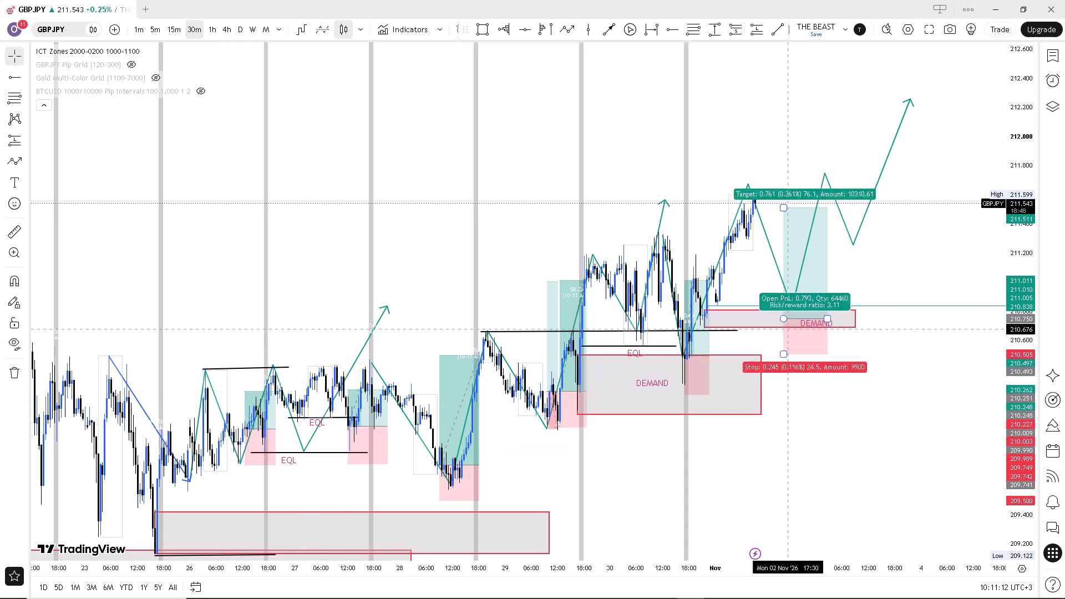
pyautogui.scroll(2, 1005, 287)
pyautogui.scroll(-1, 1005, 287)
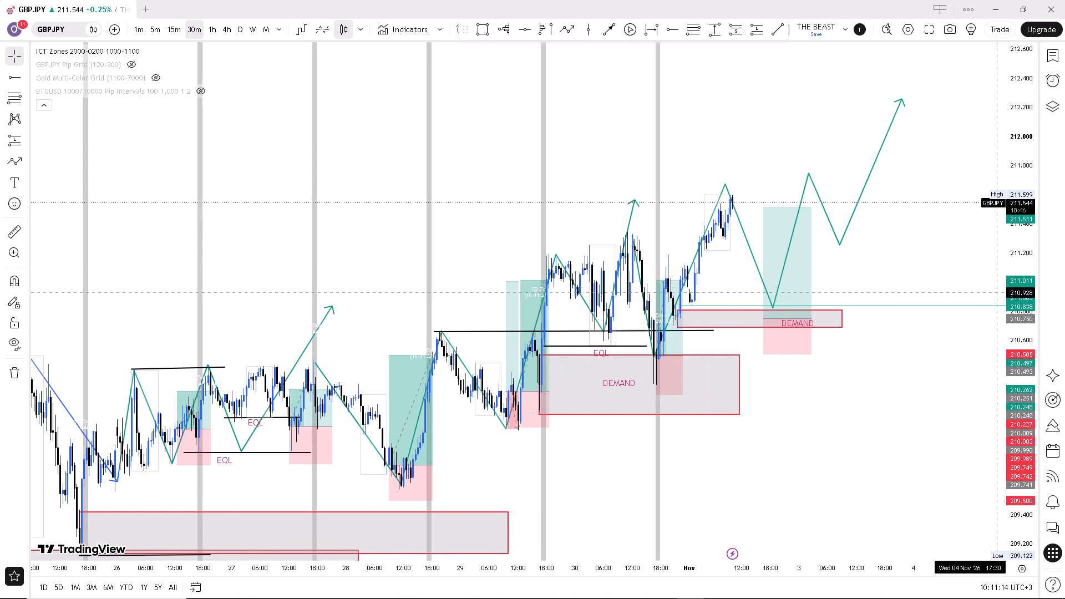
pyautogui.moveTo(621, 493); pyautogui.dragTo(634, 418)
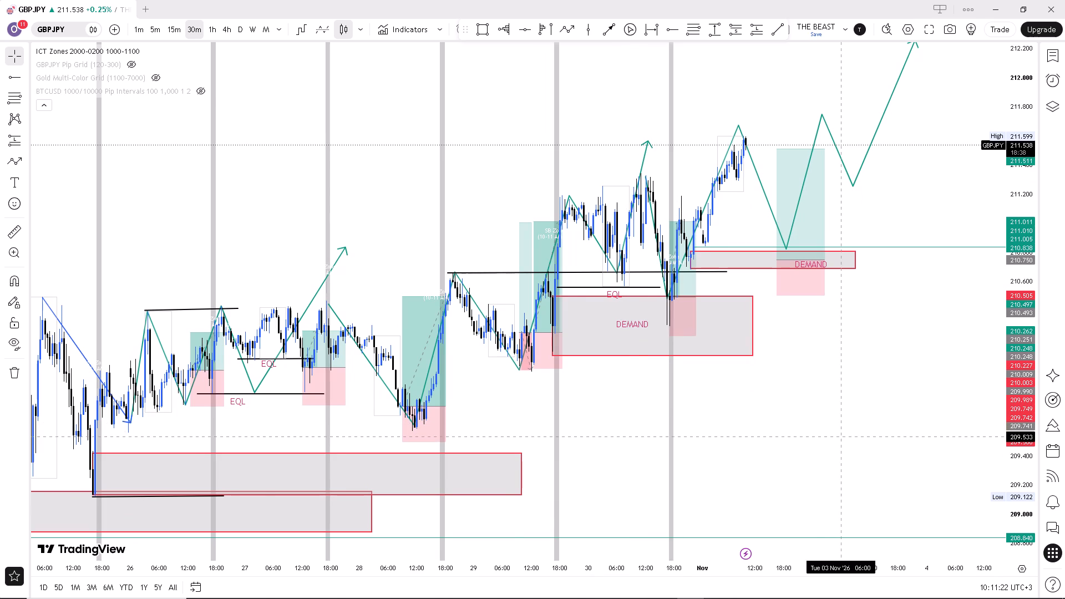
pyautogui.scroll(1, 841, 436)
pyautogui.scroll(-1, 841, 436)
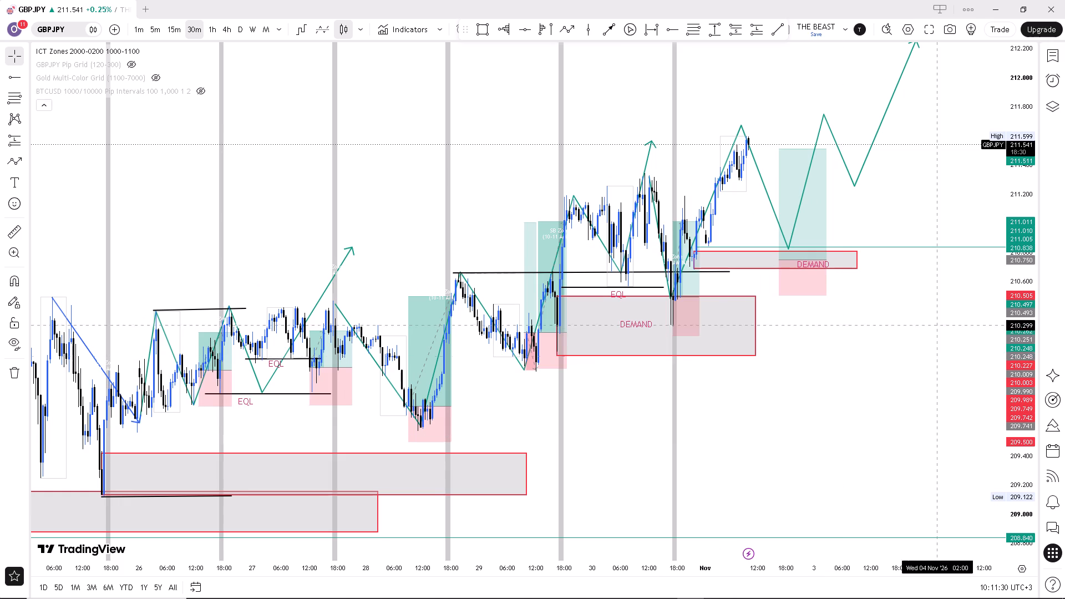
pyautogui.moveTo(954, 352); pyautogui.dragTo(953, 339)
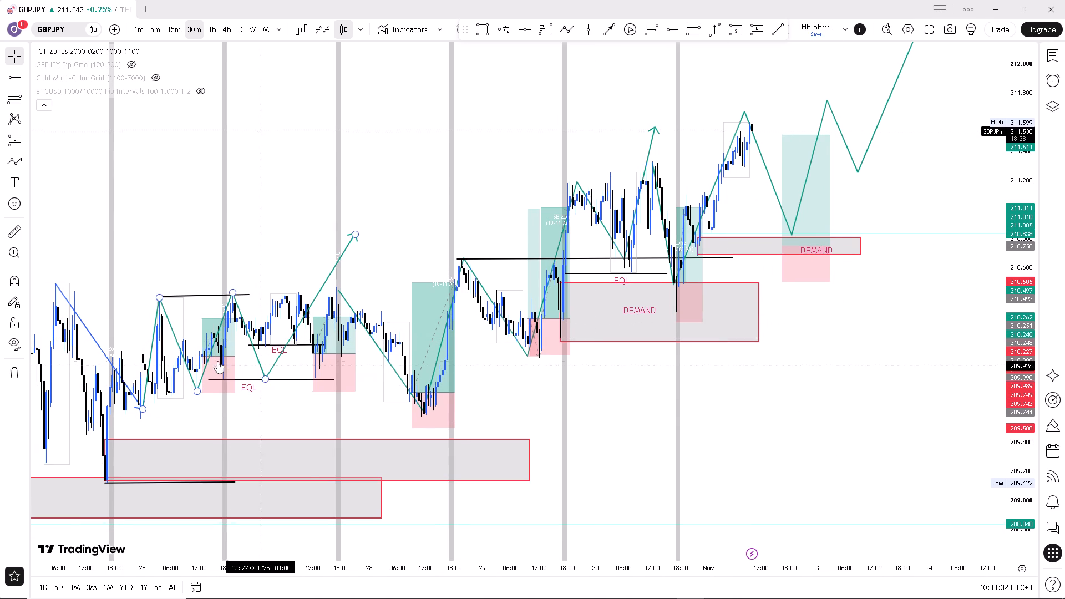
pyautogui.moveTo(251, 204); pyautogui.dragTo(286, 214)
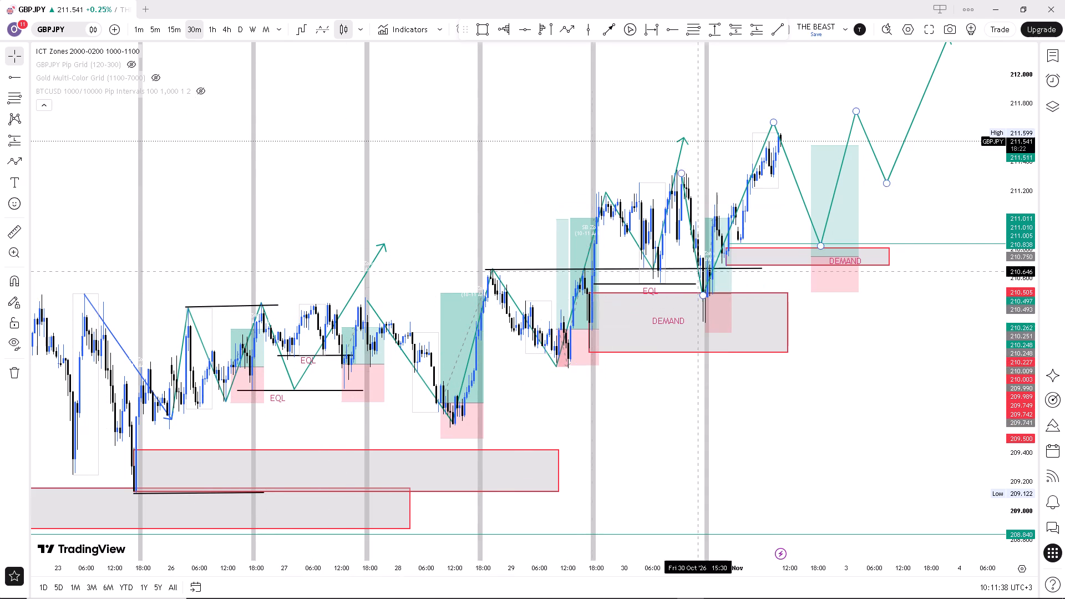
pyautogui.moveTo(865, 346); pyautogui.dragTo(804, 371)
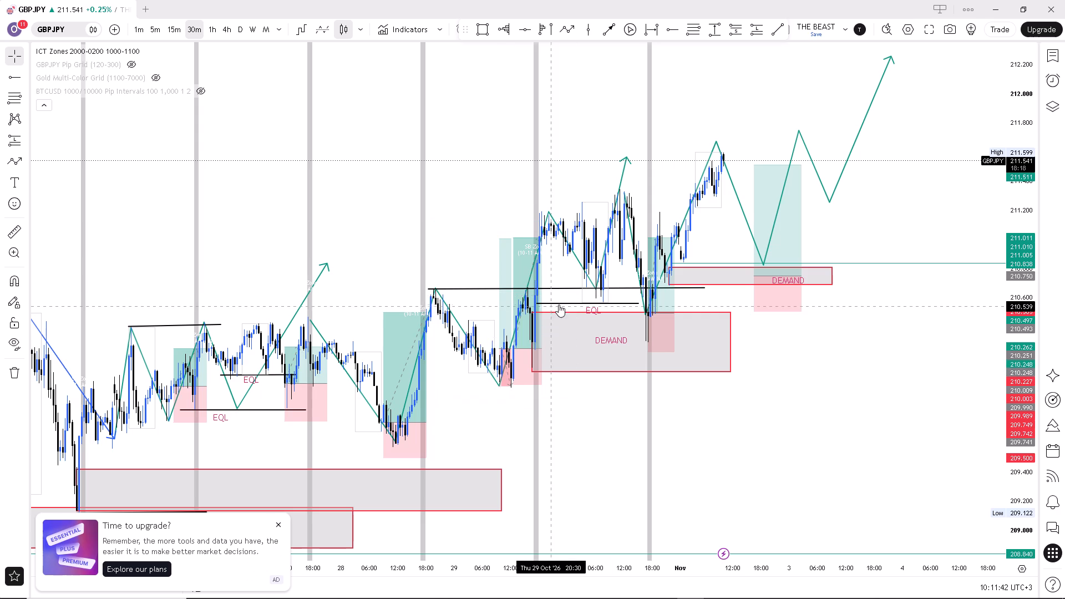
# Dismiss the plan upgrade advertisement covering the chart.
pyautogui.click(281, 526)
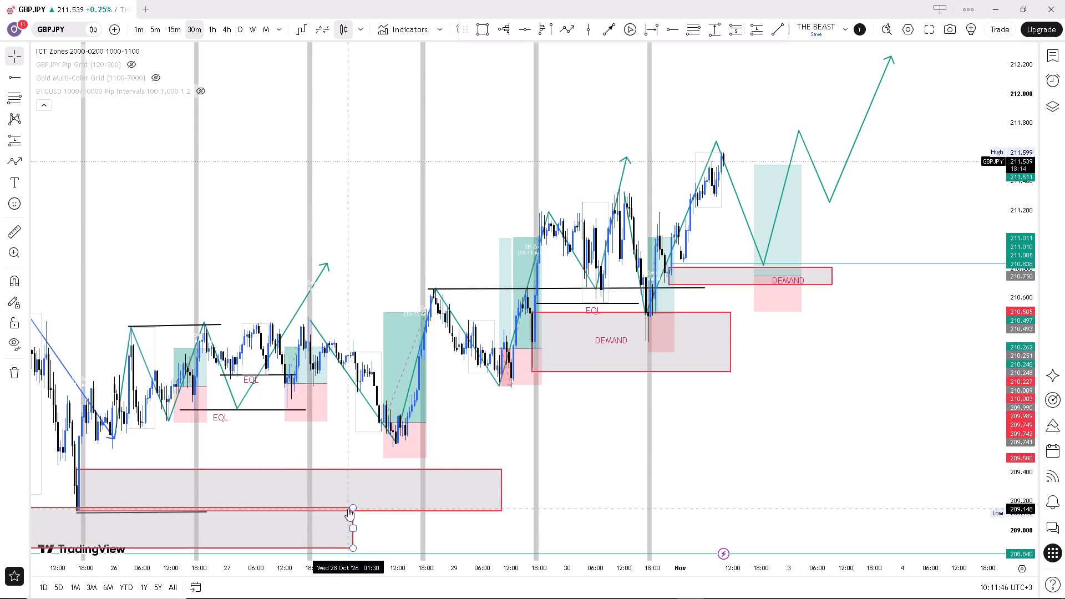
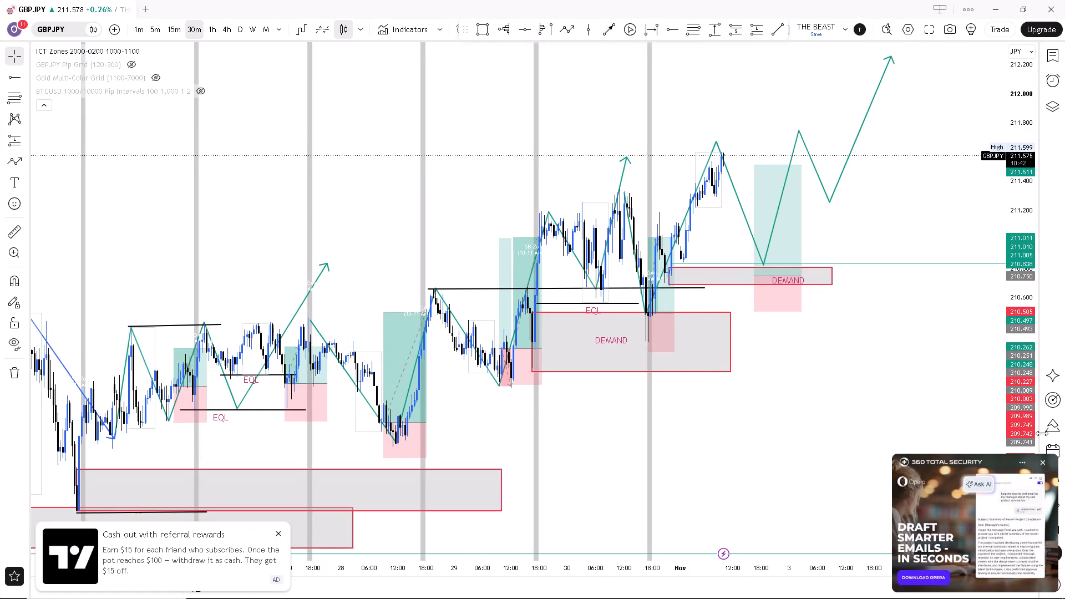
# Dismiss the 360 Total Security pop-up advertisement covering part of the chart.
pyautogui.click(1043, 464)
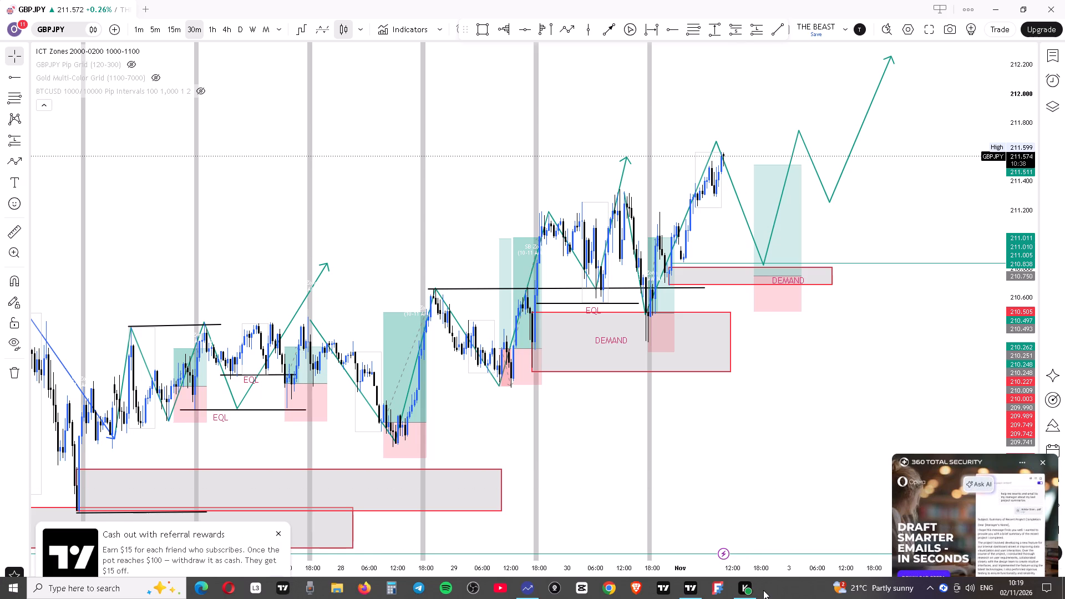
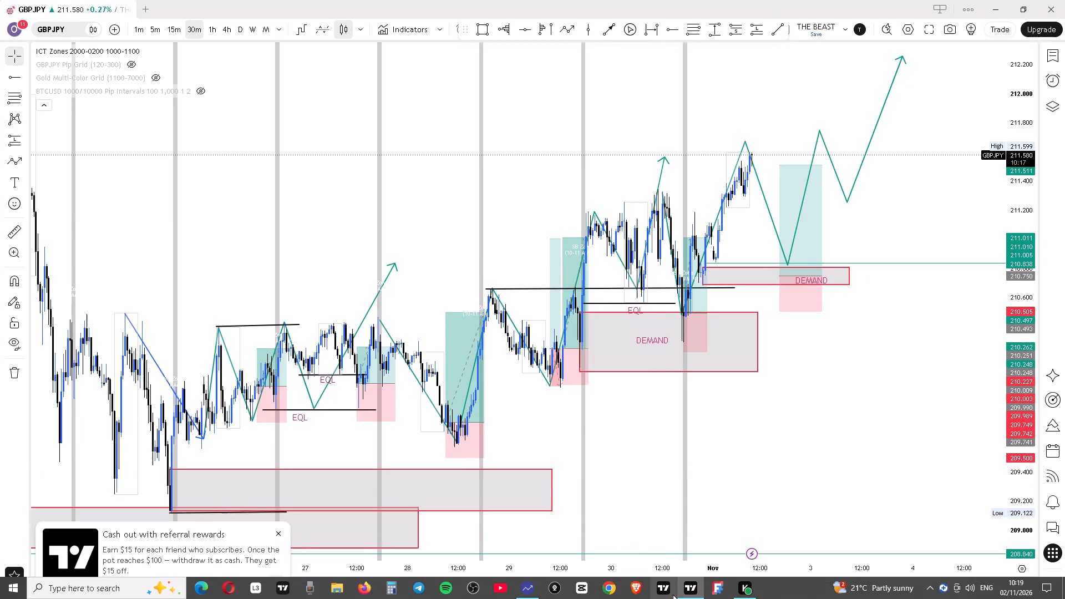
# Dismiss the referral rewards advertisement covering the lower part of the GBPJPY chart.
pyautogui.moveTo(639, 450); pyautogui.dragTo(665, 392)
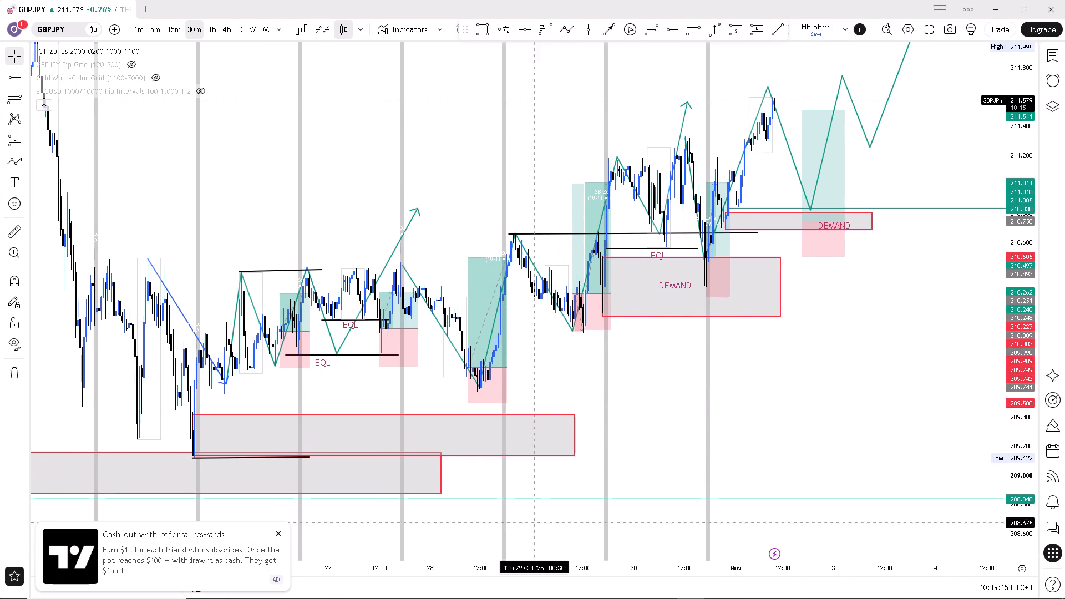
pyautogui.rightClick(279, 537)
pyautogui.click(281, 535)
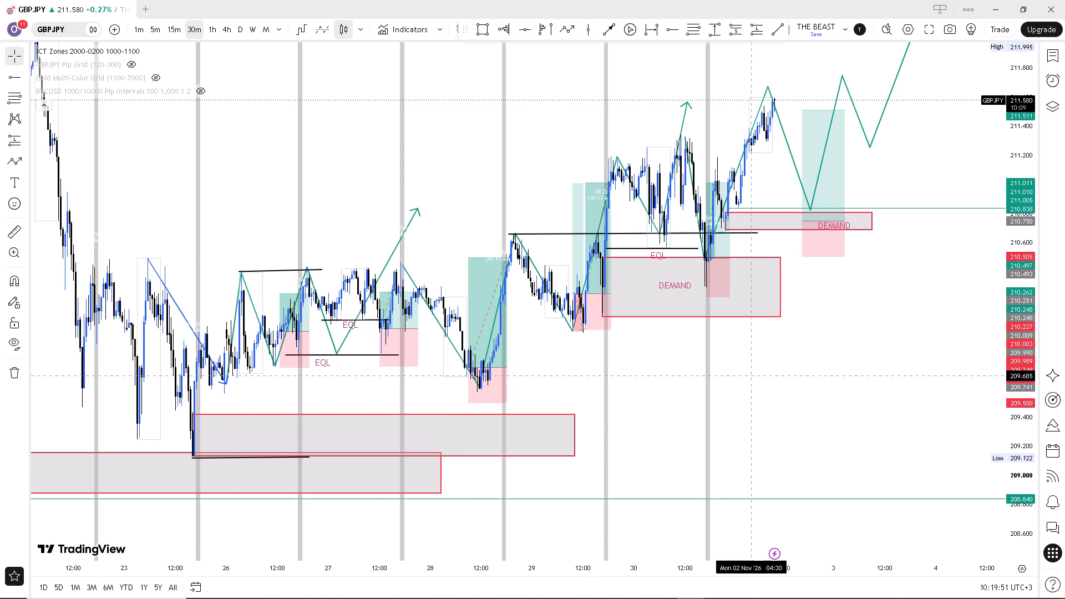
# Temporarily show the GBPJPY Pip Grid (120-300) indicator to compare its levels with price and the projected swing path, then hide it.
pyautogui.scroll(1, 751, 375)
pyautogui.scroll(-1, 751, 375)
pyautogui.scroll(1, 1025, 280)
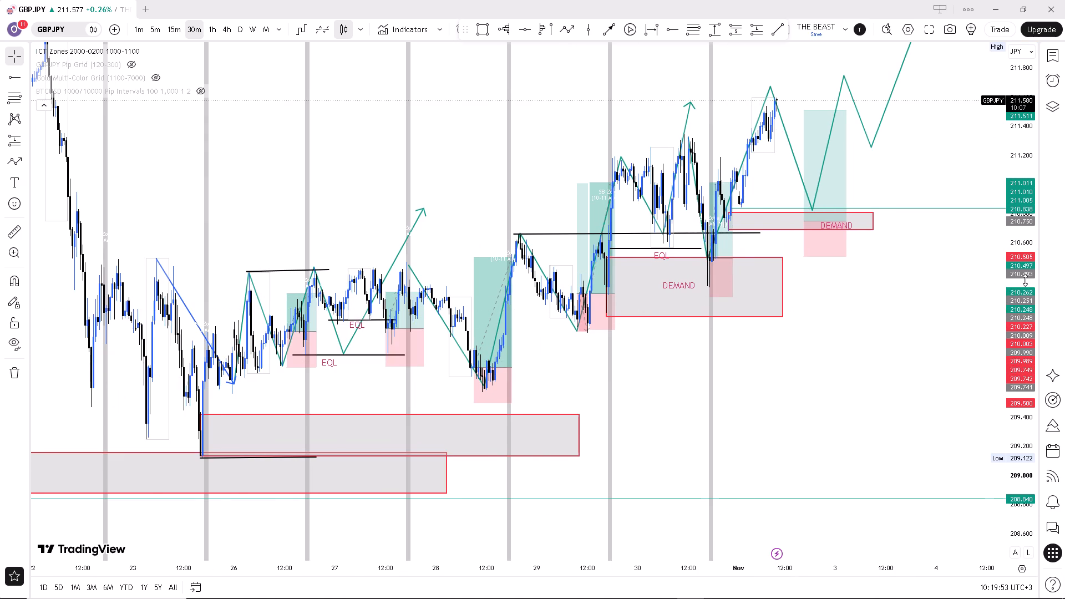
pyautogui.moveTo(862, 358); pyautogui.dragTo(797, 454)
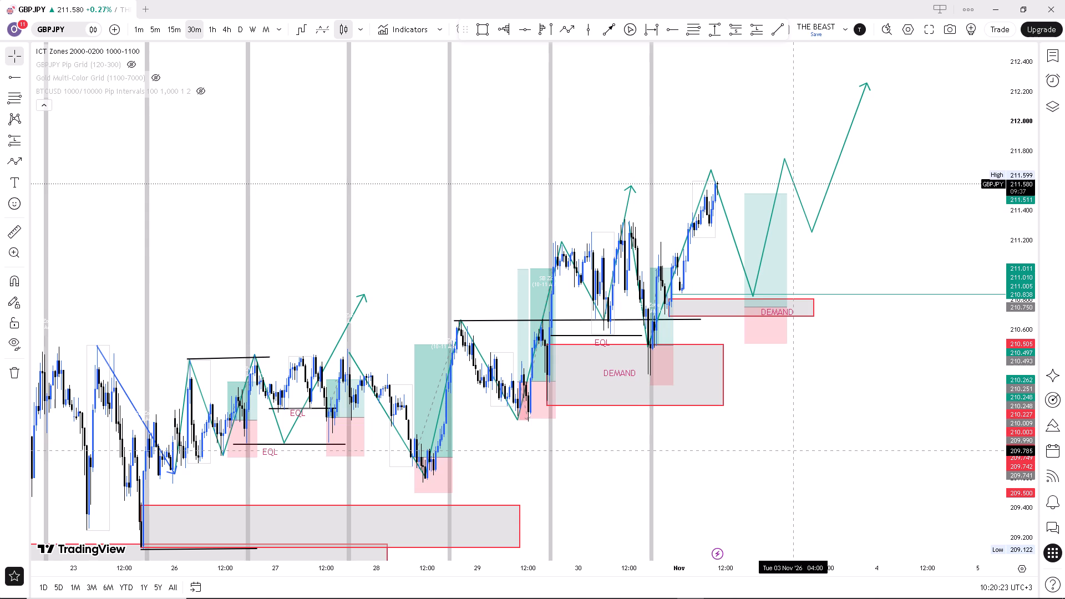
pyautogui.scroll(1, 713, 332)
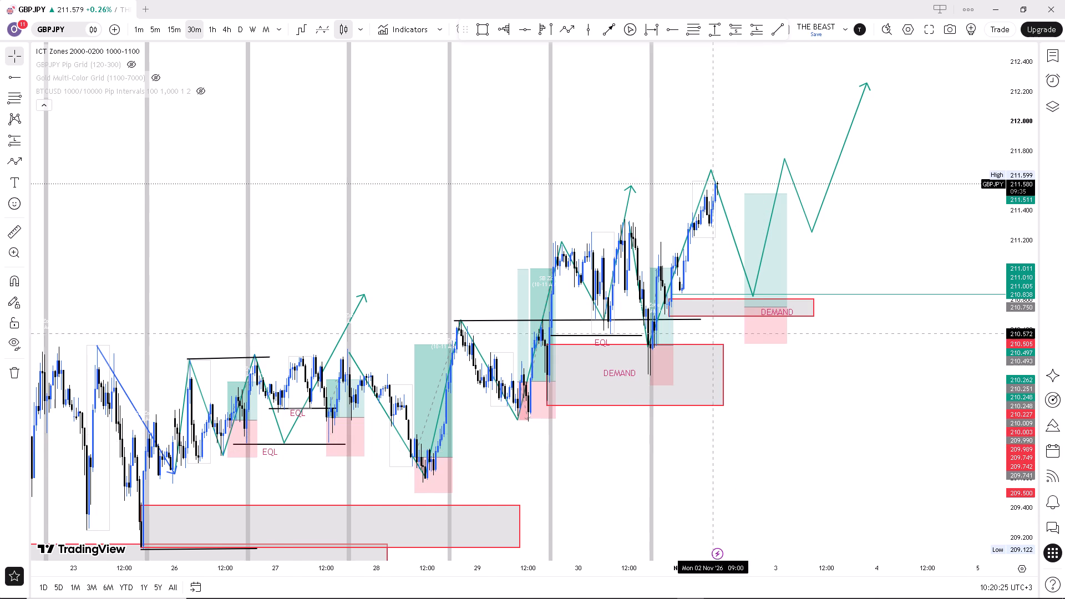
pyautogui.scroll(1, 695, 316)
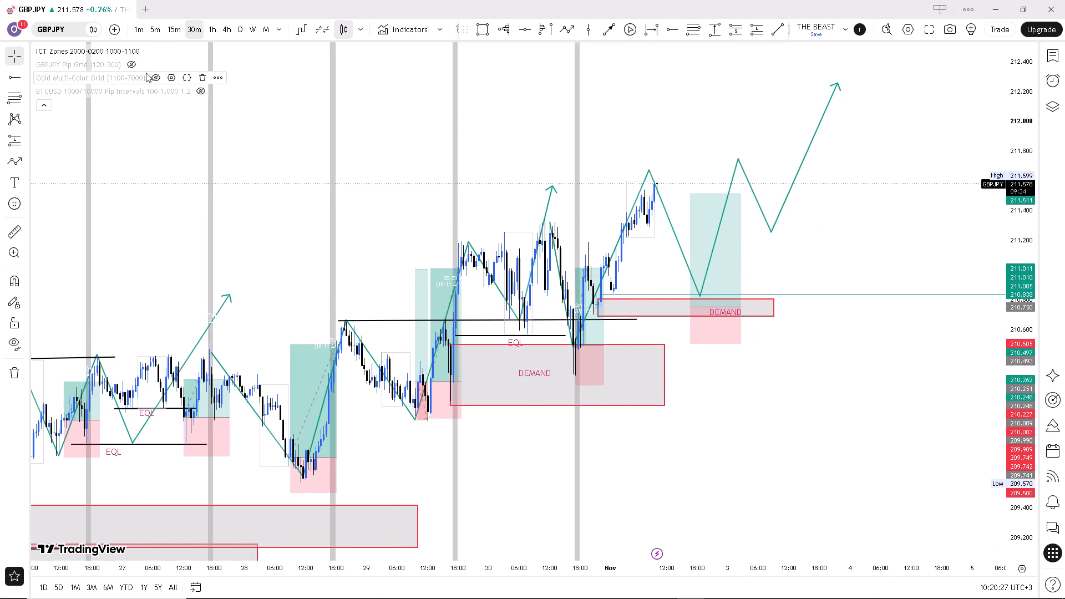
pyautogui.scroll(1, 383, 177)
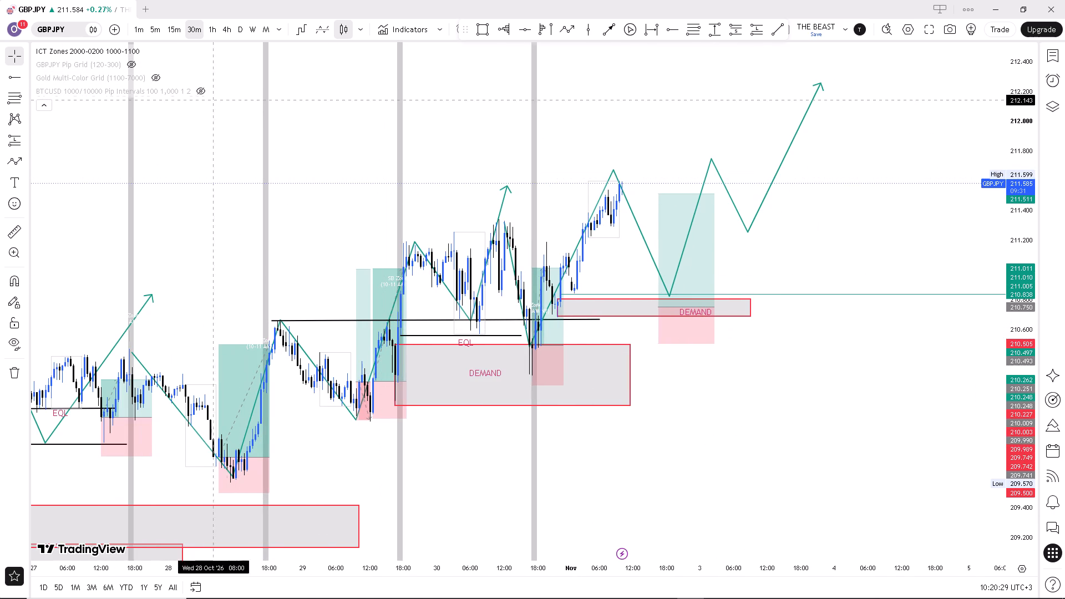
pyautogui.click(127, 63)
pyautogui.scroll(-1, 397, 132)
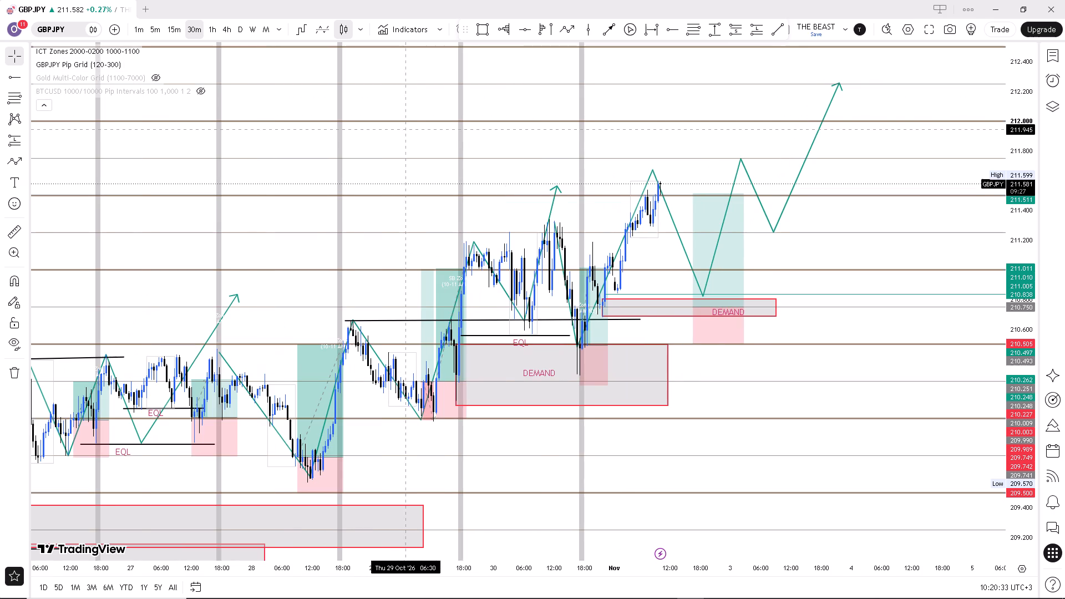
pyautogui.scroll(1, 415, 129)
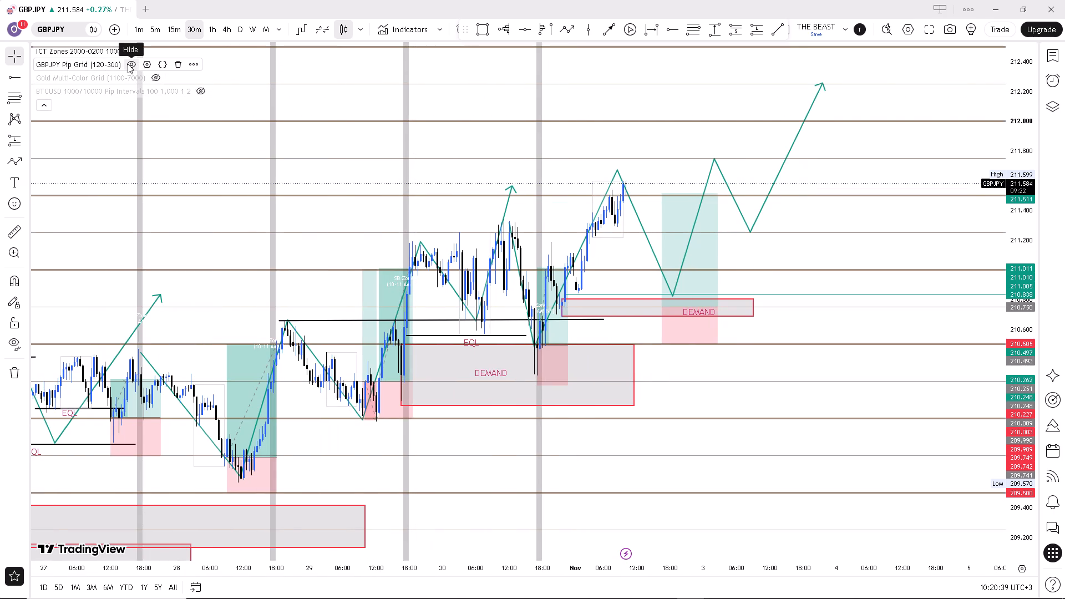
pyautogui.click(128, 64)
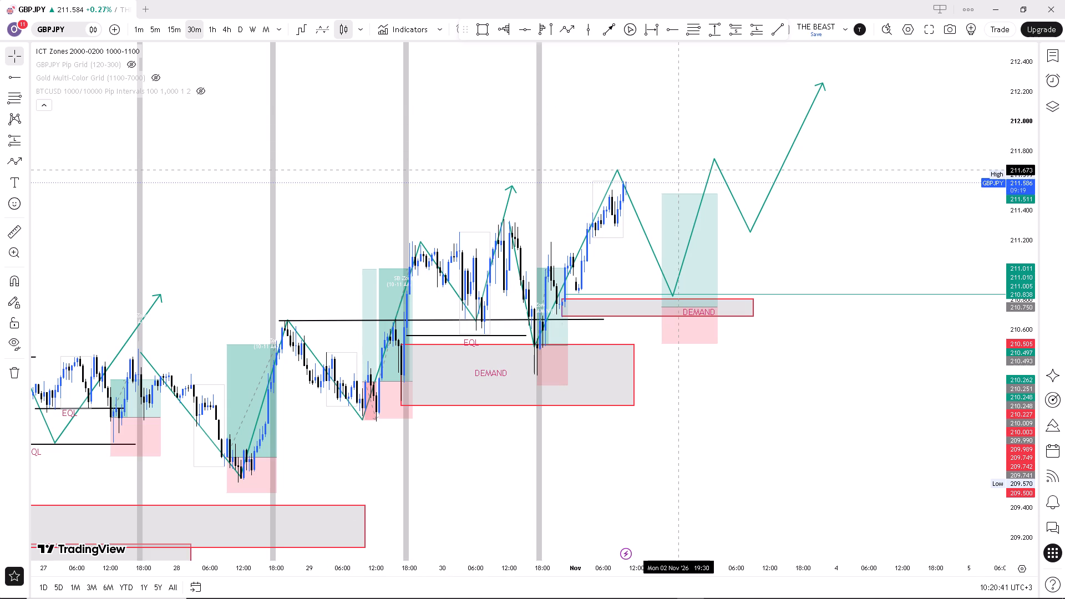
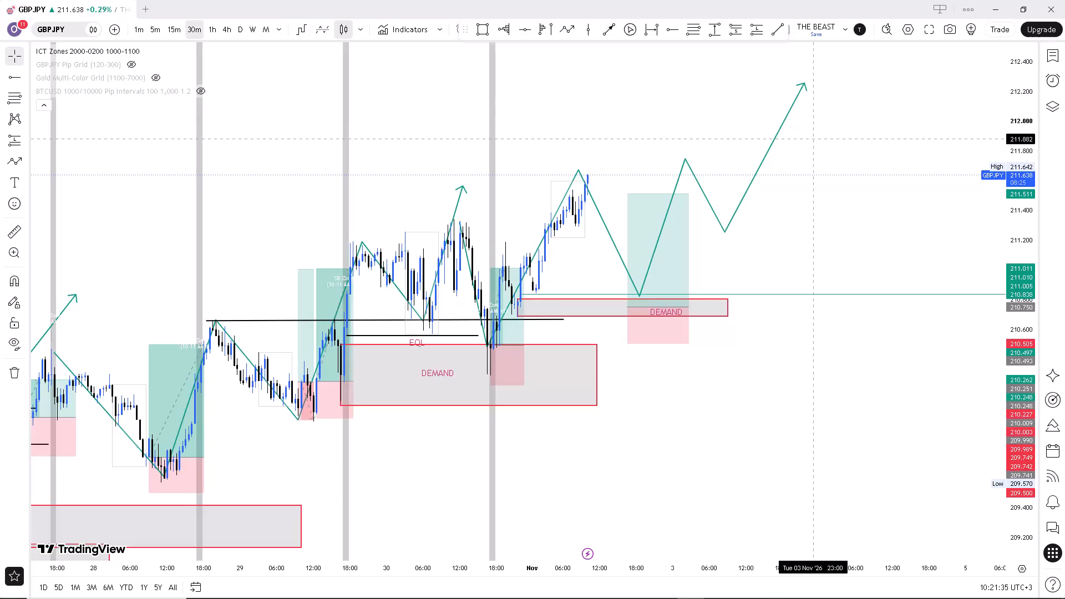
# Show the hidden GBPJPY Pip Grid (120-300) indicator on the chart.
pyautogui.scroll(-2, 482, 108)
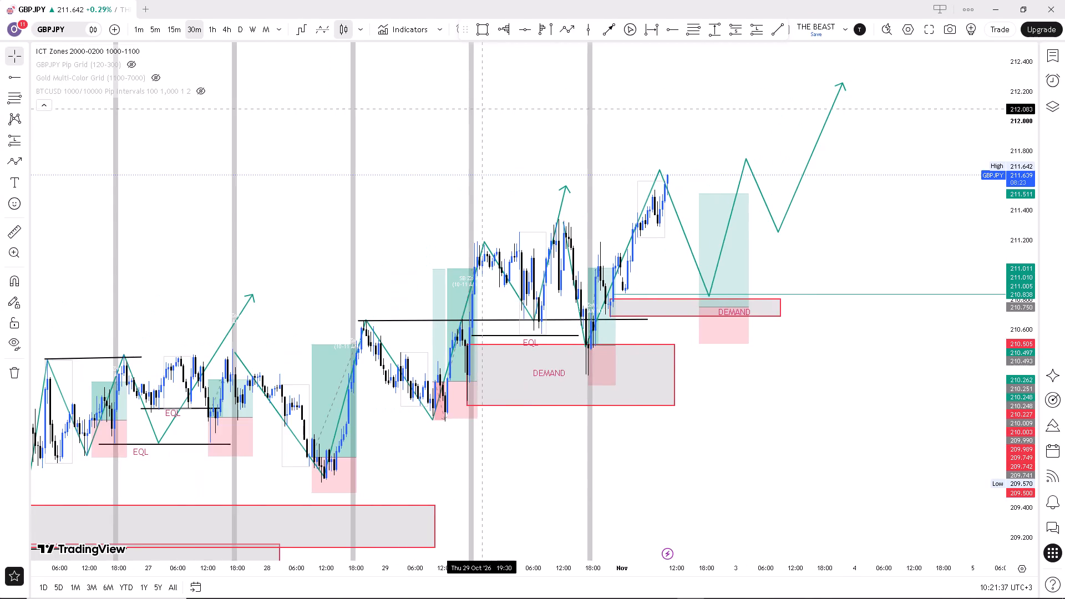
pyautogui.scroll(1, 478, 105)
pyautogui.click(131, 65)
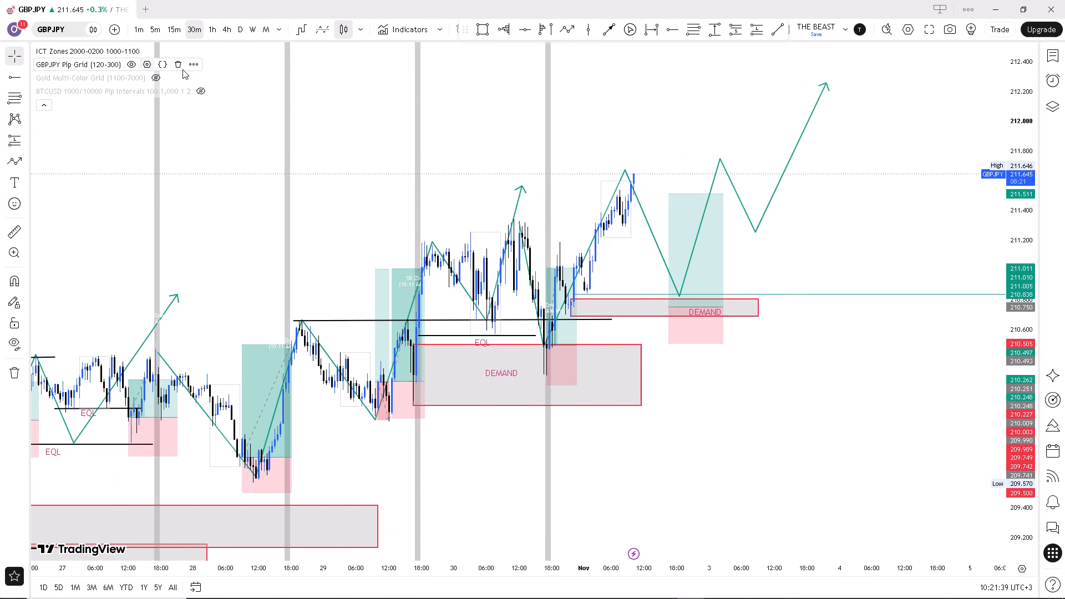
# Raise the projected swing path's peak near 2 November to the pip grid level at about 211.75.
pyautogui.scroll(-5, 466, 126)
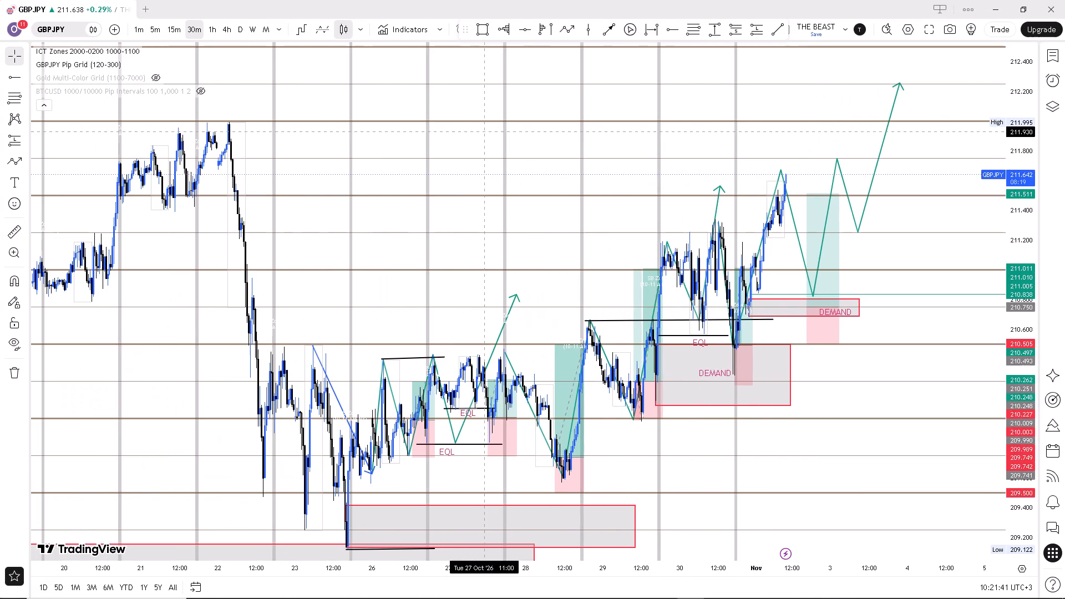
pyautogui.scroll(1, 582, 159)
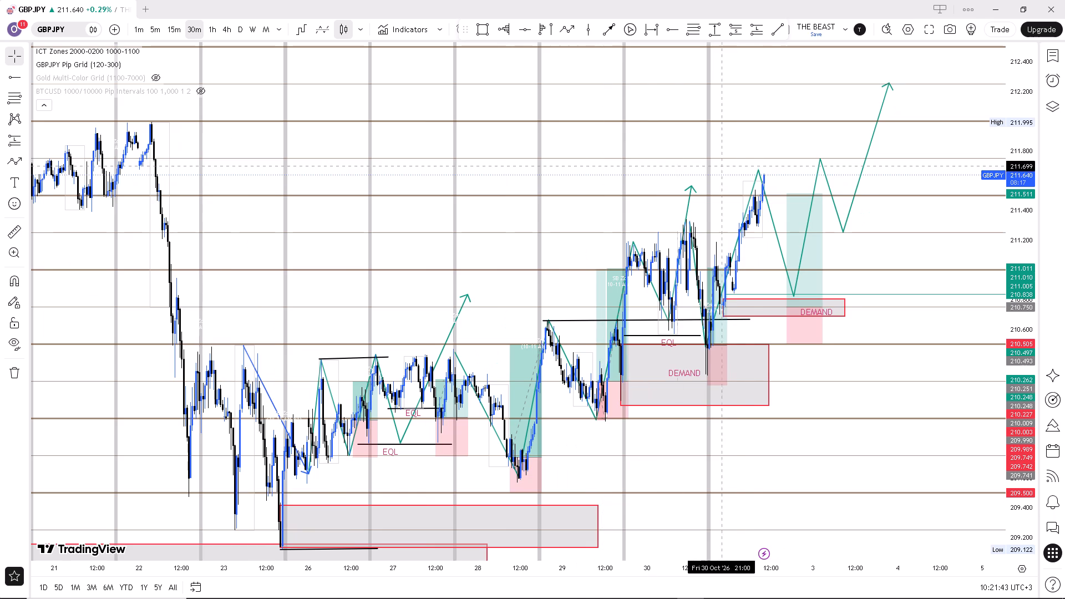
pyautogui.moveTo(759, 172); pyautogui.dragTo(758, 170)
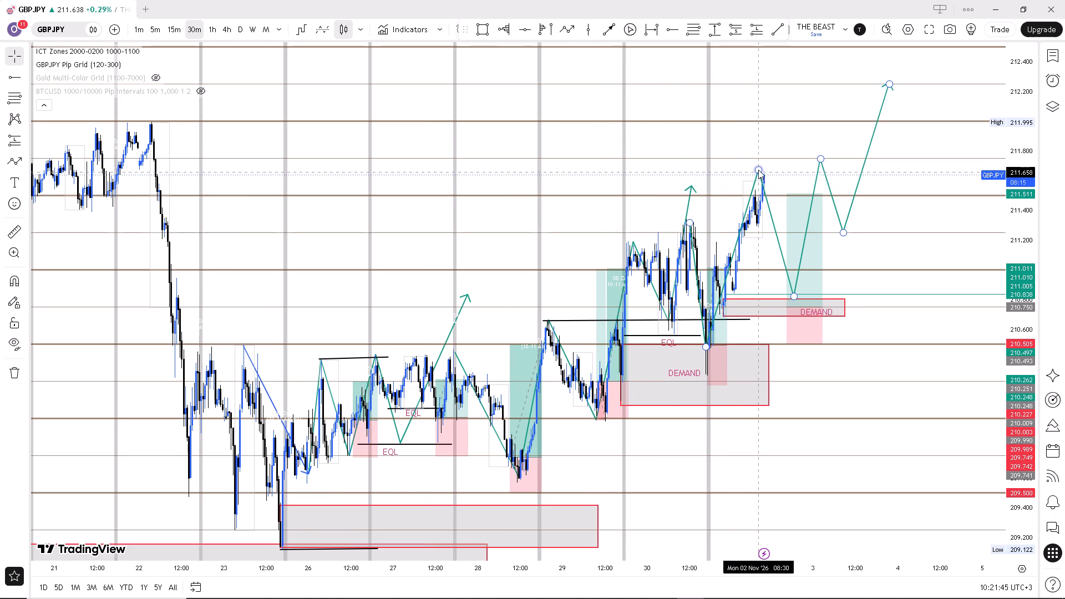
pyautogui.moveTo(758, 170); pyautogui.dragTo(760, 161)
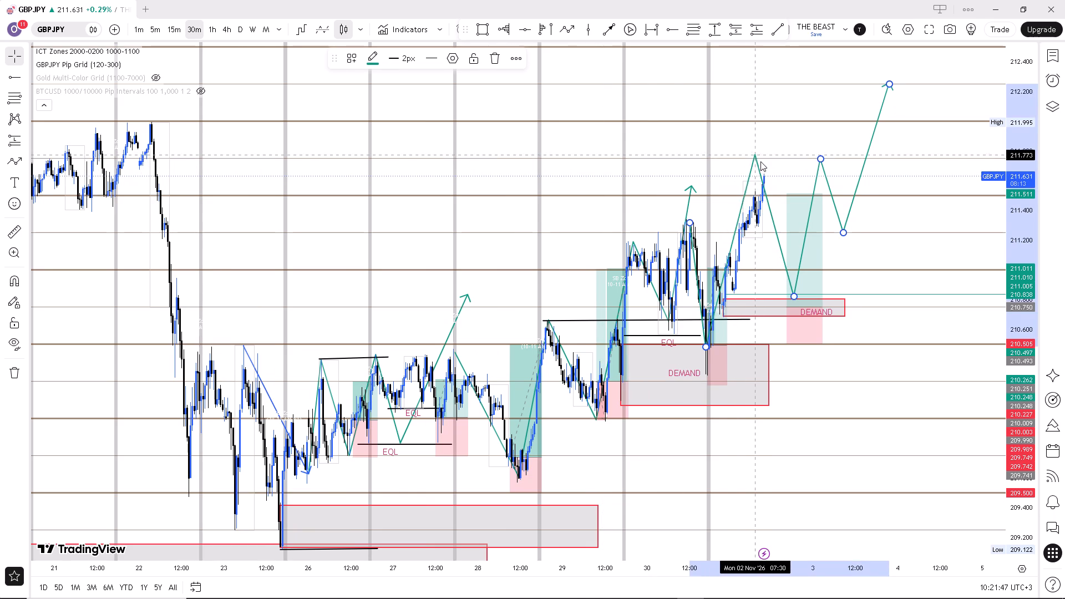
pyautogui.moveTo(760, 161); pyautogui.dragTo(755, 159)
pyautogui.click(765, 141)
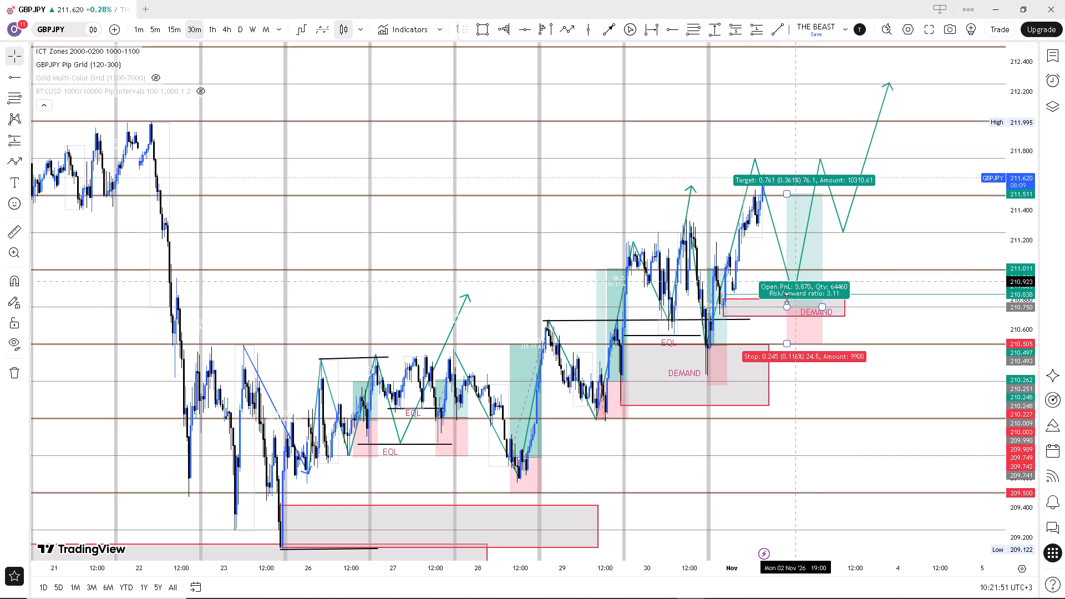
# Examine the adjusted swing path and long position against the pip grid levels, demand zones and late-October price swings.
pyautogui.scroll(1, 750, 262)
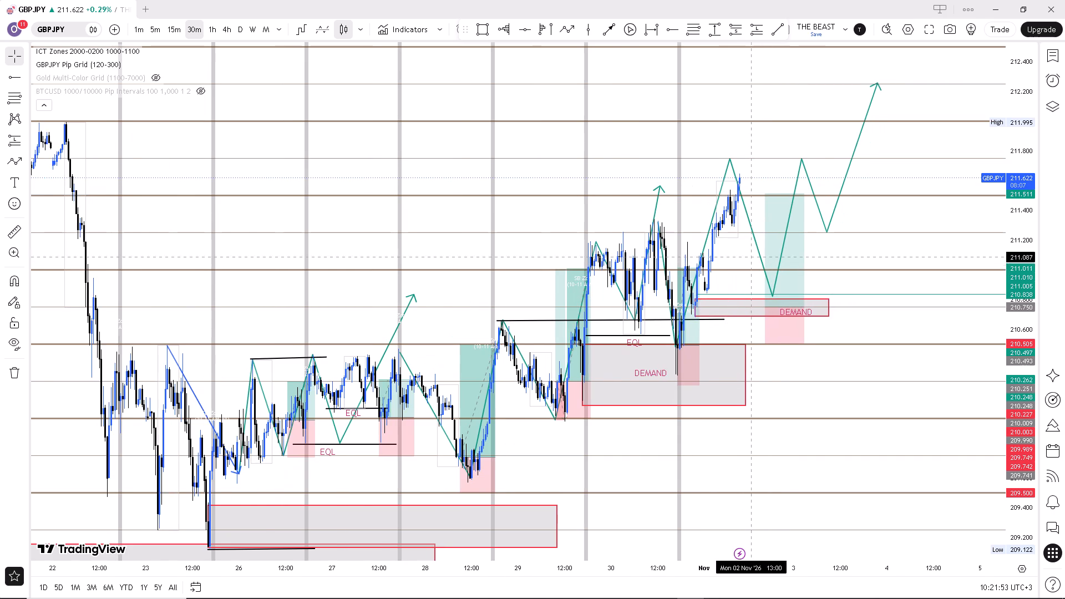
pyautogui.scroll(-1, 743, 216)
pyautogui.scroll(-2, 736, 114)
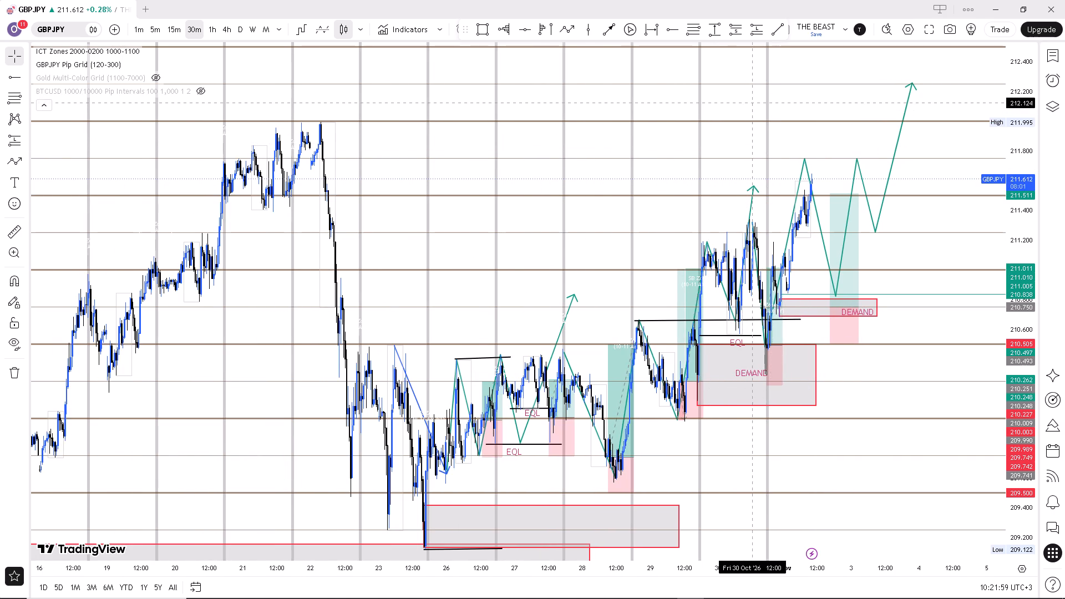
pyautogui.scroll(-2, 757, 82)
pyautogui.scroll(2, 757, 82)
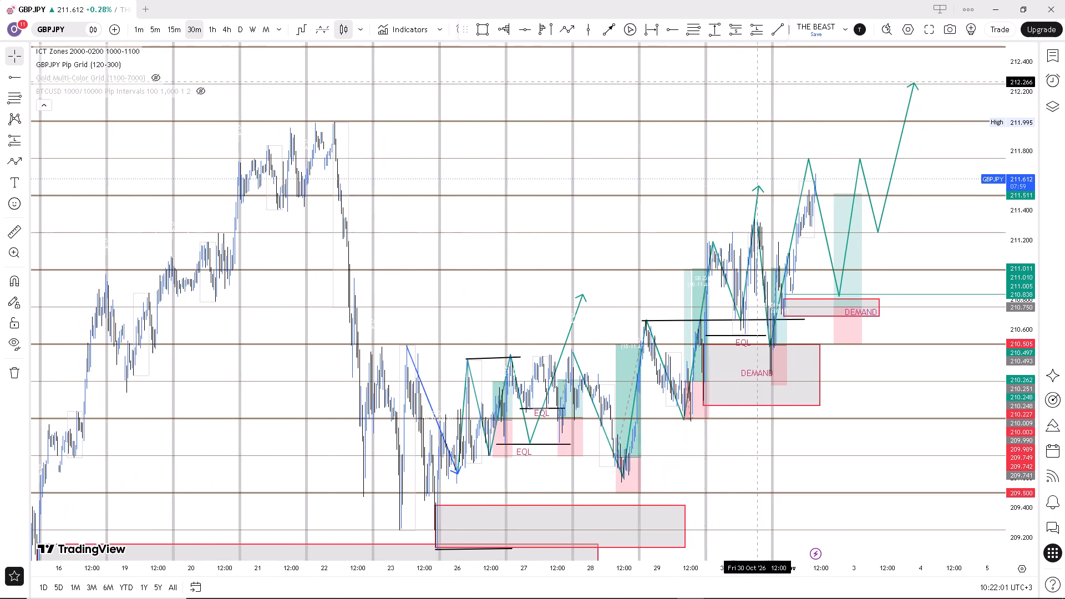
pyautogui.scroll(4, 757, 82)
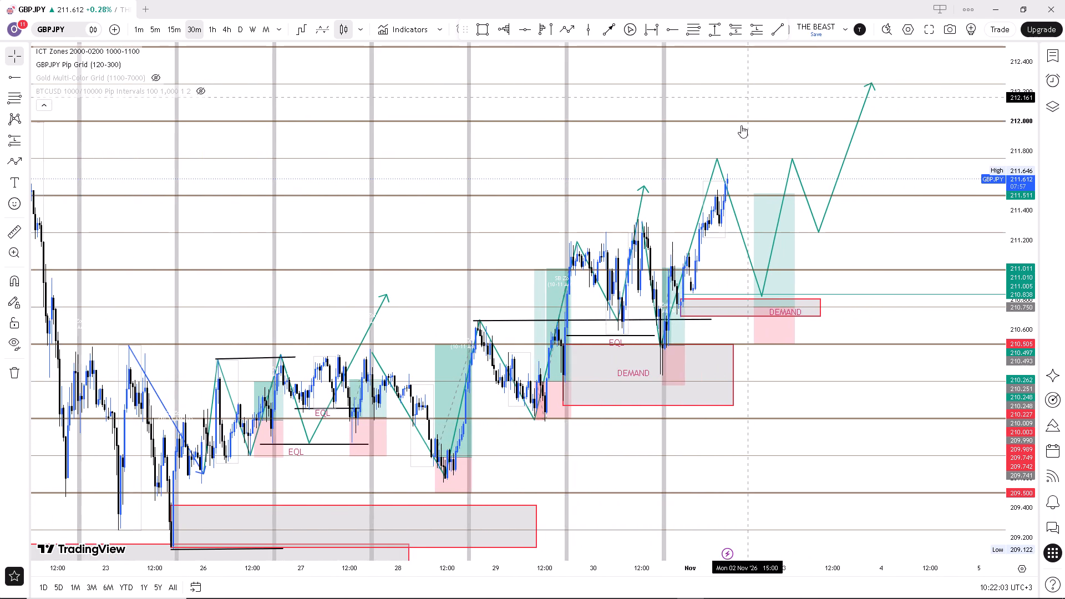
pyautogui.scroll(-2, 708, 167)
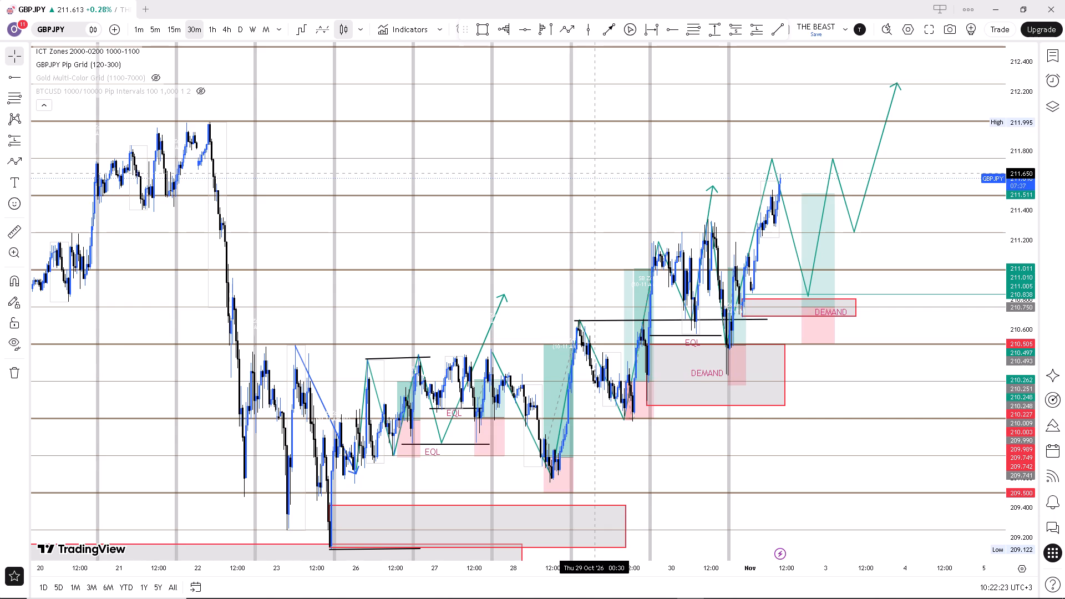
pyautogui.scroll(2, 567, 163)
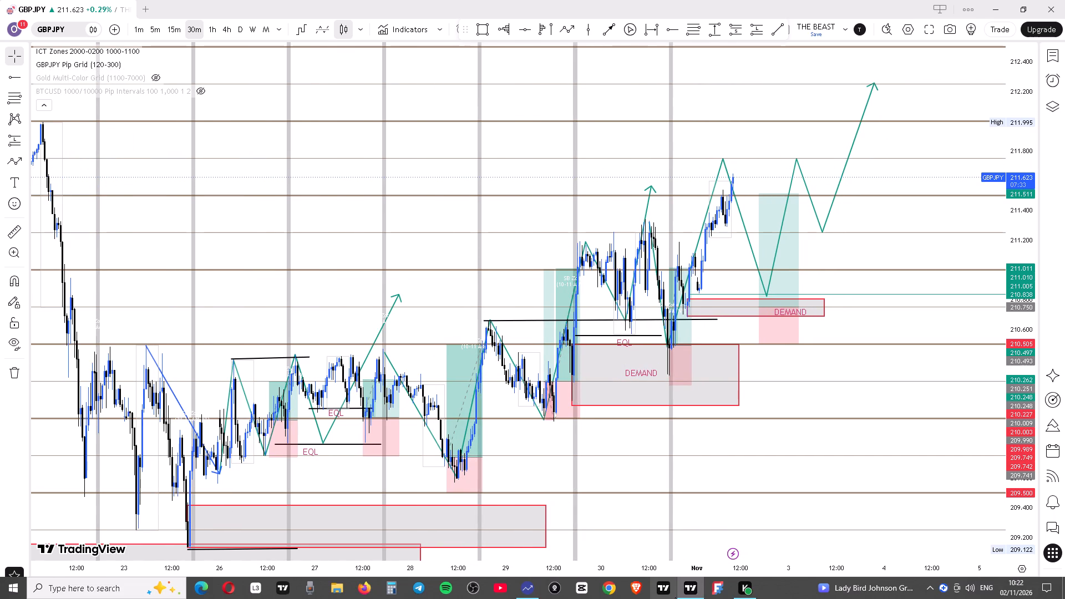
pyautogui.moveTo(780, 398); pyautogui.dragTo(773, 399)
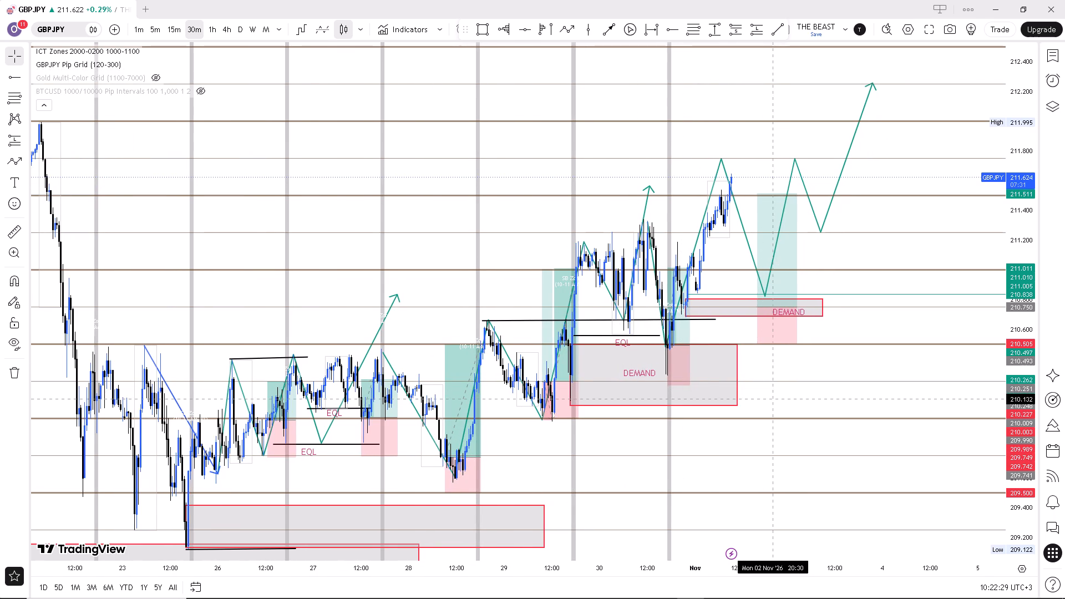
pyautogui.moveTo(818, 403); pyautogui.dragTo(816, 402)
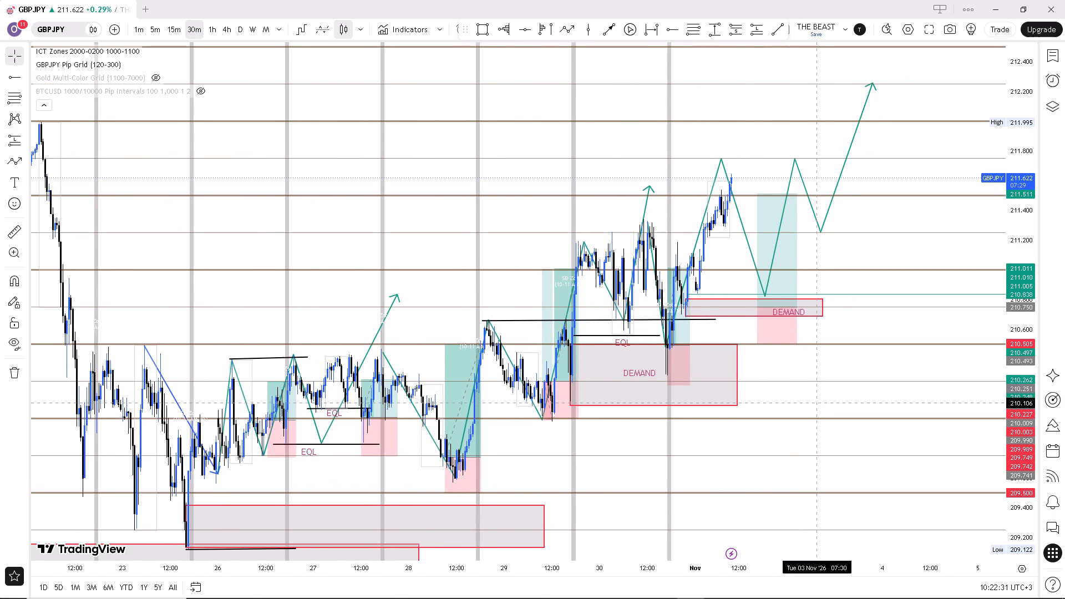
pyautogui.moveTo(816, 402); pyautogui.dragTo(797, 397)
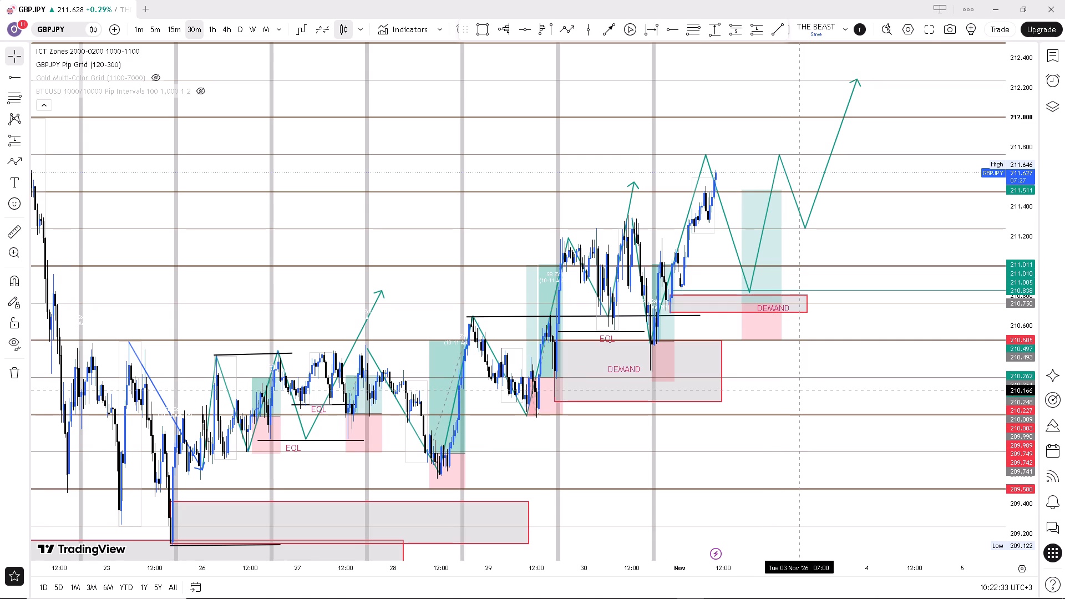
pyautogui.moveTo(746, 388); pyautogui.dragTo(714, 385)
pyautogui.scroll(-2, 692, 425)
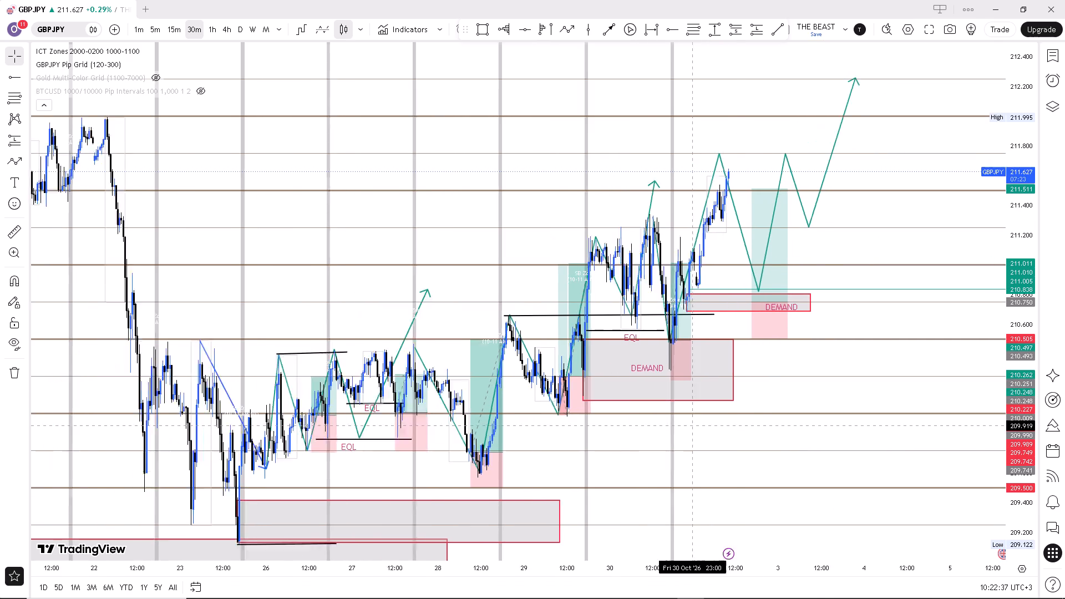
pyautogui.scroll(-1, 692, 425)
# Level the black trend line across the 26 October highs by moving its later endpoint to about 210.40.
pyautogui.moveTo(700, 466); pyautogui.dragTo(697, 394)
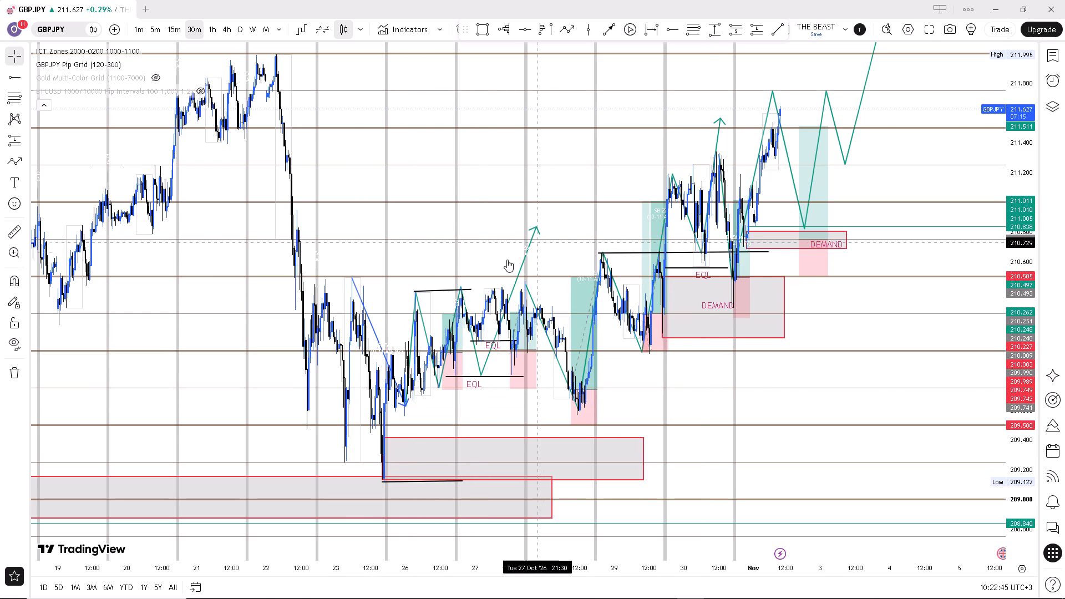
pyautogui.click(471, 289)
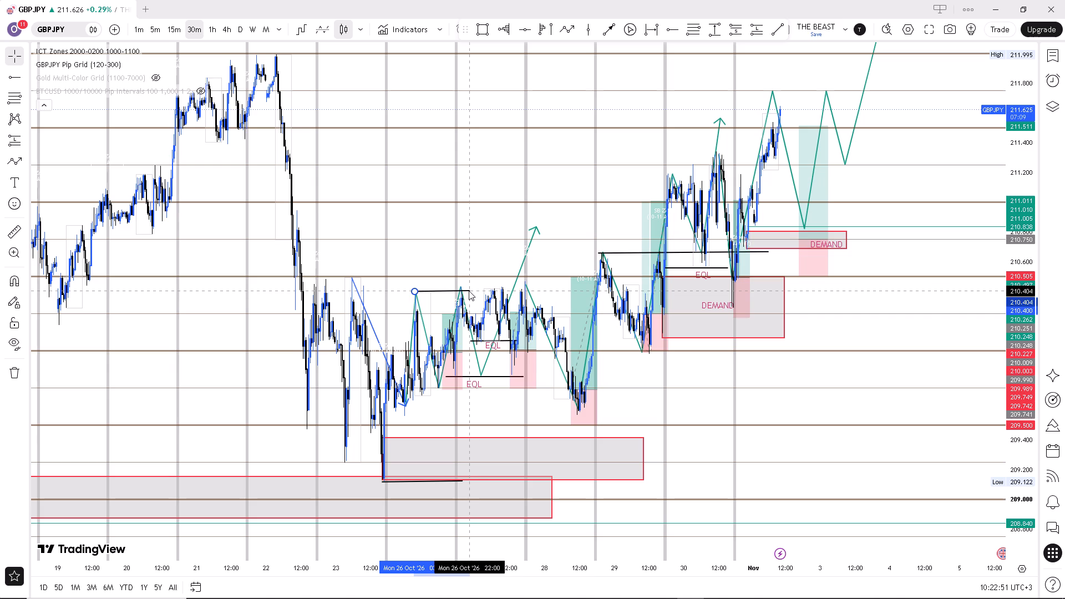
pyautogui.click(471, 250)
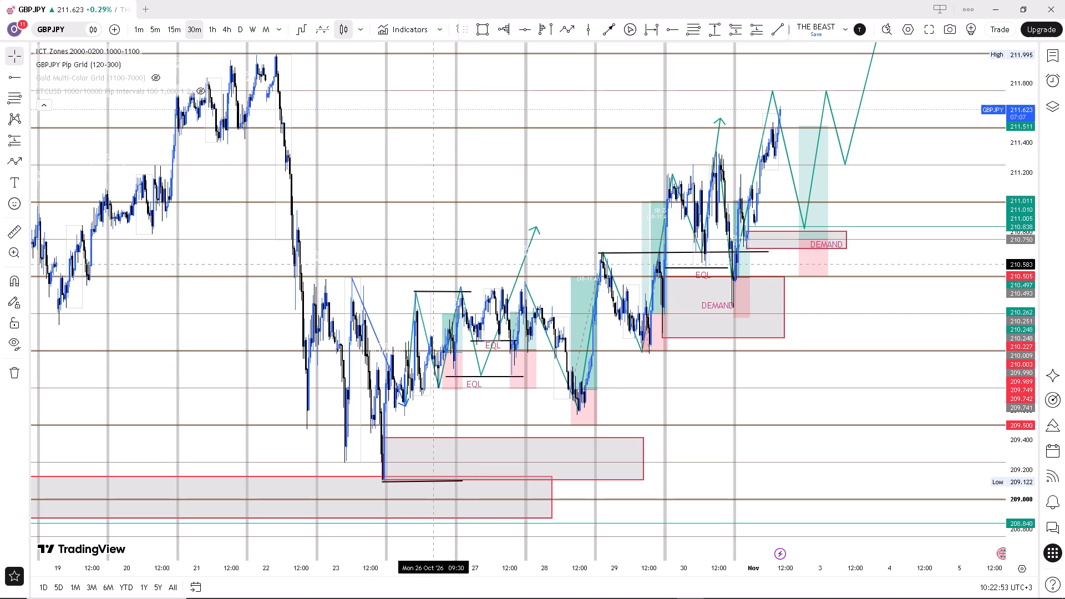
pyautogui.click(438, 261)
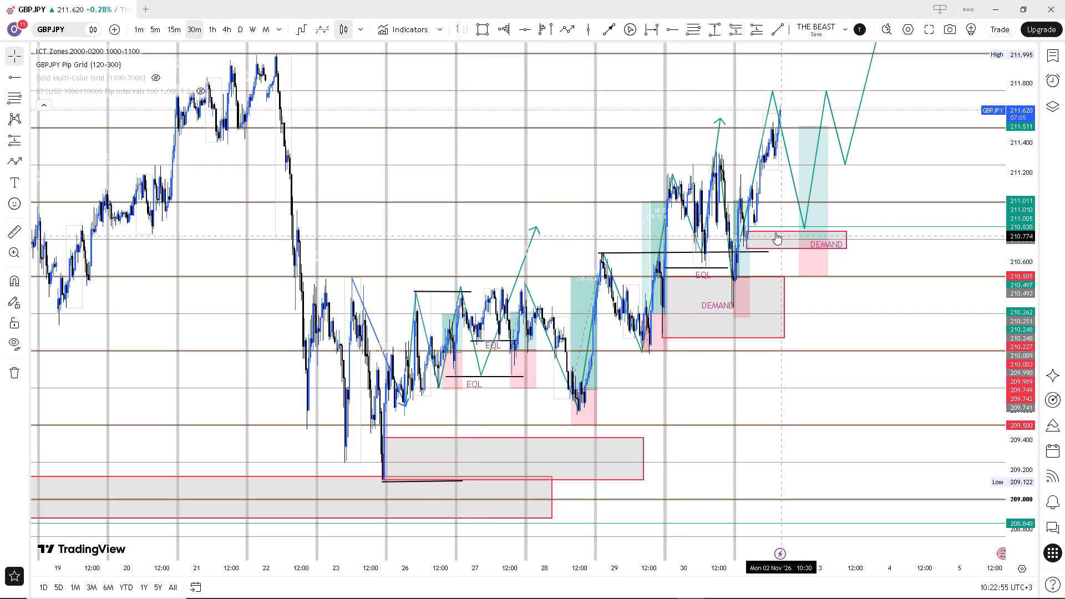
# Examine the projected swing path, demand zones and equal lows against the pip grid from 22 October to early November.
pyautogui.scroll(1, 873, 319)
pyautogui.moveTo(835, 322); pyautogui.dragTo(875, 357)
pyautogui.scroll(1, 793, 343)
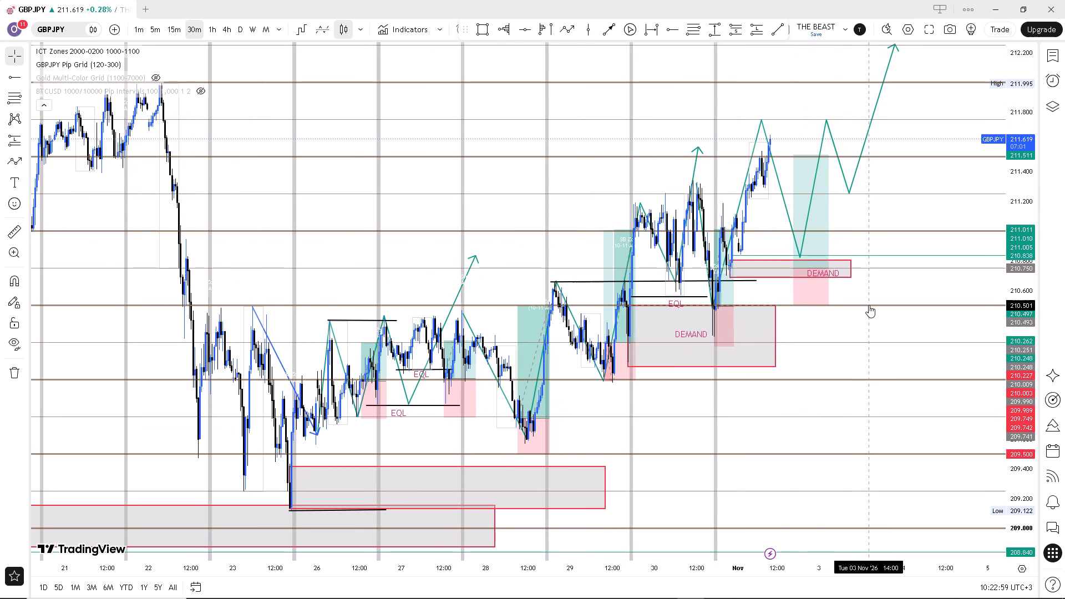
pyautogui.moveTo(855, 361); pyautogui.dragTo(848, 358)
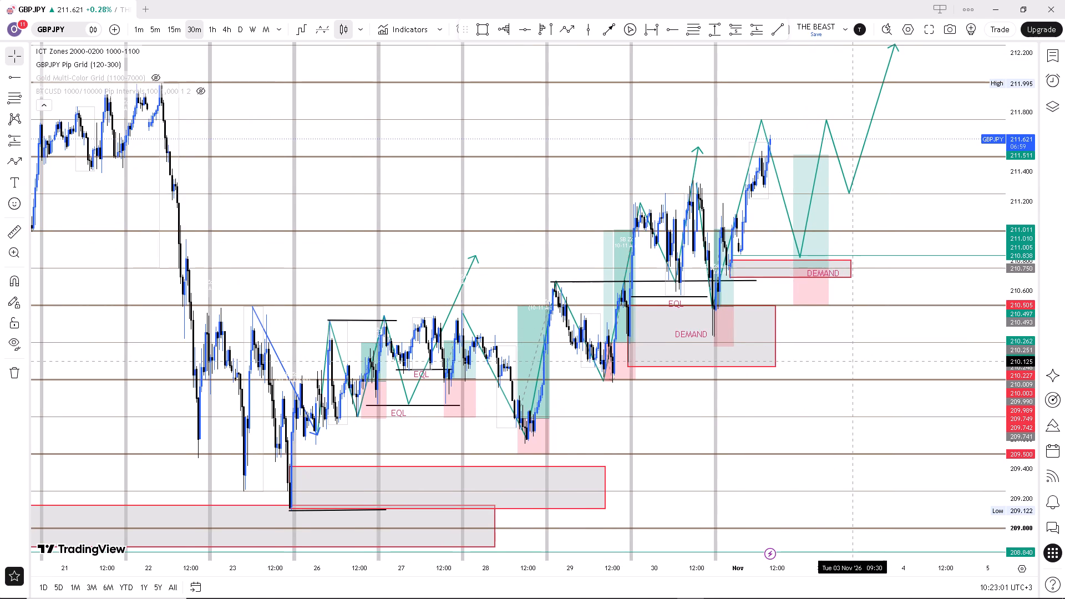
pyautogui.moveTo(848, 358); pyautogui.dragTo(841, 354)
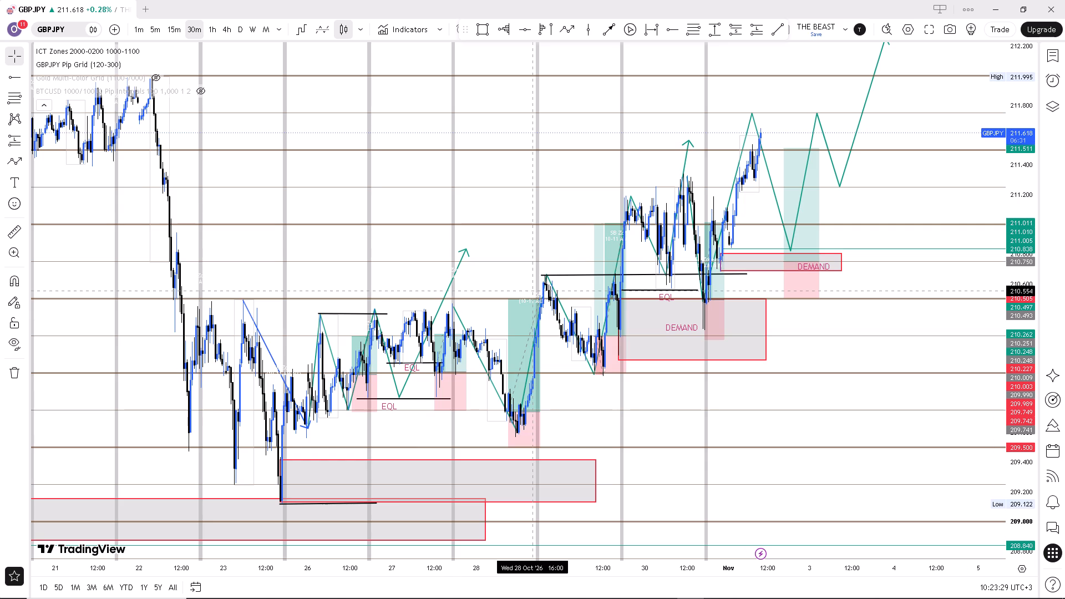
pyautogui.scroll(1, 743, 287)
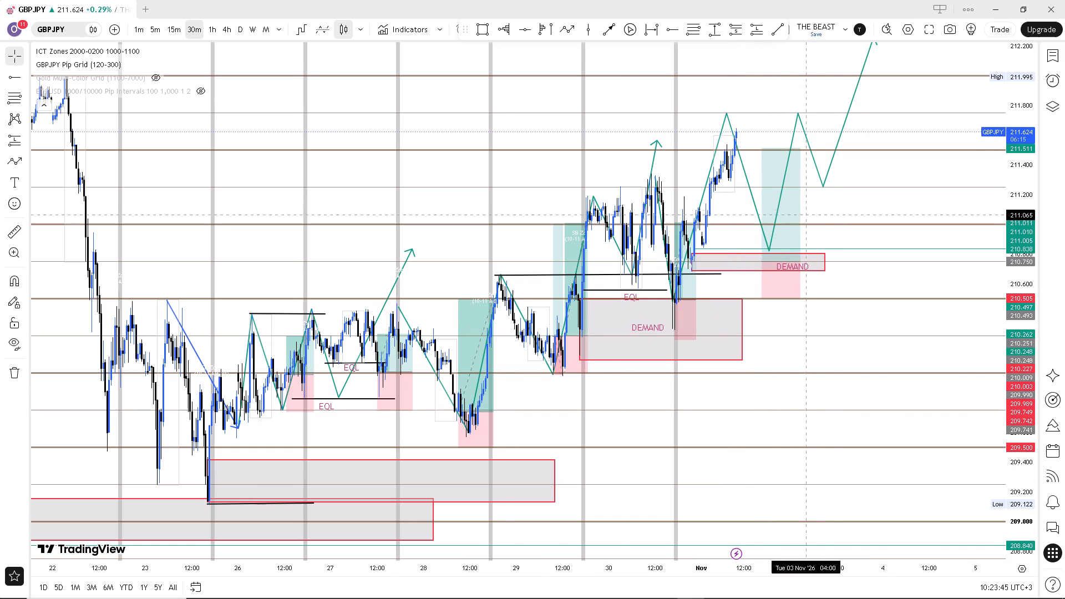
pyautogui.moveTo(853, 205); pyautogui.dragTo(833, 254)
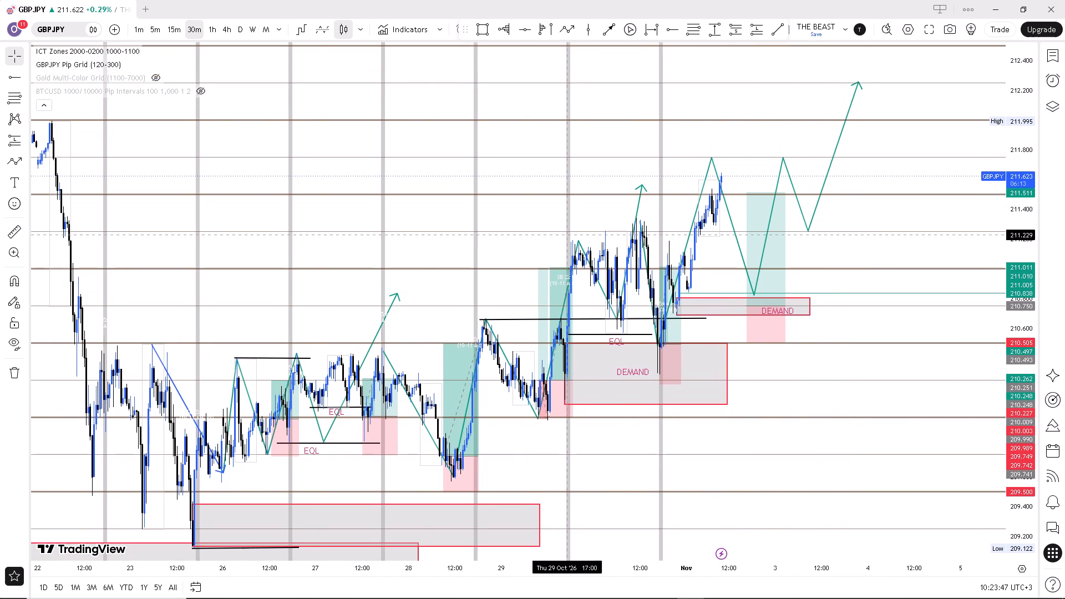
pyautogui.scroll(1, 566, 235)
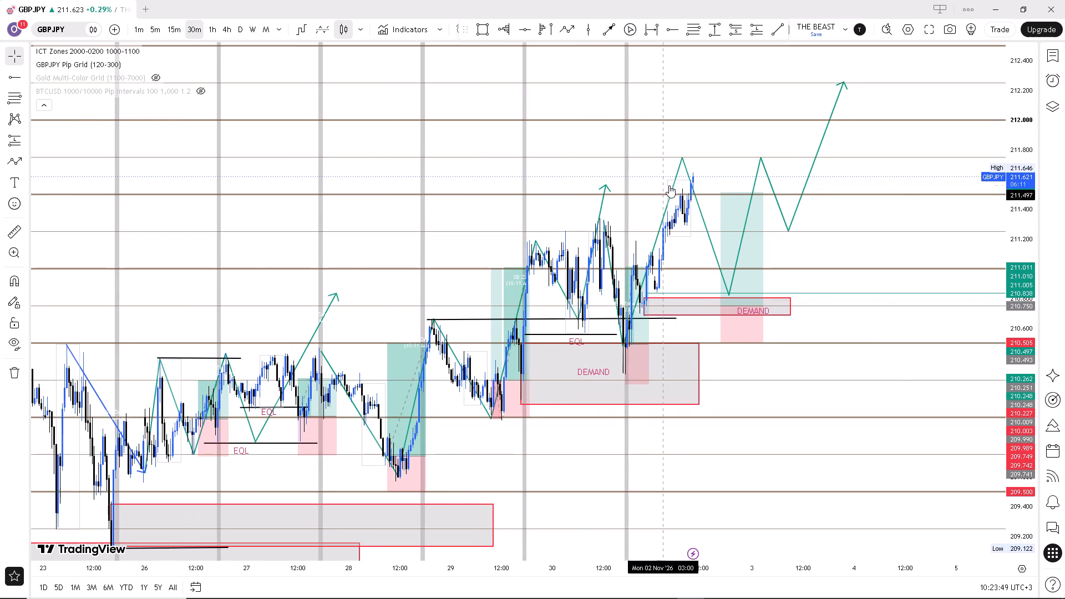
pyautogui.scroll(-3, 372, 274)
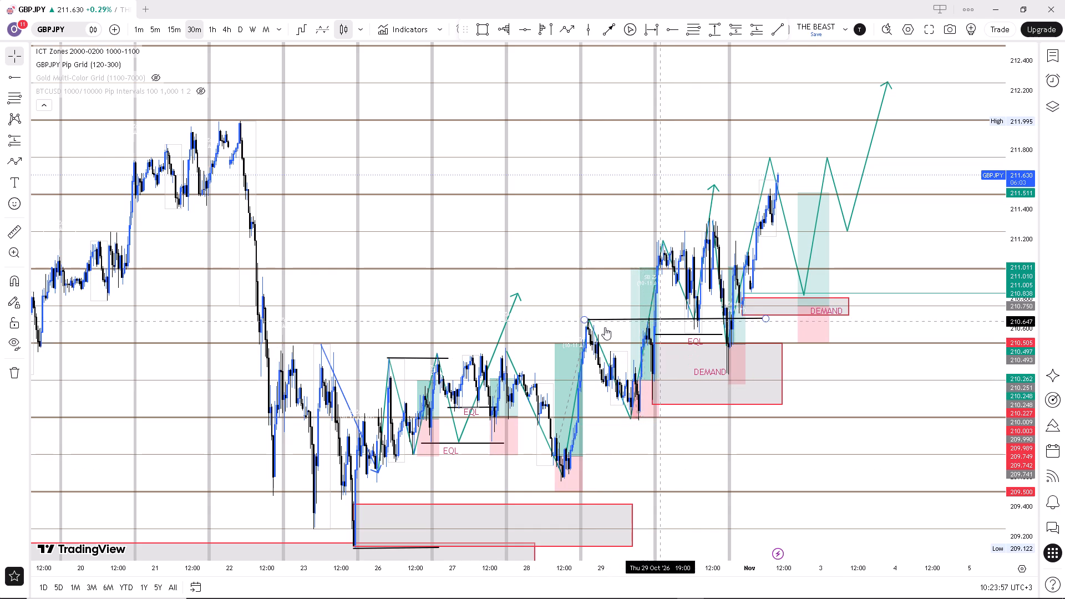
pyautogui.scroll(1, 630, 284)
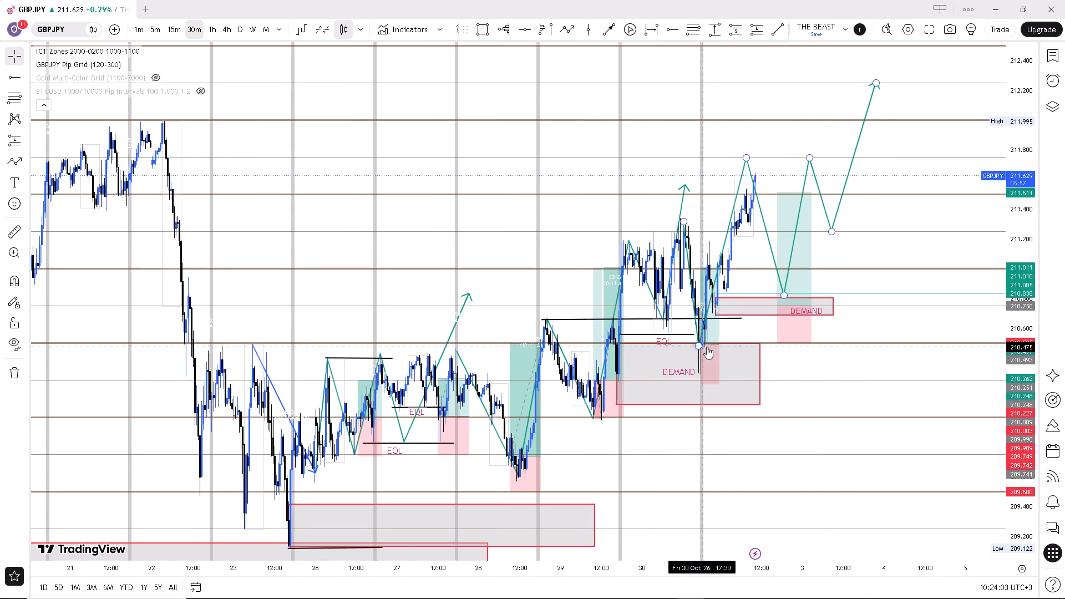
pyautogui.scroll(1, 844, 324)
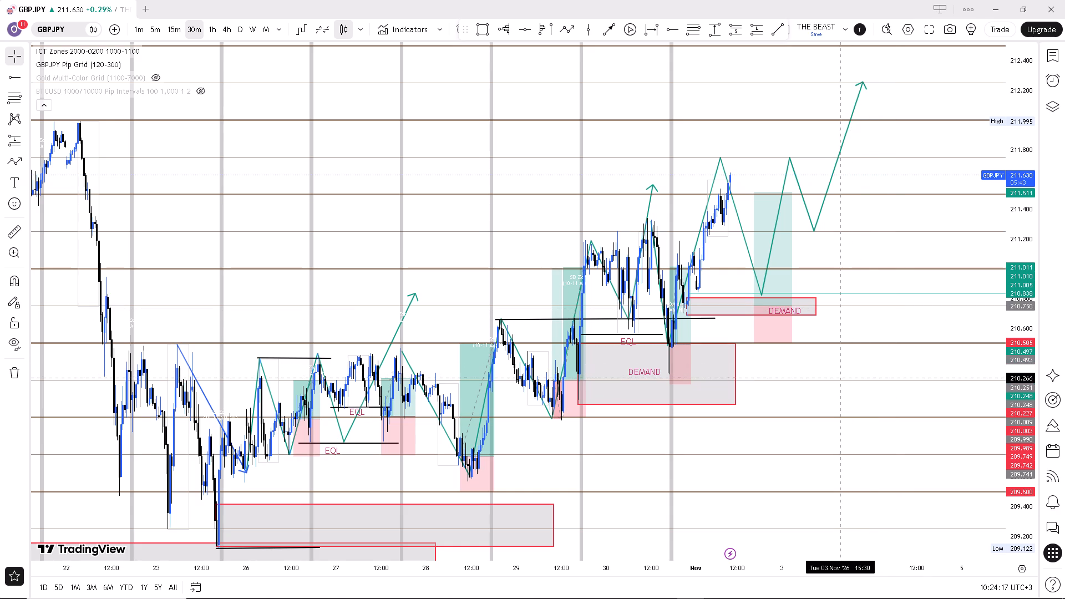
pyautogui.scroll(1, 470, 226)
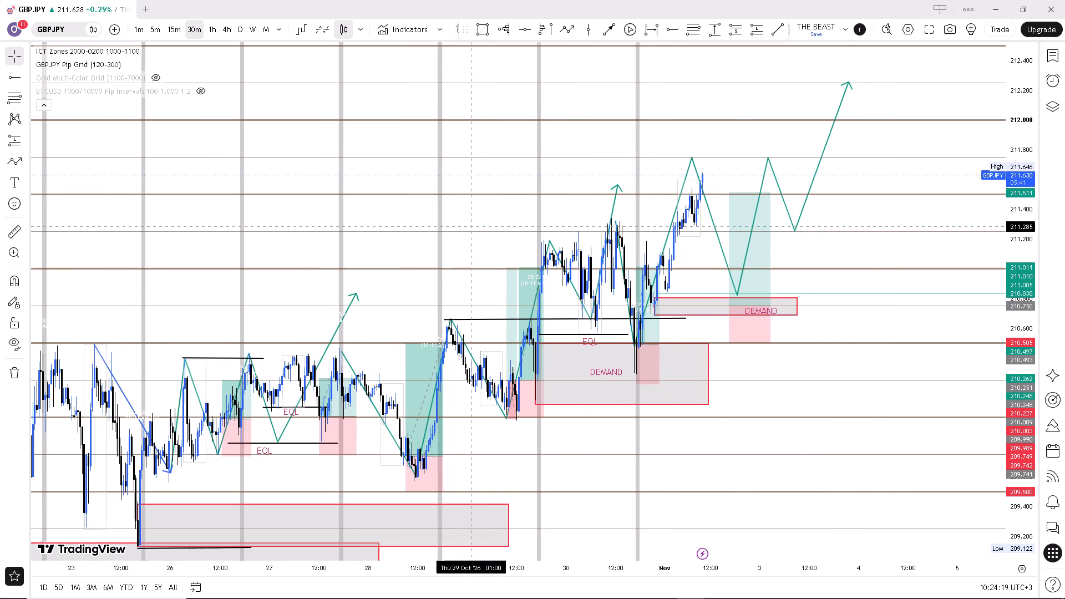
pyautogui.scroll(-1, 470, 226)
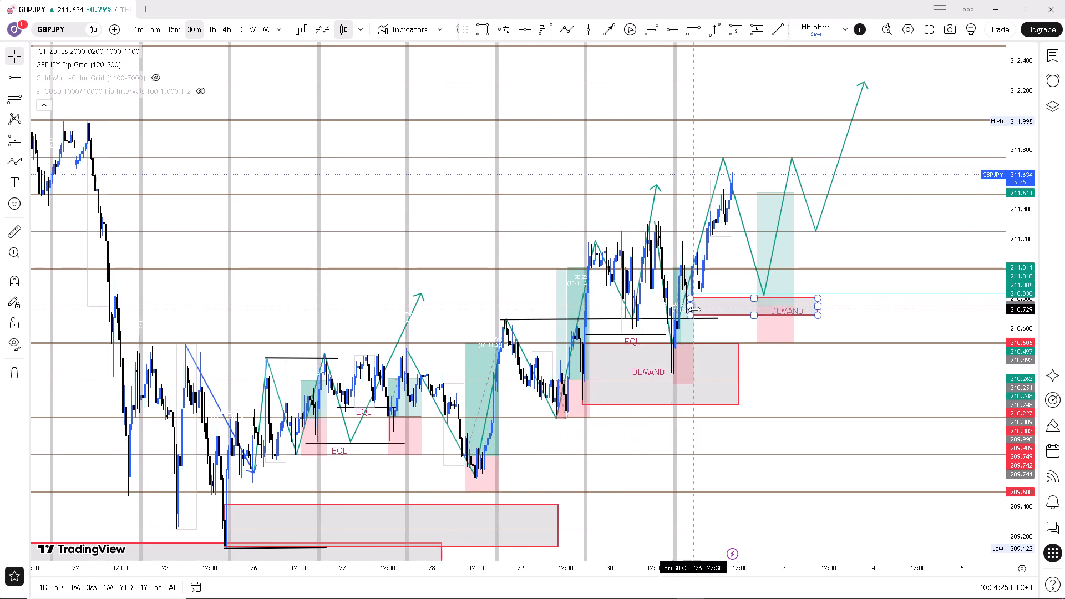
pyautogui.scroll(-1, 364, 319)
pyautogui.scroll(1, 364, 318)
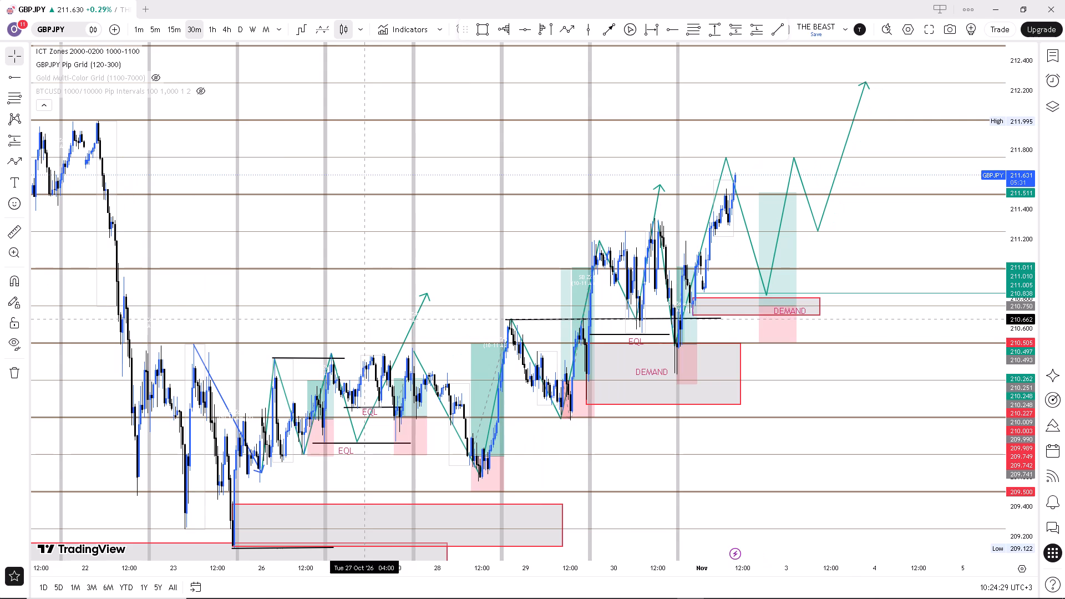
# Examine the 30-minute GBPJPY price swings, demand zones and marked positions from mid-October to early November against the pip grid.
pyautogui.moveTo(338, 476); pyautogui.dragTo(662, 395)
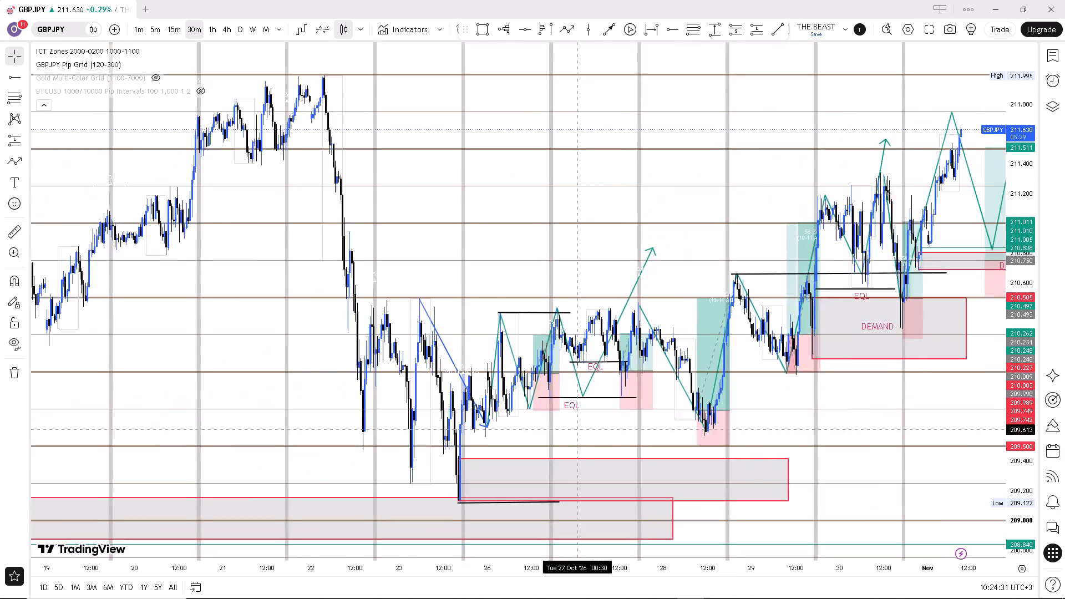
pyautogui.moveTo(662, 395); pyautogui.dragTo(809, 356)
pyautogui.scroll(-1, 615, 410)
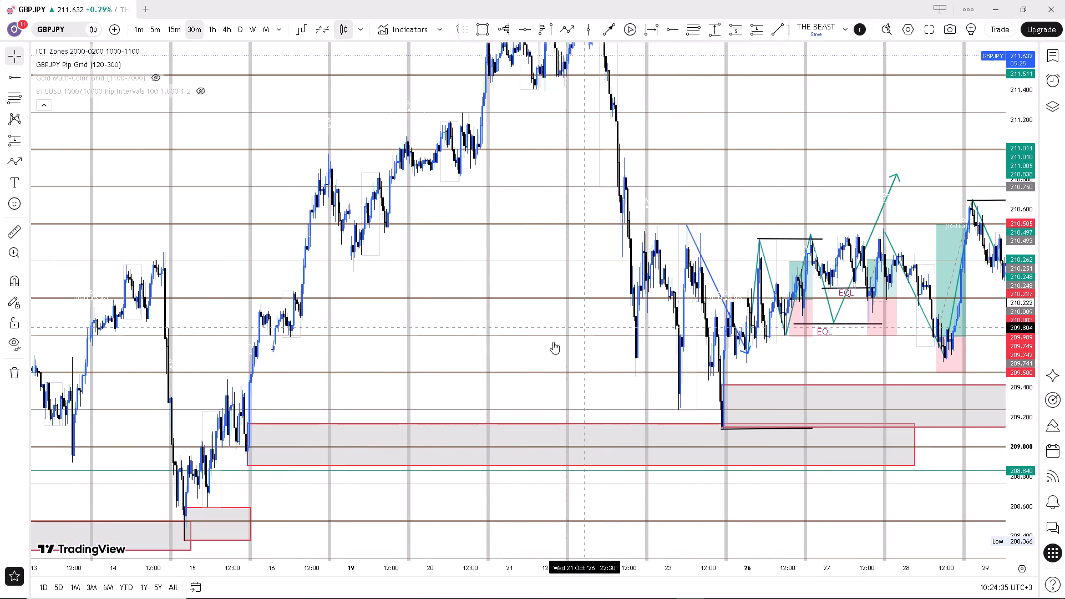
pyautogui.moveTo(590, 324); pyautogui.dragTo(253, 357)
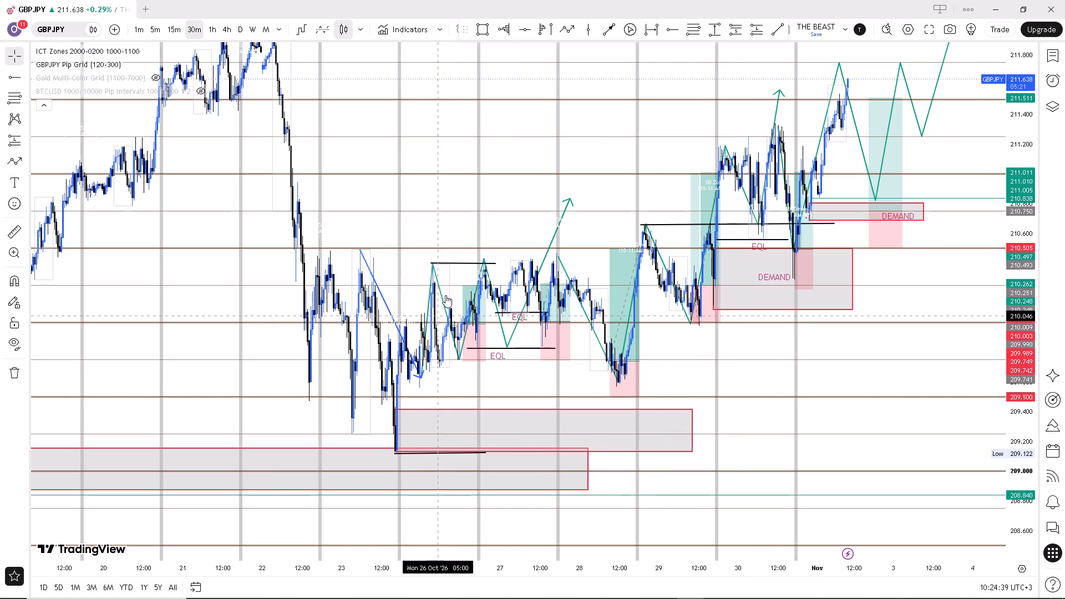
pyautogui.scroll(-3, 505, 233)
pyautogui.scroll(2, 508, 240)
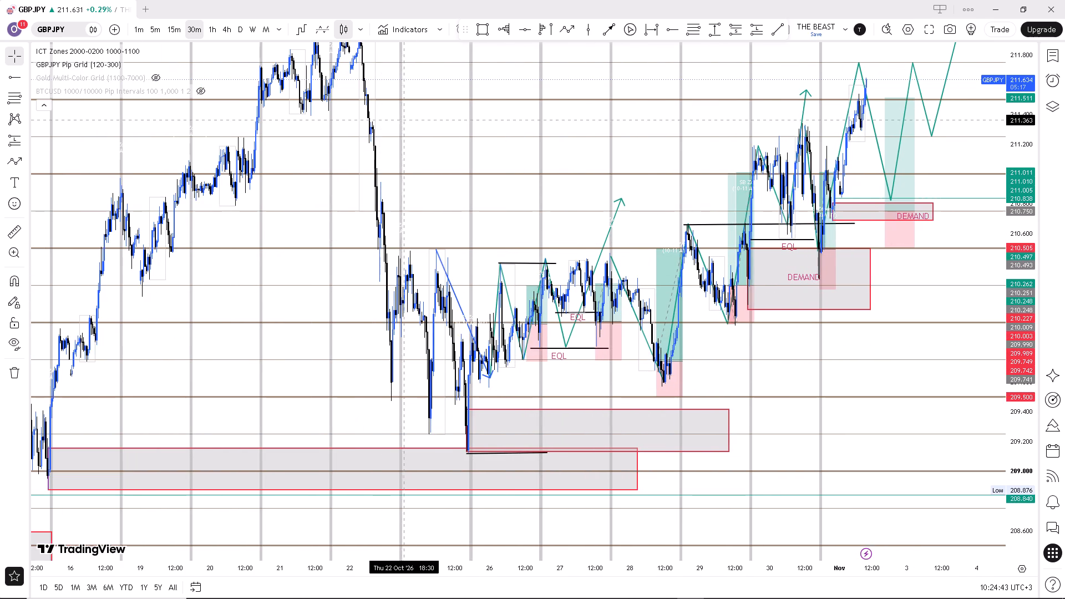
pyautogui.moveTo(409, 117); pyautogui.dragTo(380, 199)
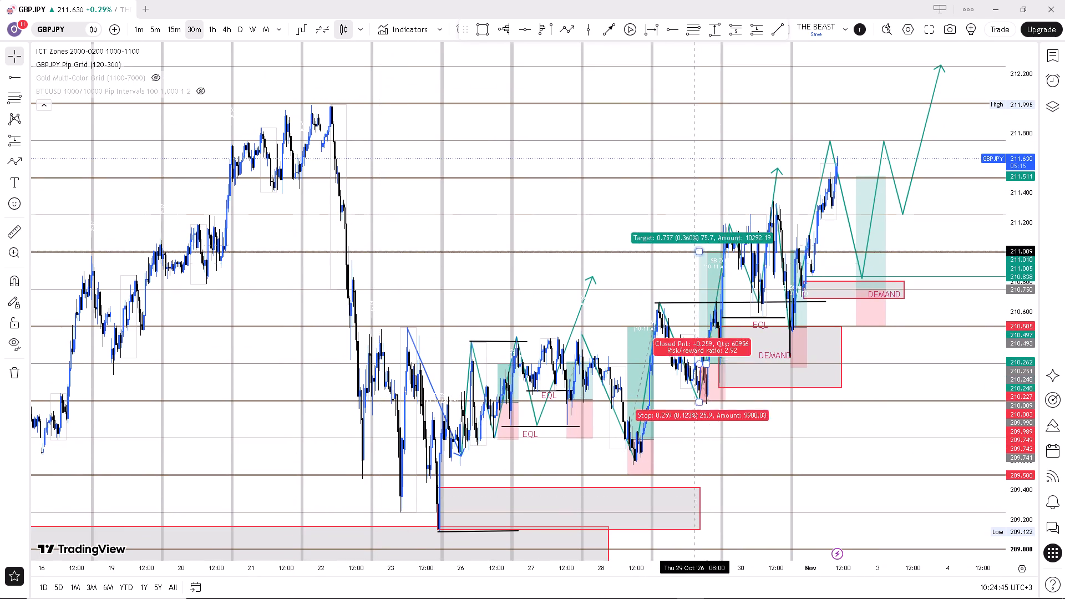
pyautogui.scroll(2, 599, 205)
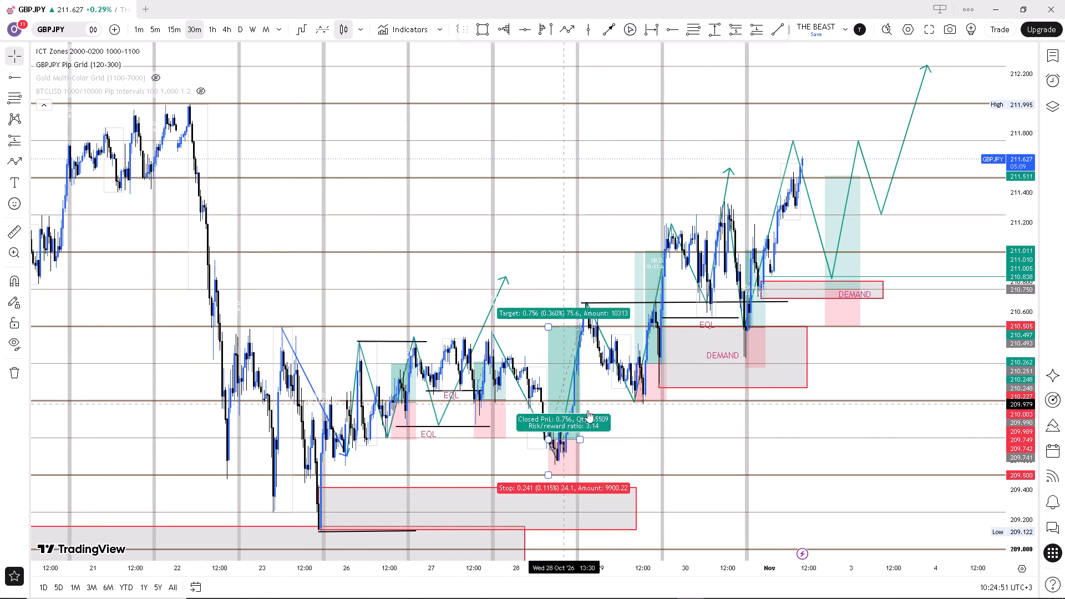
pyautogui.moveTo(696, 418); pyautogui.dragTo(604, 423)
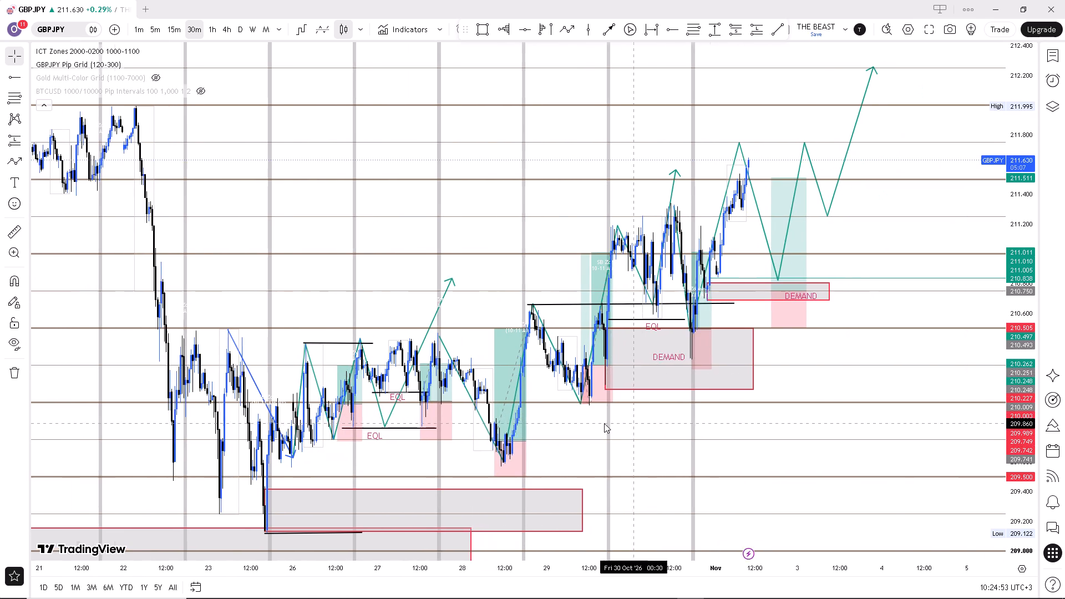
pyautogui.moveTo(604, 423); pyautogui.dragTo(494, 418)
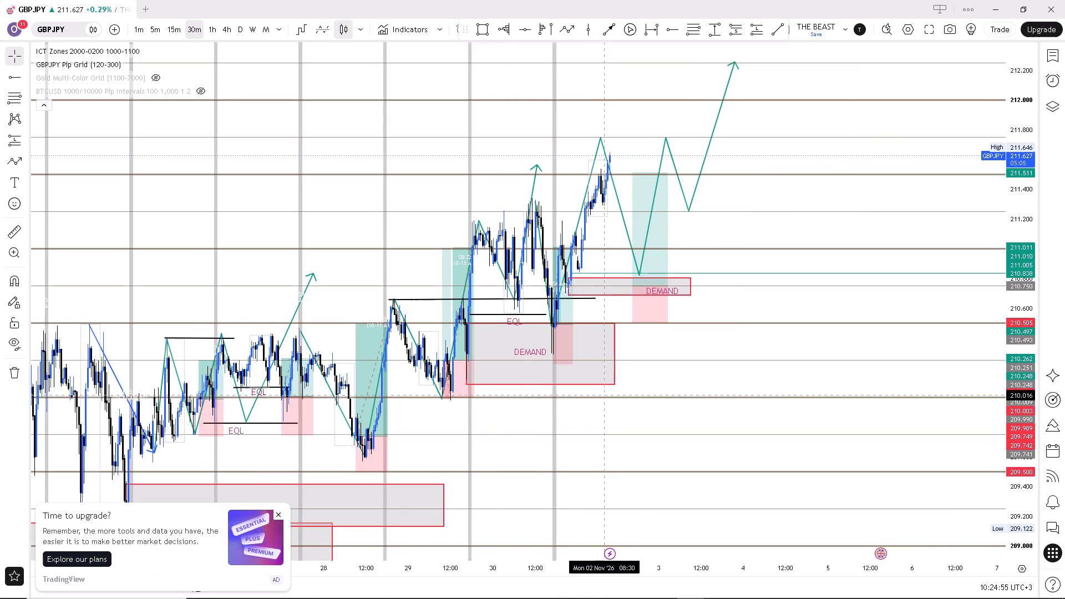
pyautogui.click(278, 511)
# Switch the GBPJPY chart to the 1-hour timeframe and examine the October swings, demand zones and equal lows.
pyautogui.click(211, 31)
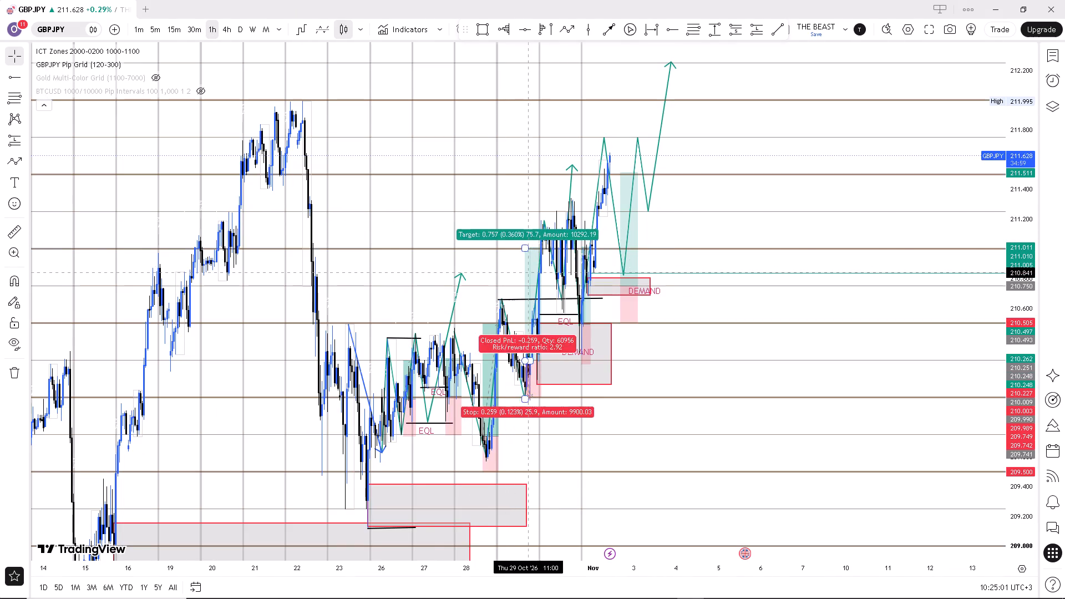
pyautogui.scroll(1, 437, 253)
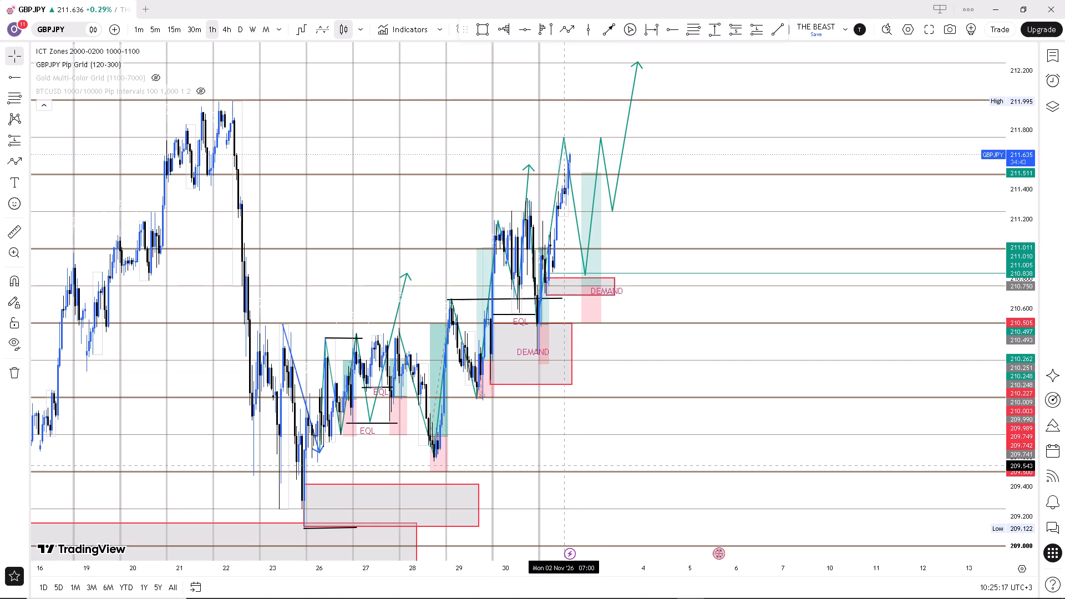
pyautogui.moveTo(577, 461); pyautogui.dragTo(646, 409)
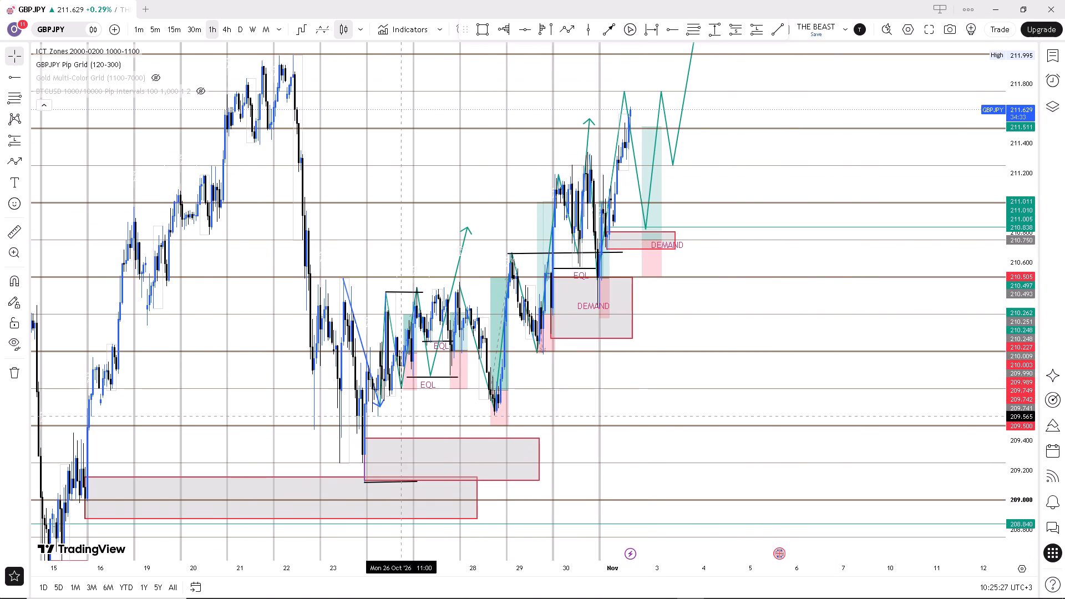
pyautogui.scroll(-2, 400, 416)
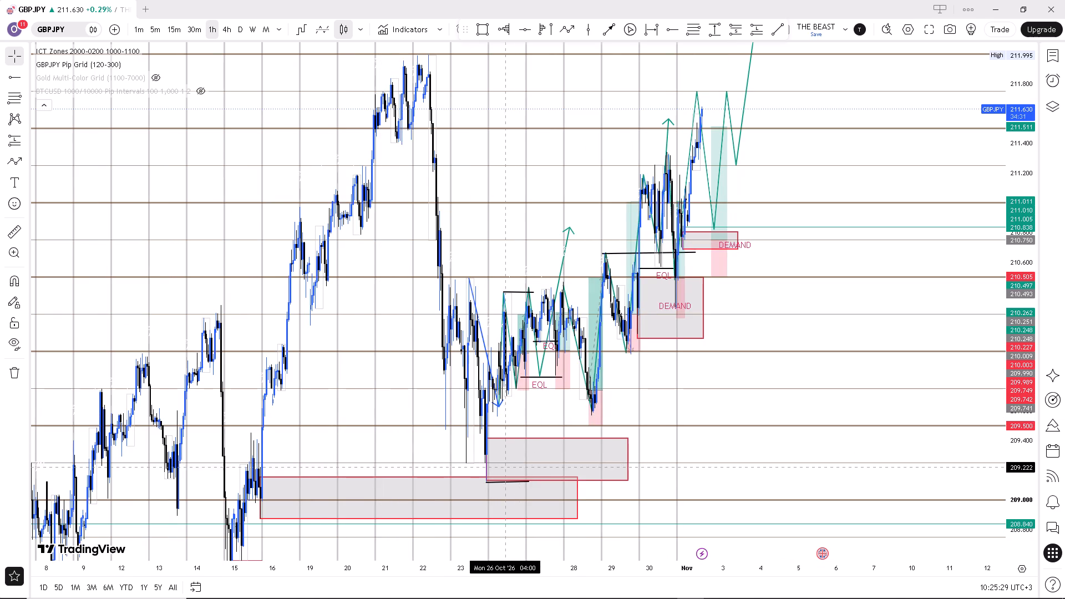
pyautogui.moveTo(315, 446); pyautogui.dragTo(376, 443)
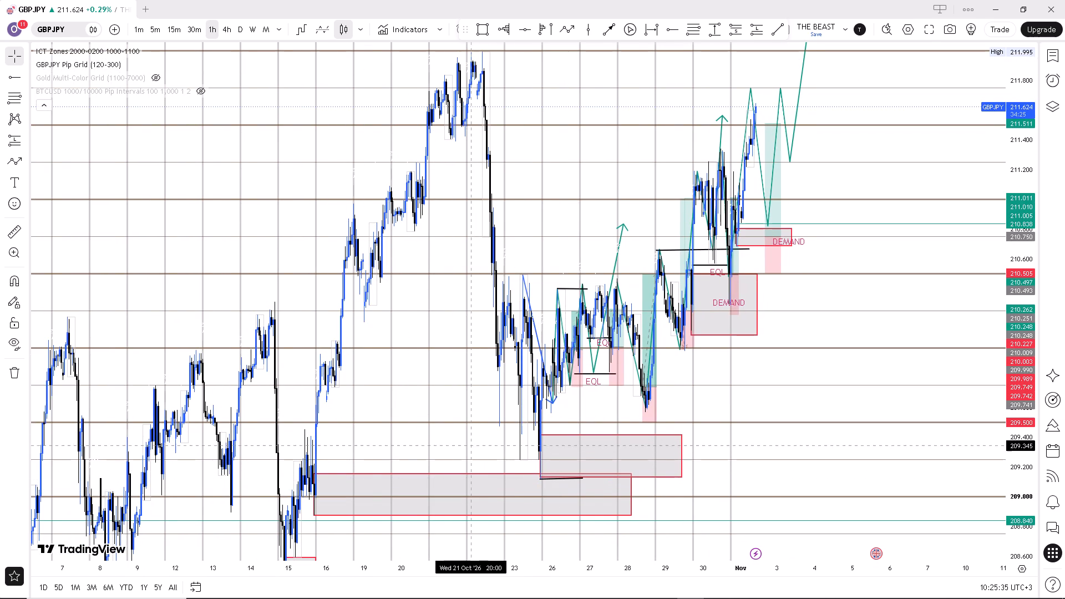
pyautogui.scroll(1, 470, 445)
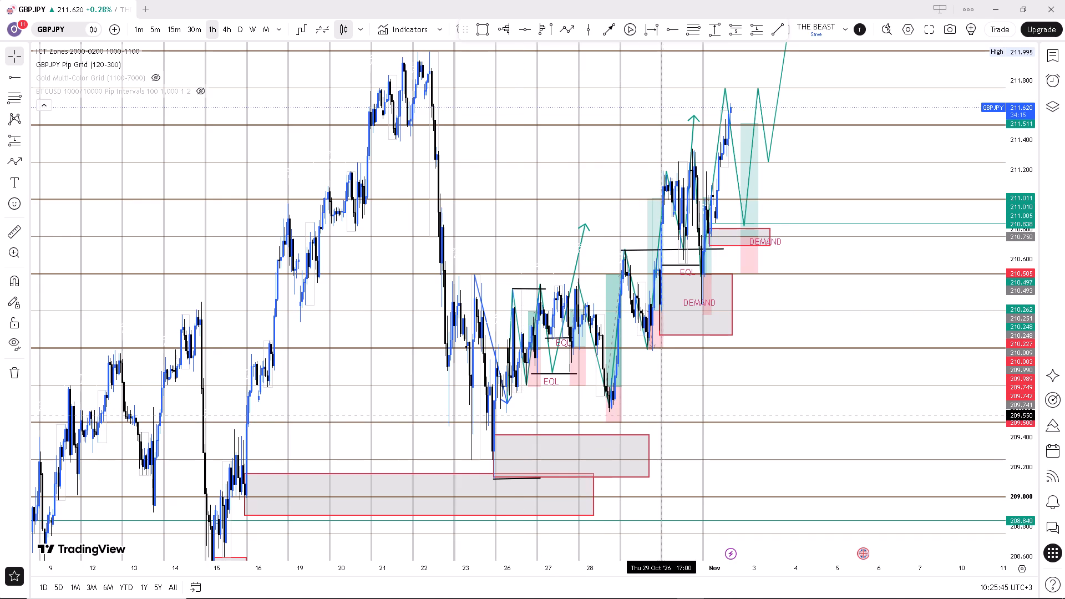
# Place a horizontal ray at about 209.565, starting late on 23 October and running under the 26 and 28 October lows.
pyautogui.moveTo(699, 415); pyautogui.dragTo(535, 430)
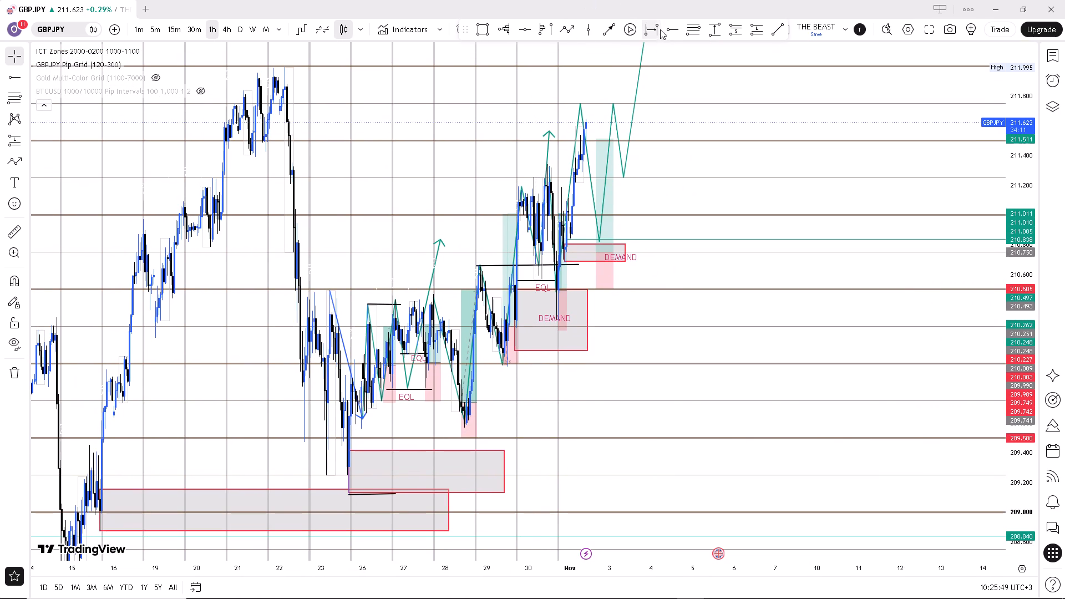
pyautogui.click(667, 32)
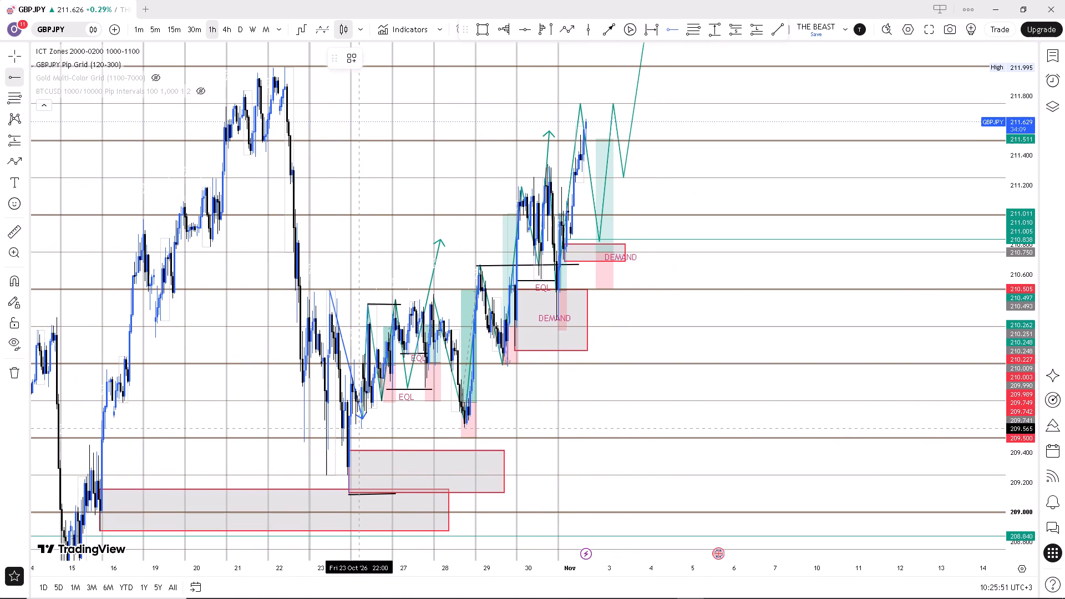
pyautogui.click(357, 428)
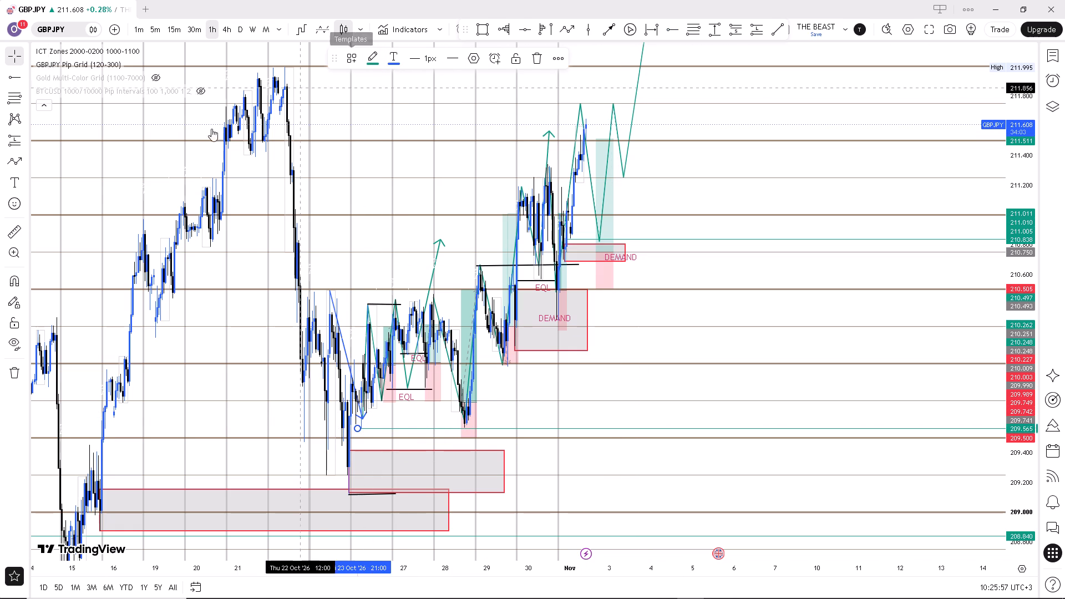
# Add the text label "EQL" on the new horizontal ray near 2 November.
pyautogui.click(15, 183)
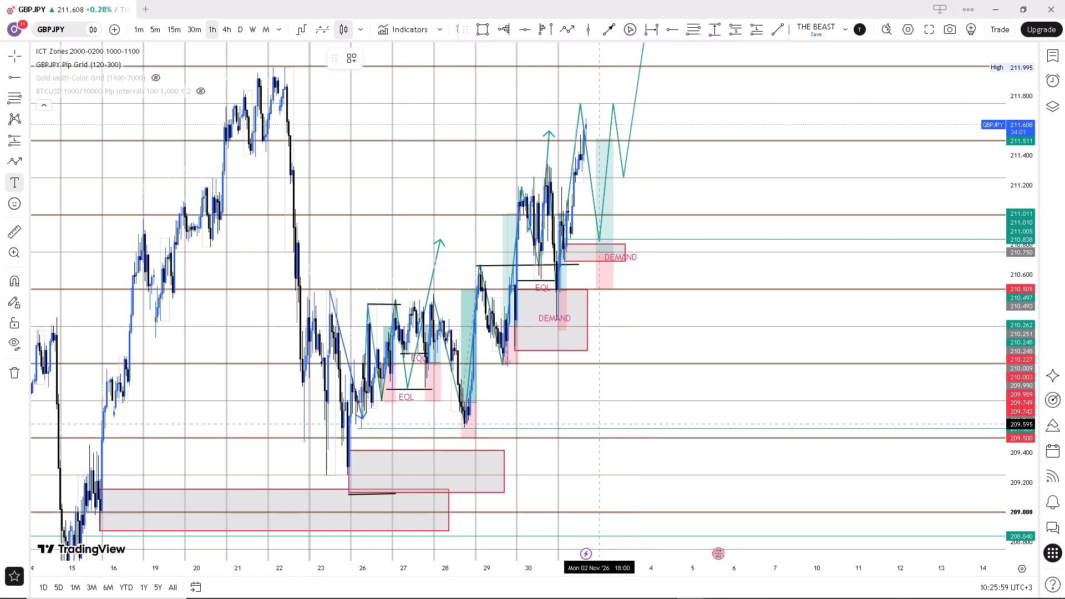
pyautogui.click(599, 424)
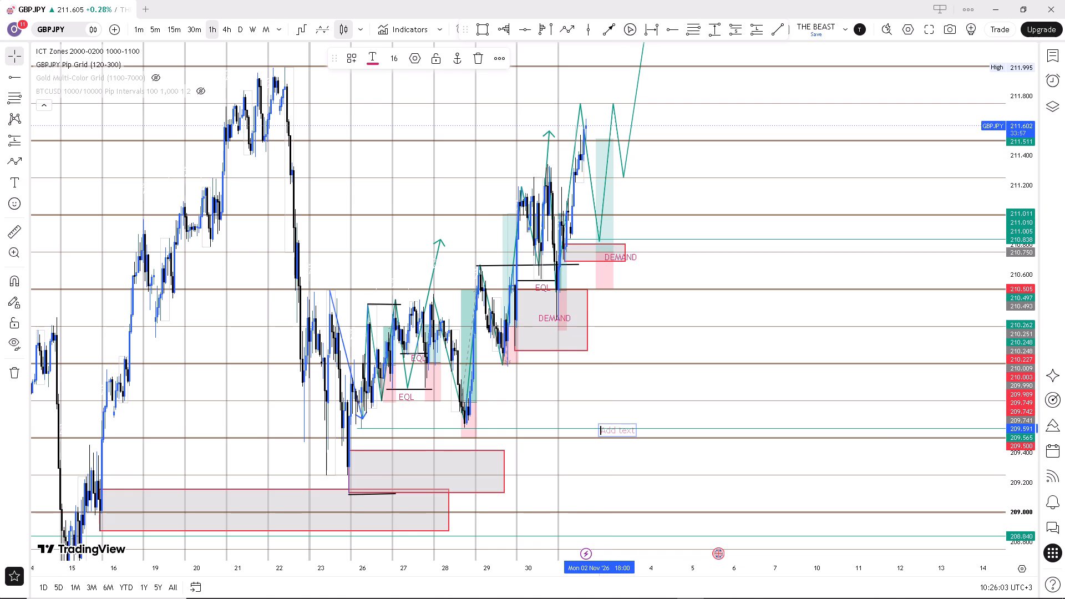
pyautogui.write('EQ')
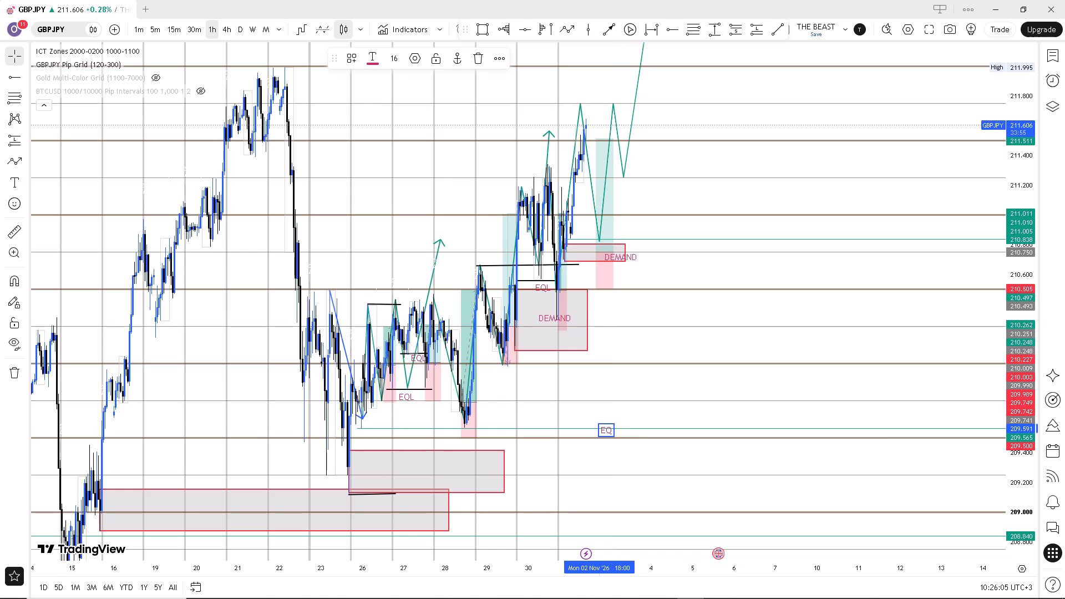
pyautogui.press('l')
pyautogui.click(637, 420)
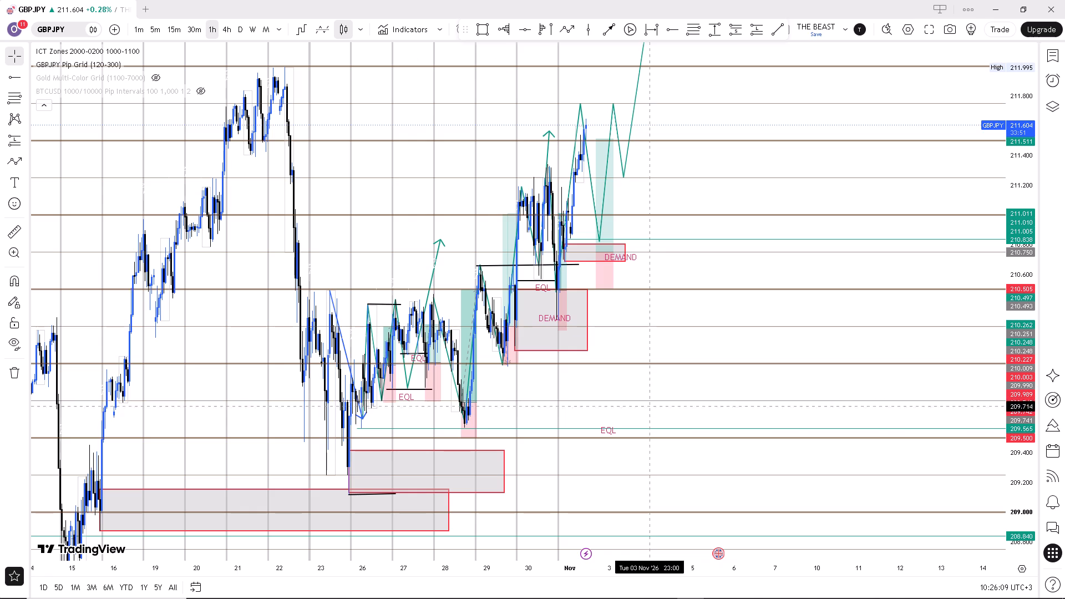
# Enlarge the new EQL label on the ray, trying sizes 20 and 28 and settling on font size 24.
pyautogui.click(608, 430)
pyautogui.click(378, 54)
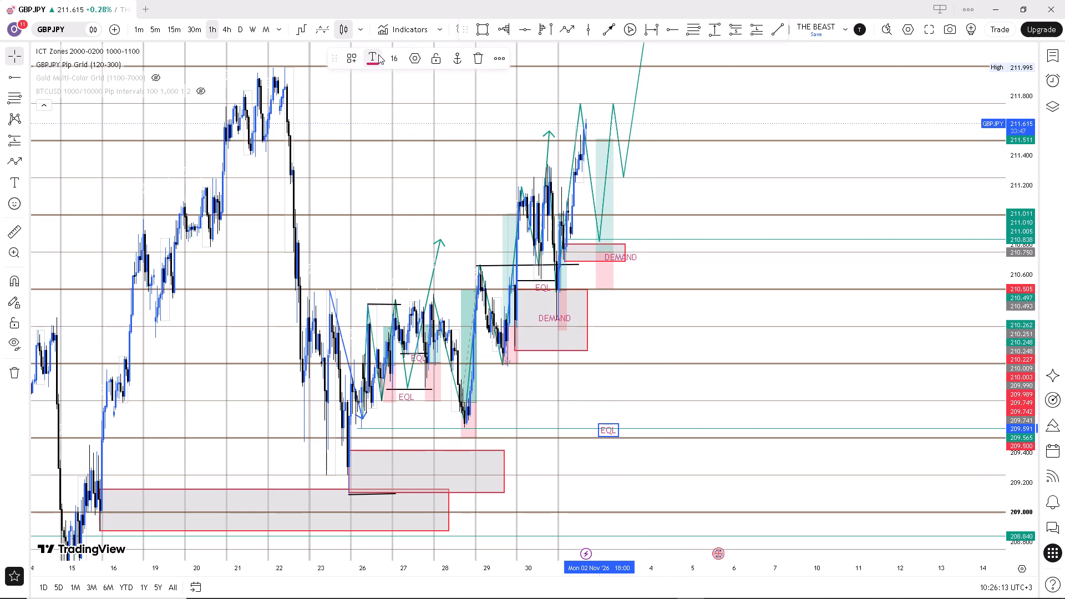
pyautogui.click(387, 57)
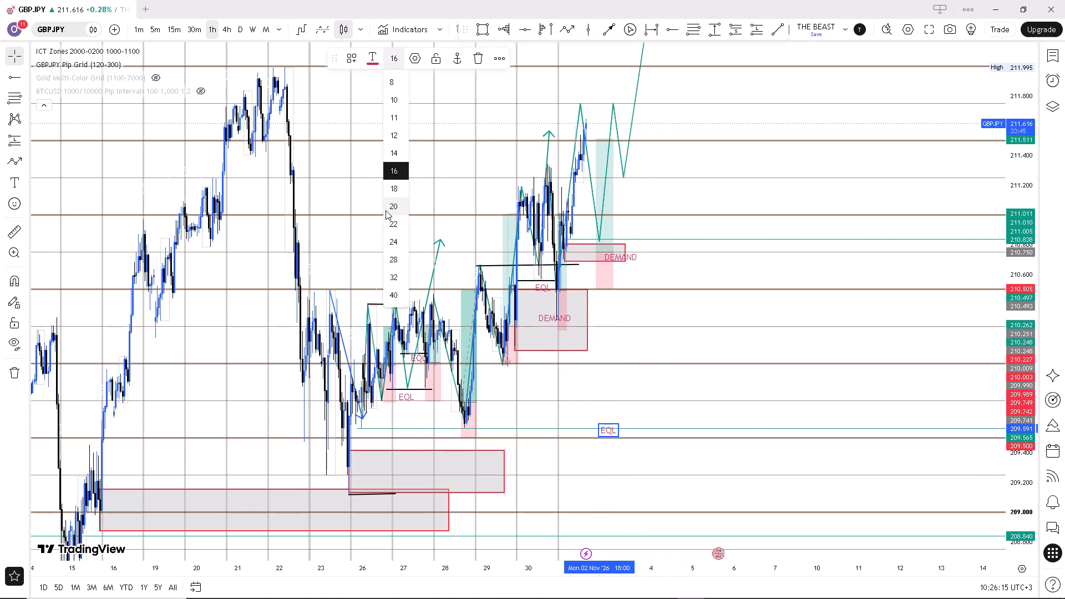
pyautogui.click(389, 213)
pyautogui.click(397, 61)
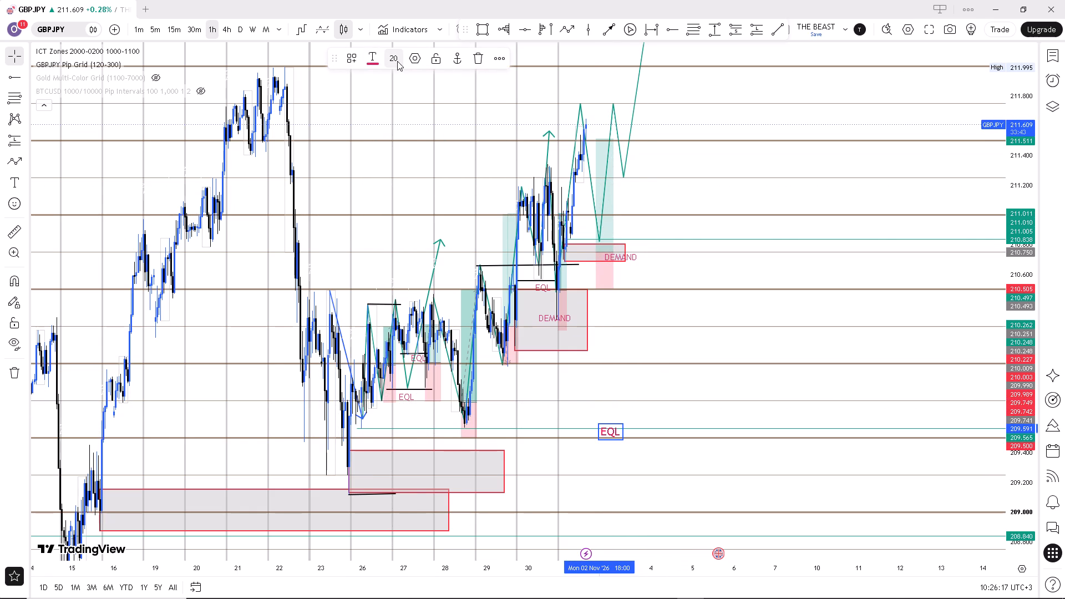
pyautogui.click(390, 263)
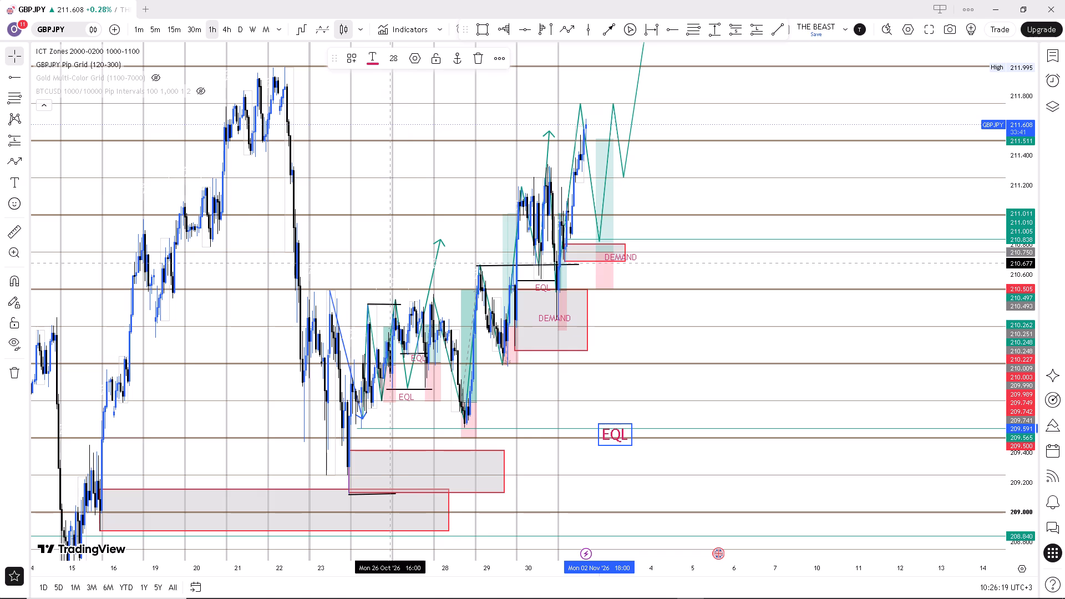
pyautogui.click(400, 59)
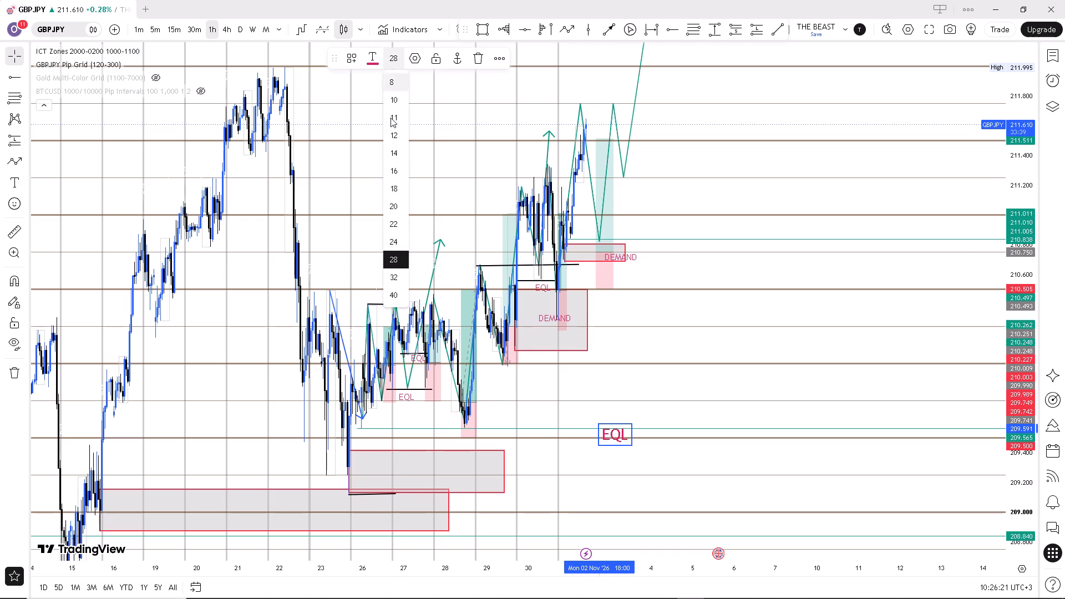
pyautogui.click(391, 238)
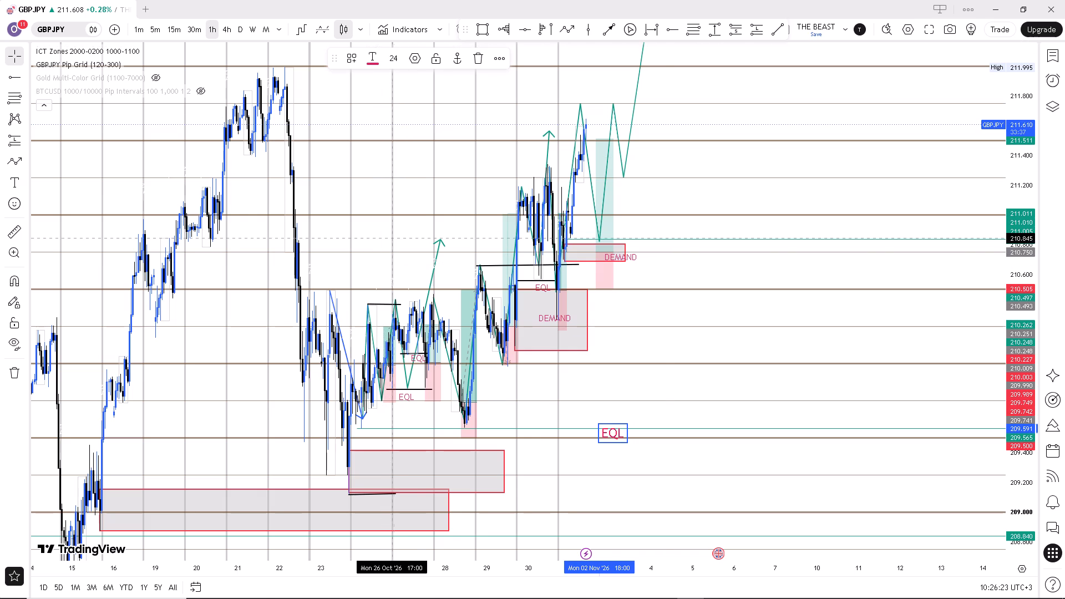
pyautogui.click(668, 377)
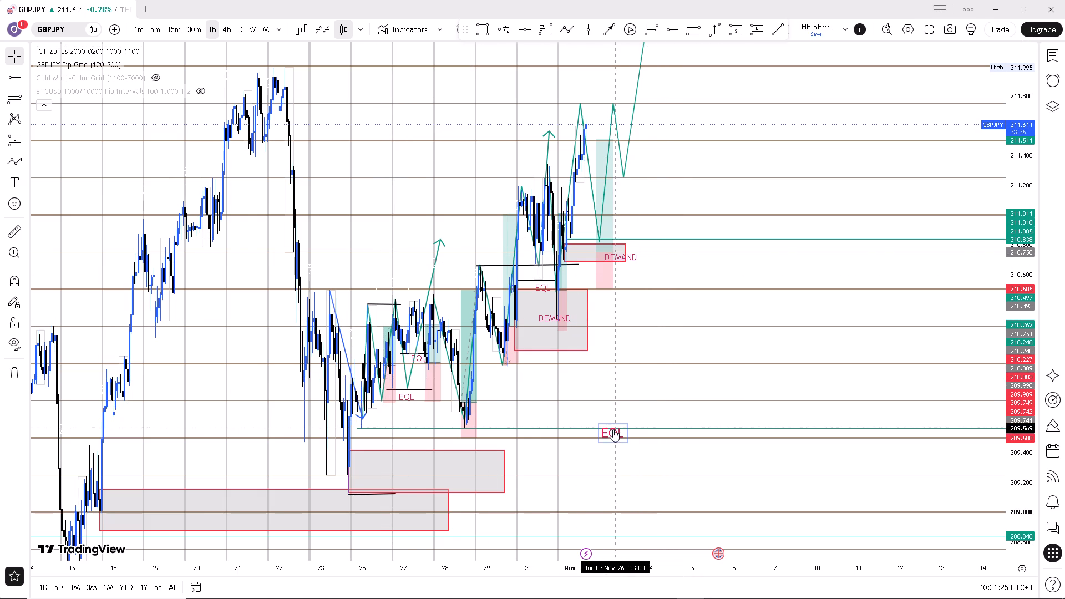
# Move the enlarged EQL label just above the horizontal ray, near 3 November.
pyautogui.moveTo(613, 429); pyautogui.dragTo(622, 414)
pyautogui.click(673, 419)
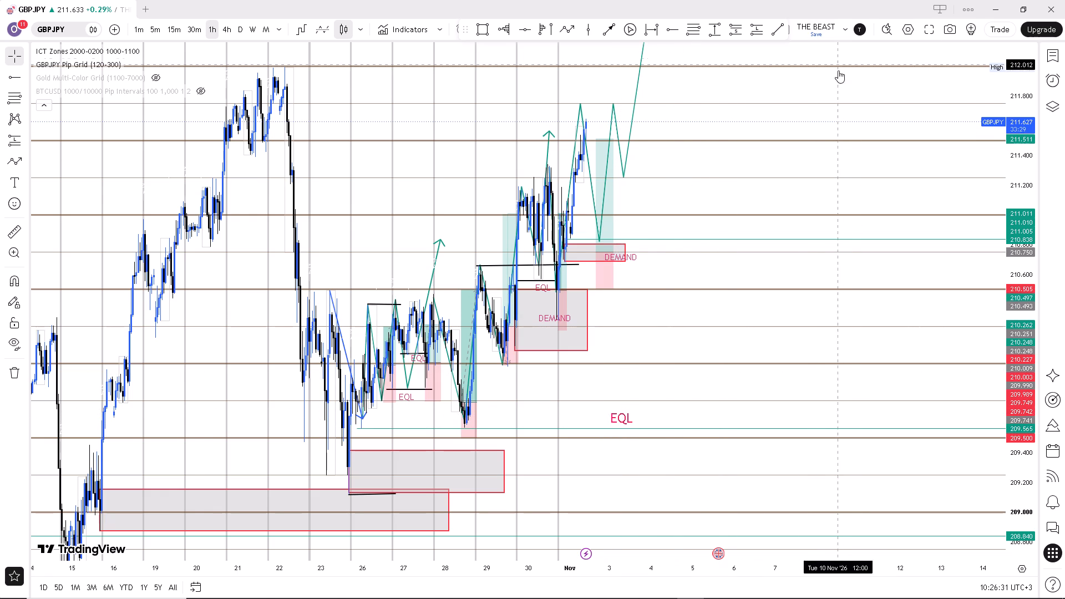
pyautogui.scroll(1, 709, 166)
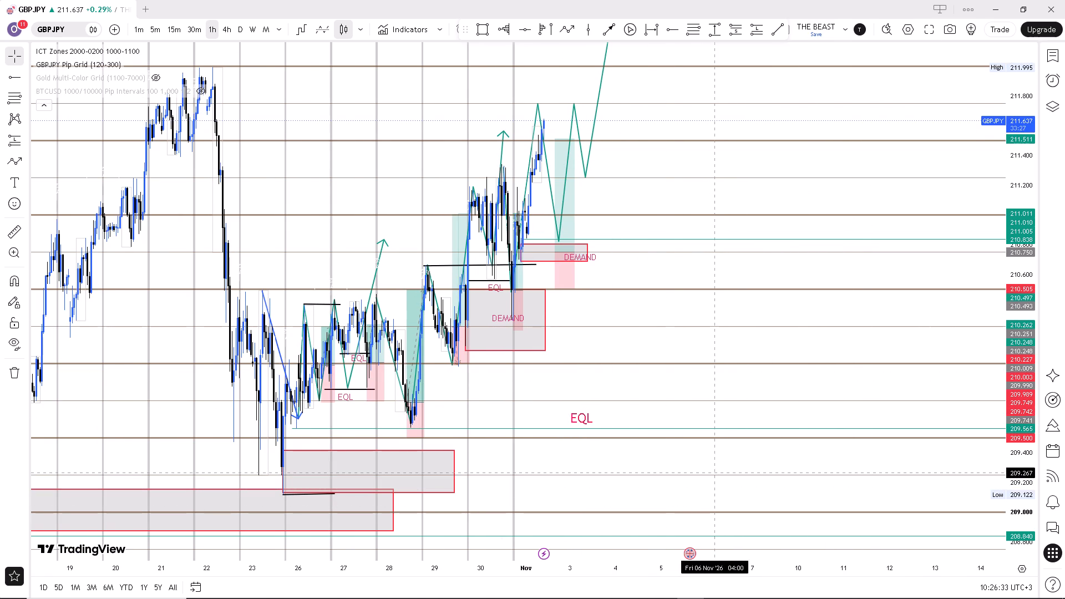
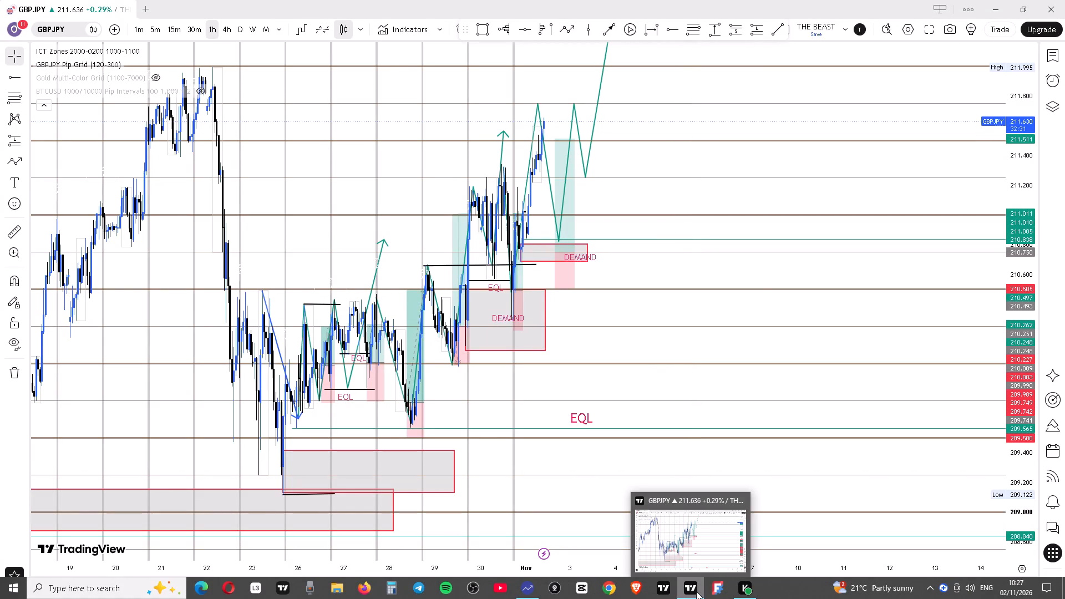
# Delete the blue arrow line falling from the 23 October high to the 26 October low.
pyautogui.scroll(1, 569, 359)
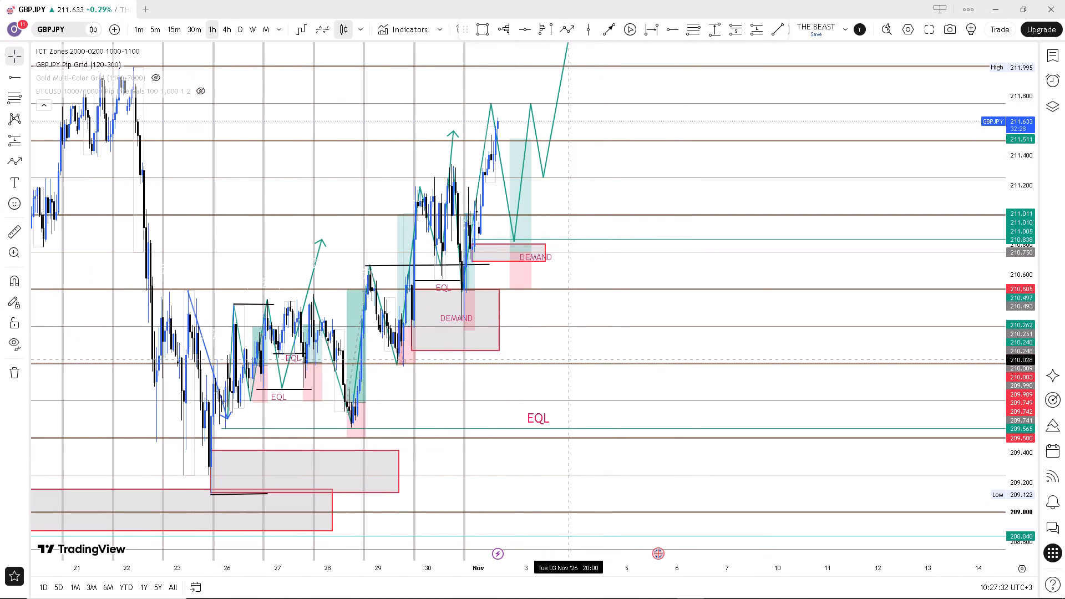
pyautogui.moveTo(559, 351); pyautogui.dragTo(740, 344)
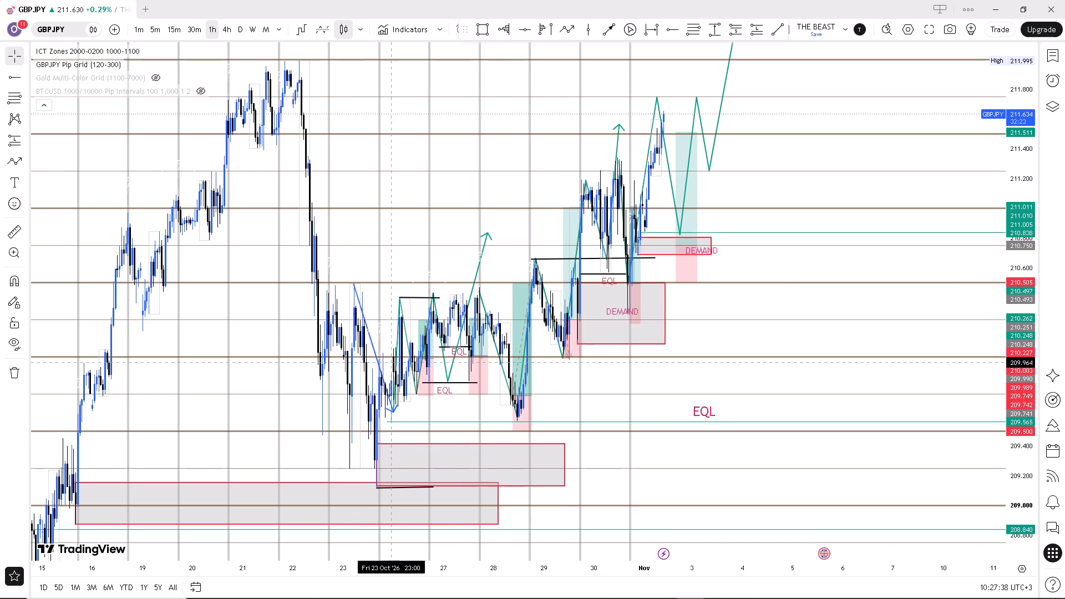
pyautogui.click(373, 350)
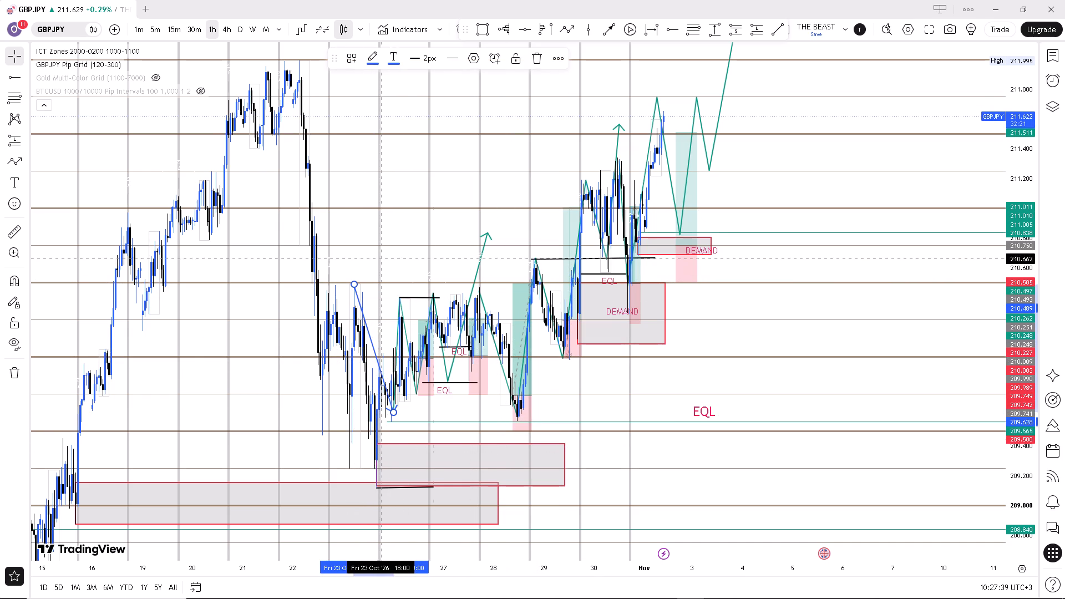
pyautogui.click(542, 55)
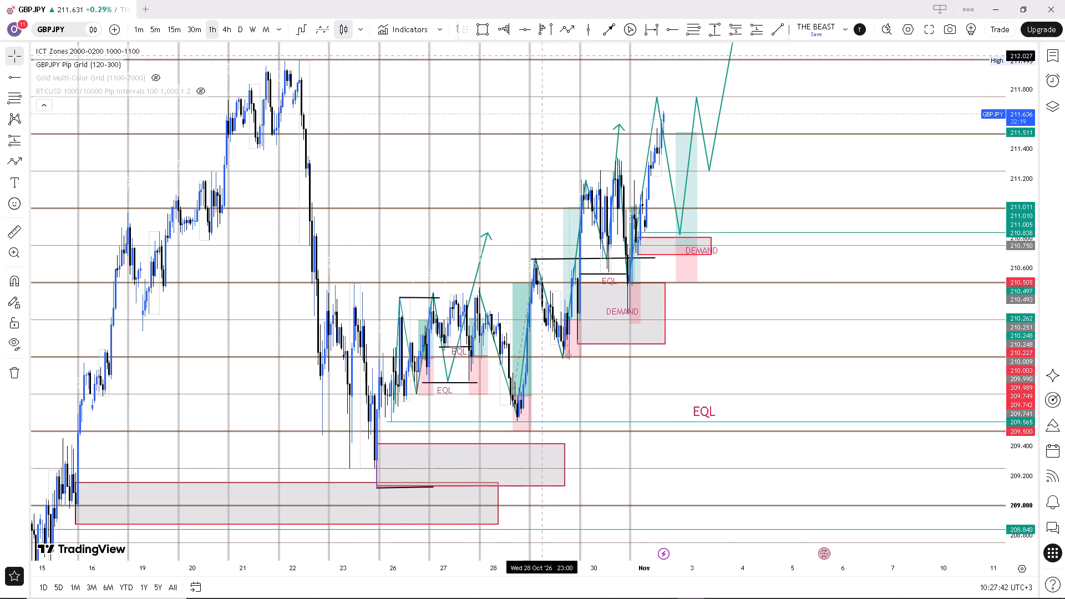
# Delete the three short black horizontal lines and the green swing path with arrowhead drawn over 26 and 27 October.
pyautogui.scroll(2, 413, 235)
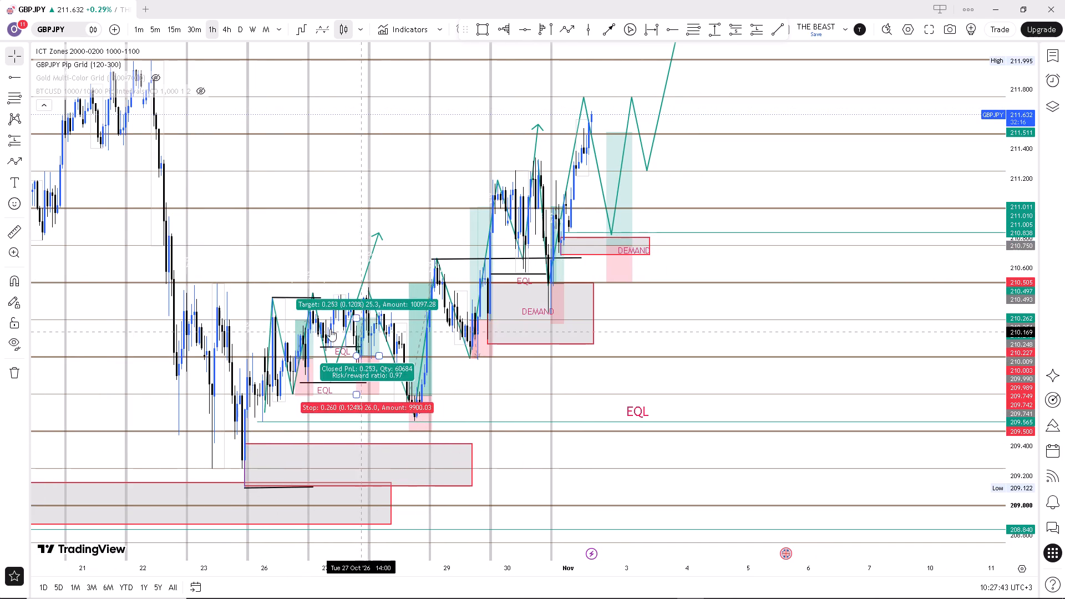
pyautogui.click(305, 296)
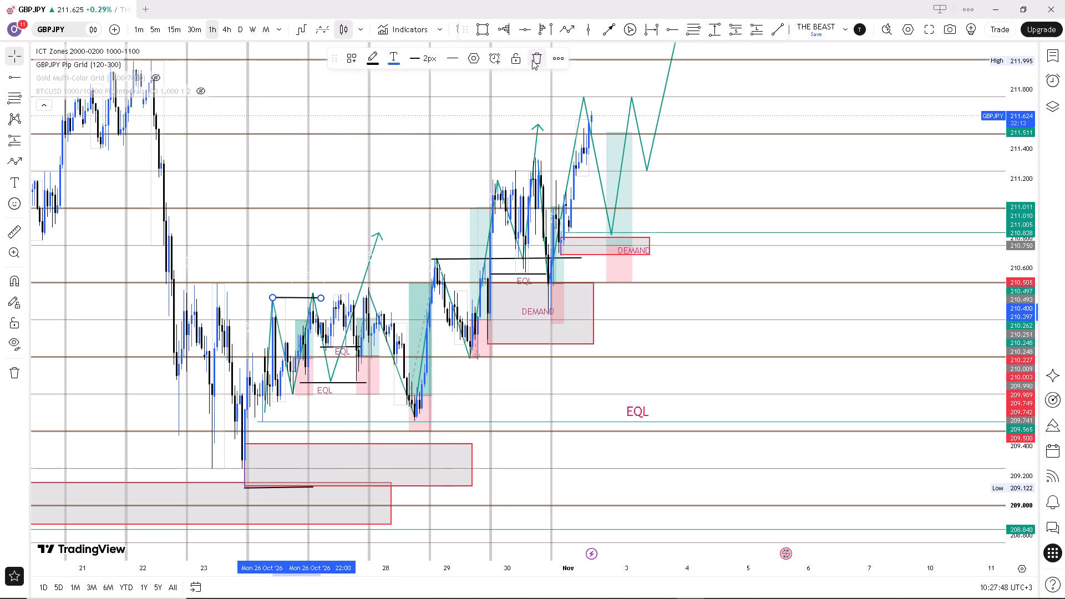
pyautogui.click(534, 59)
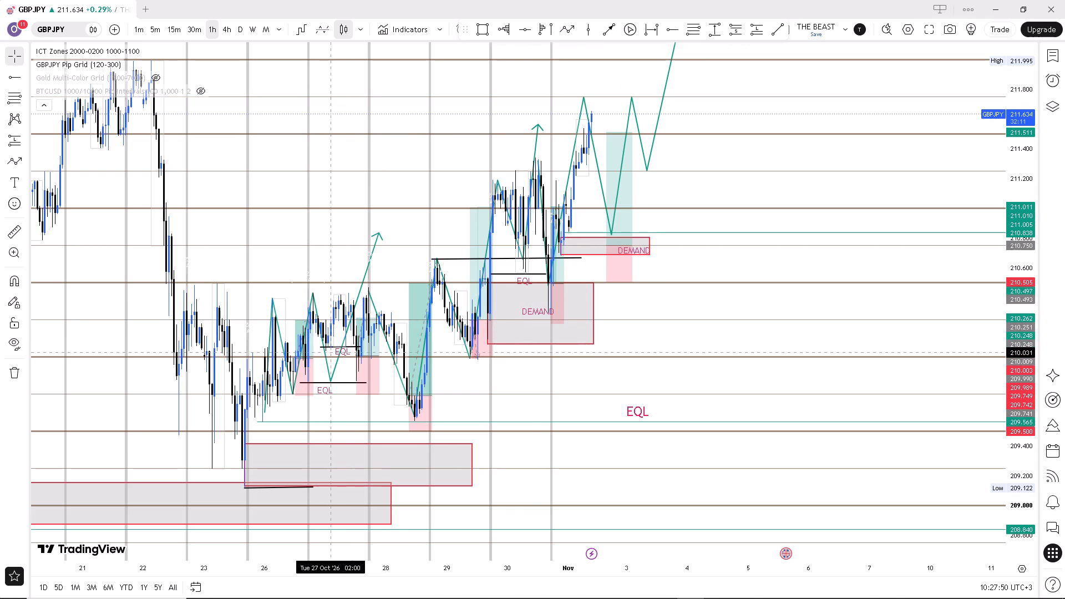
pyautogui.click(331, 349)
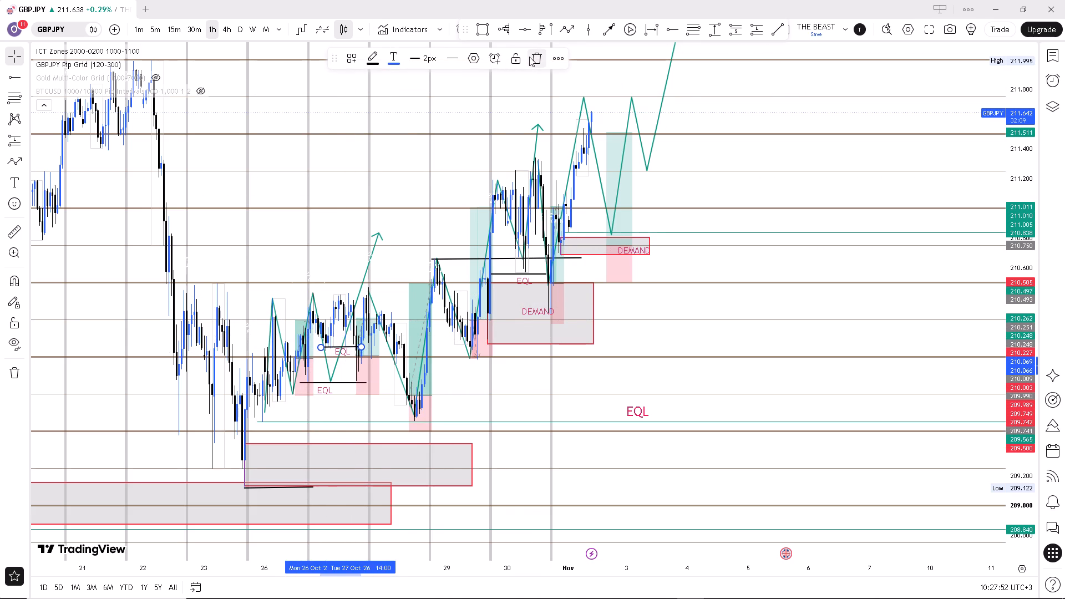
pyautogui.click(529, 57)
pyautogui.click(333, 383)
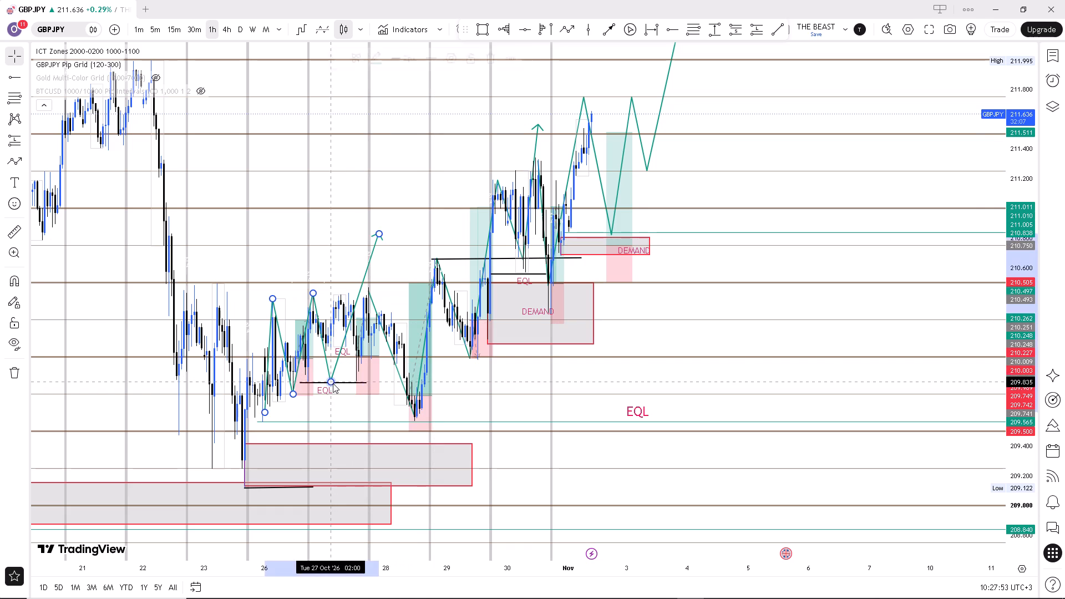
pyautogui.click(494, 59)
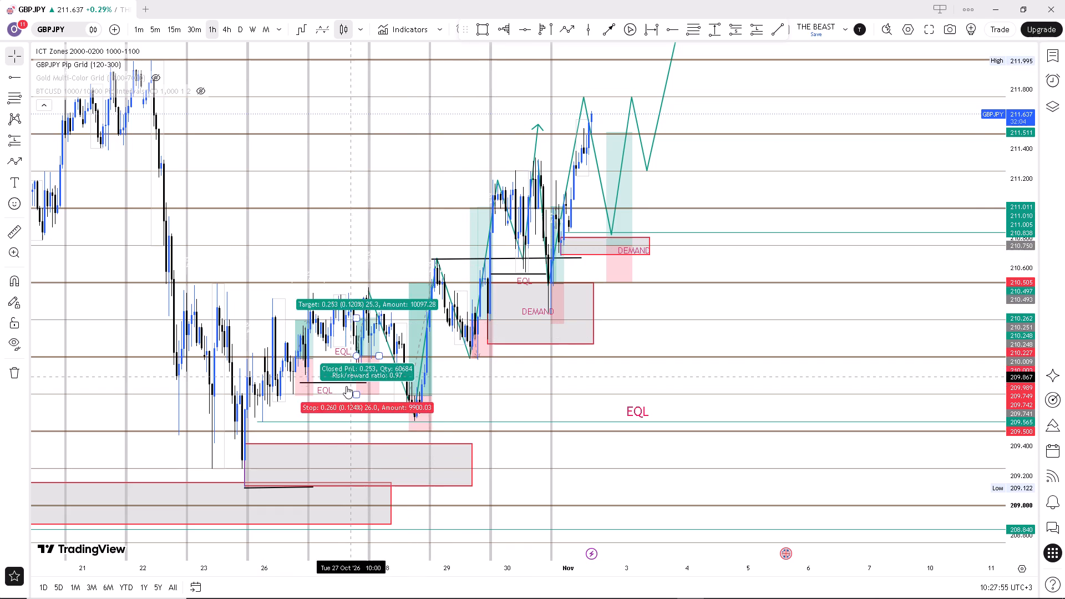
pyautogui.click(346, 384)
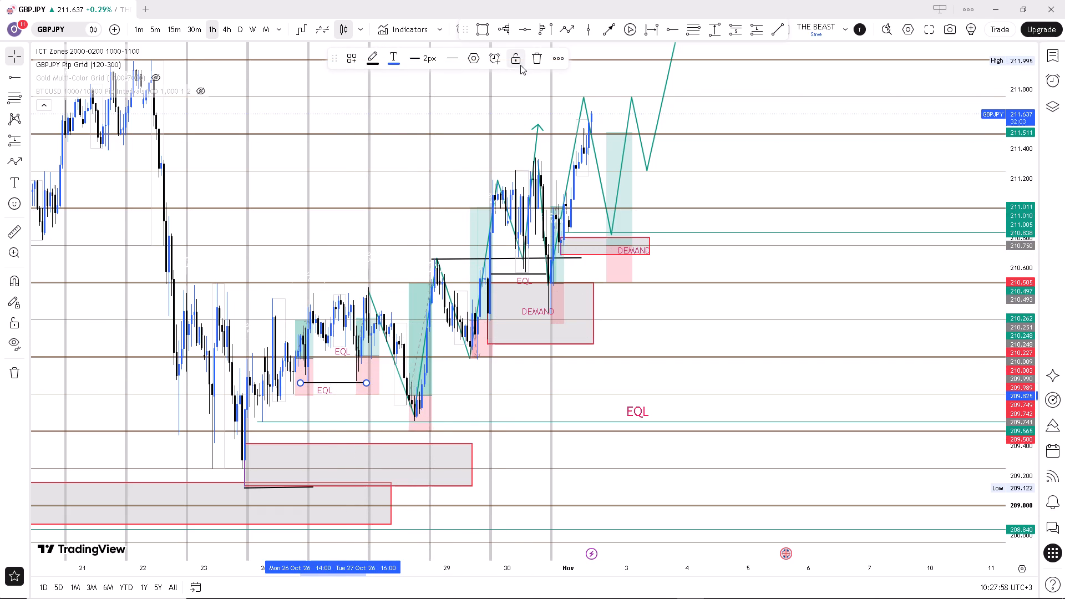
pyautogui.click(534, 59)
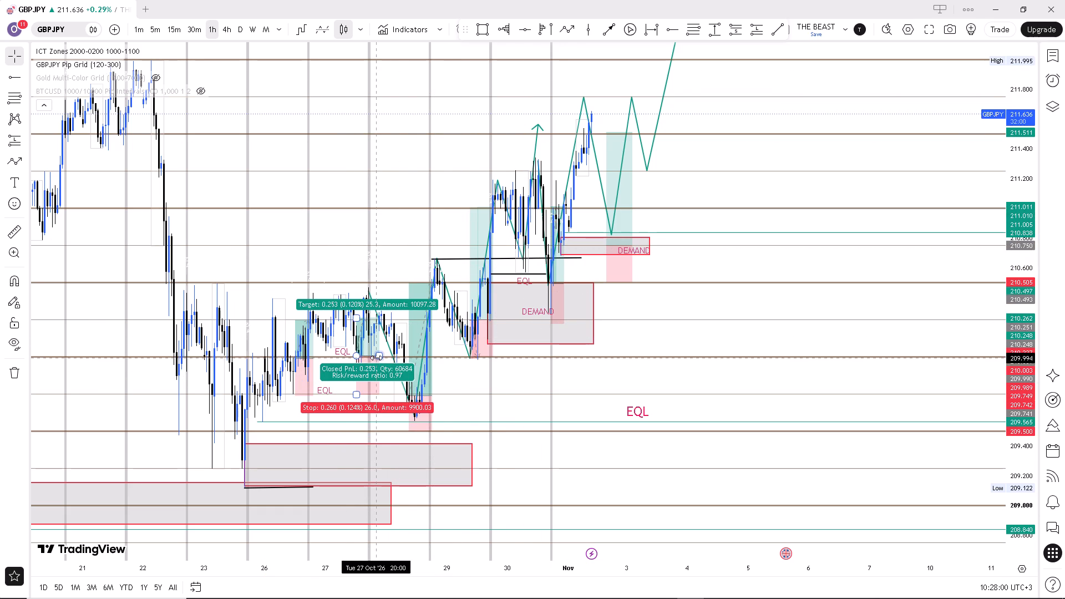
# Delete the long position drawn at the end of 27 October.
pyautogui.click(376, 358)
pyautogui.click(519, 52)
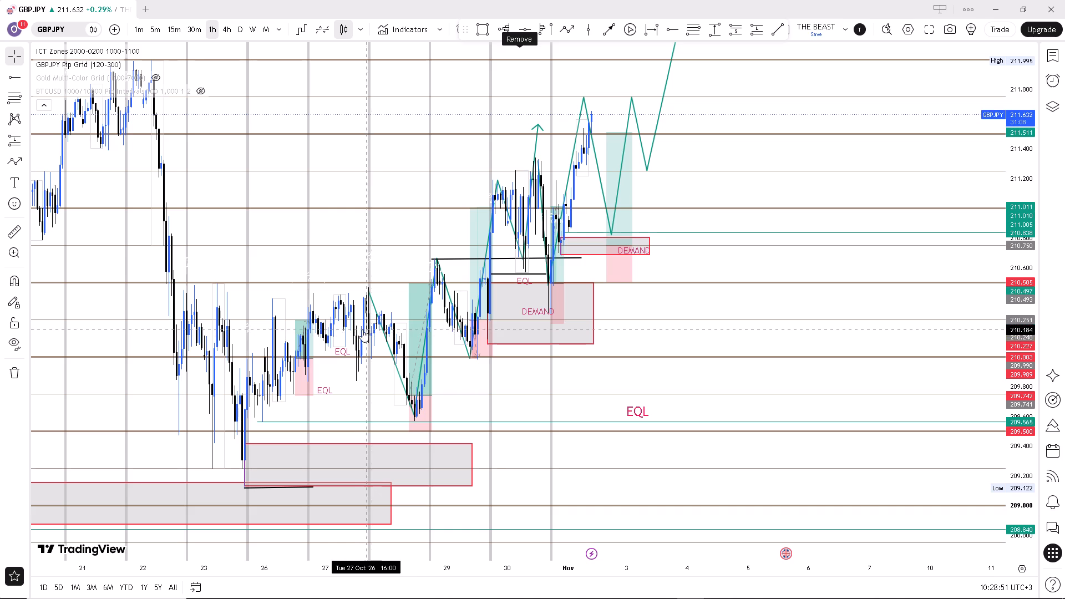
# Delete the two small EQL labels around 26 and 27 October, keeping the large EQL label.
pyautogui.click(318, 387)
pyautogui.click(480, 63)
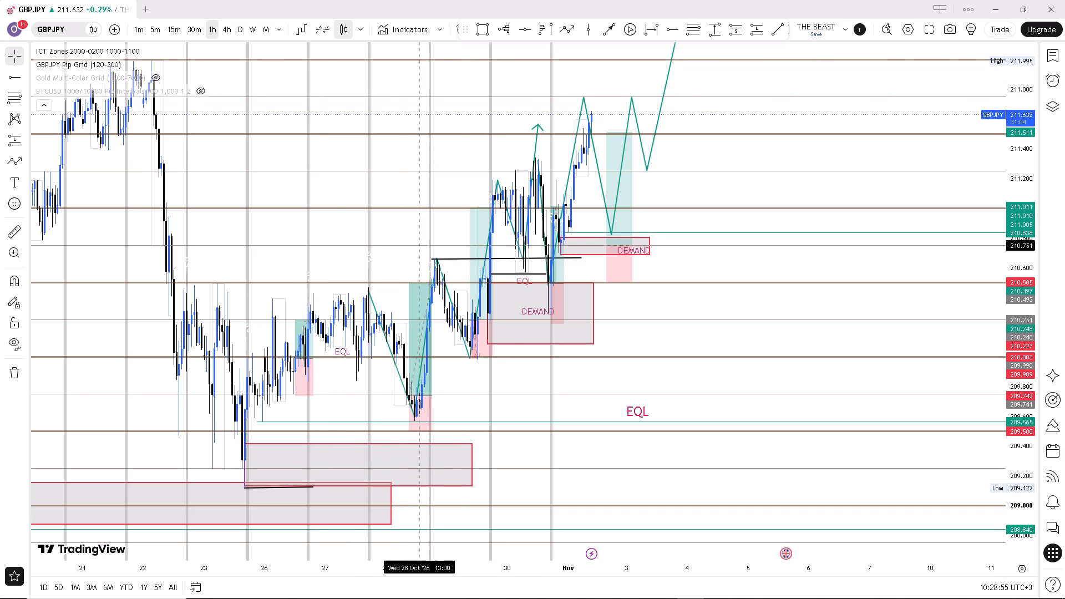
pyautogui.click(338, 353)
pyautogui.click(473, 64)
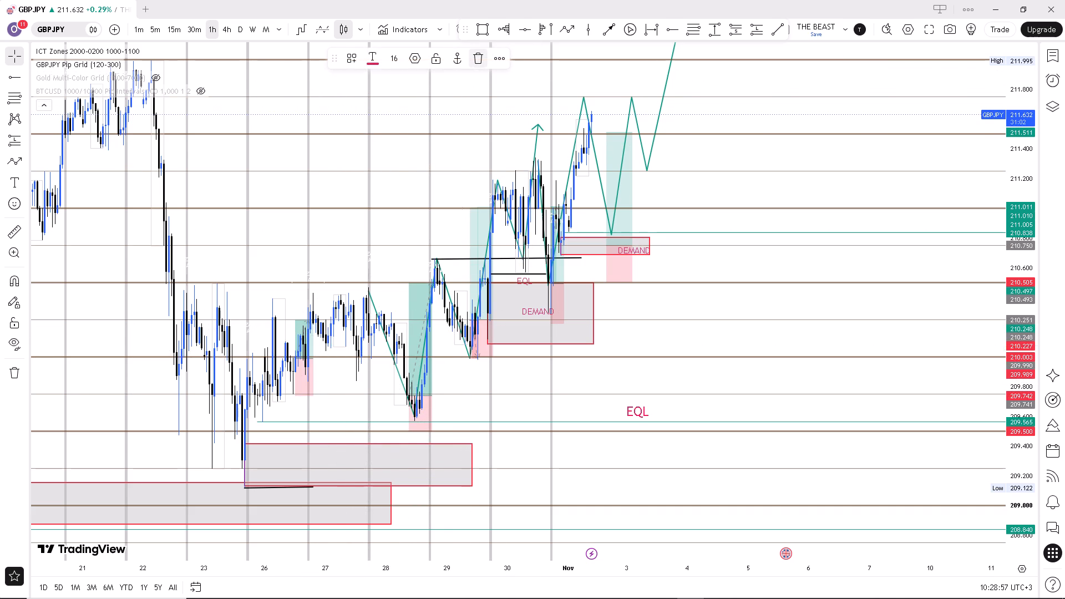
# Delete the long positions on 28 and 26 October and the earlier of the two overlapping ones on 29 October.
pyautogui.click(303, 386)
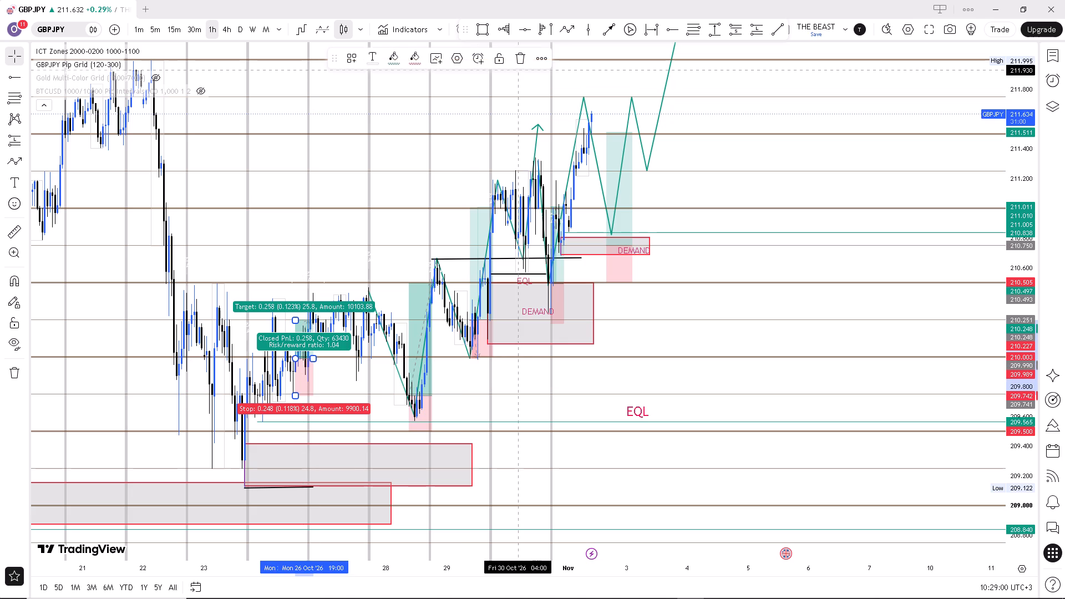
pyautogui.click(518, 70)
pyautogui.click(425, 412)
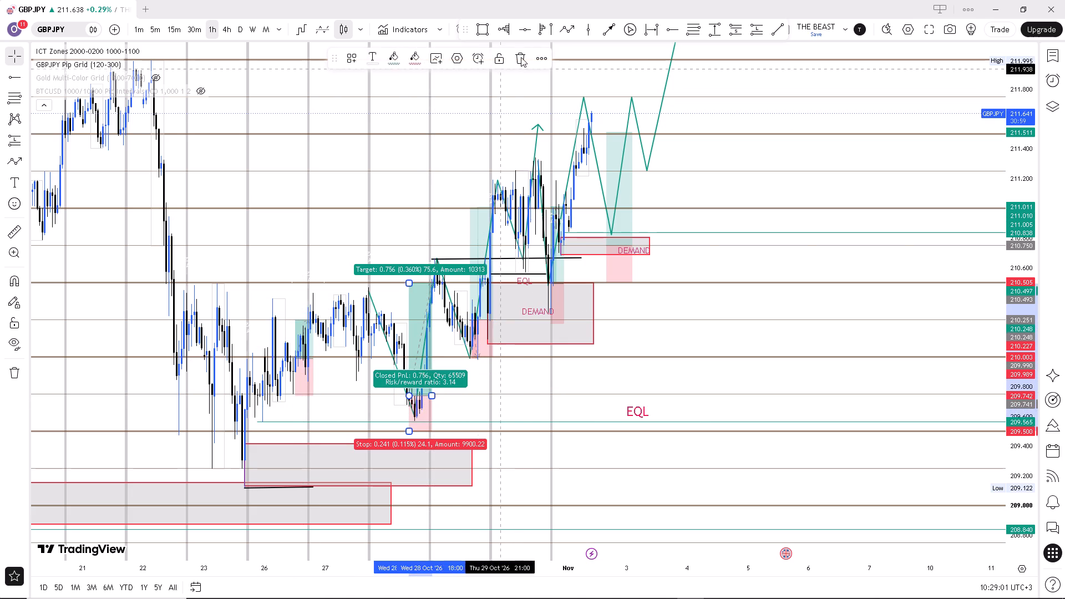
pyautogui.click(523, 55)
pyautogui.click(296, 368)
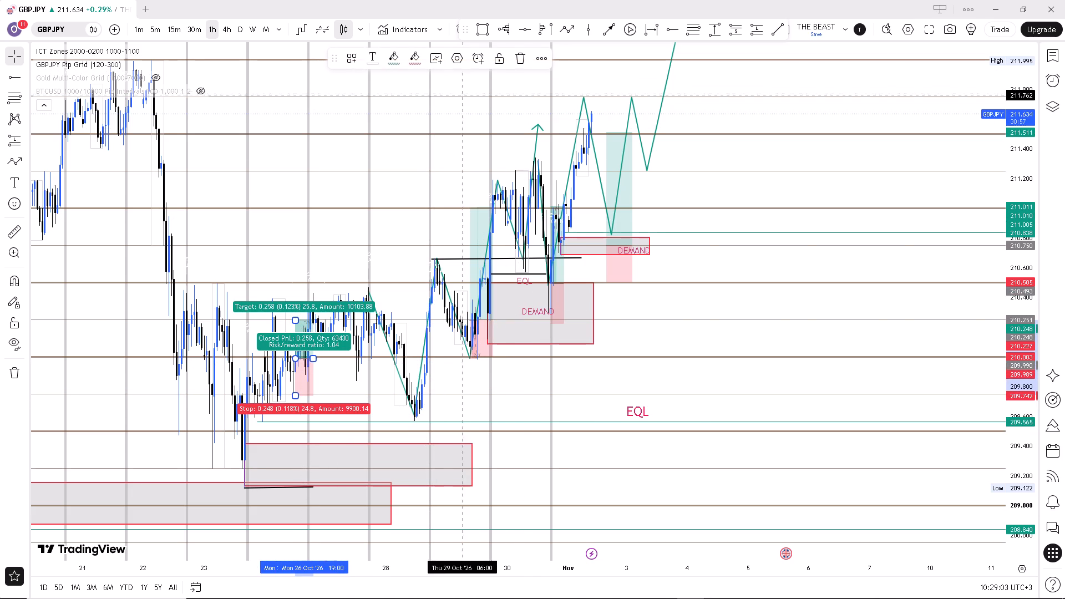
pyautogui.click(516, 57)
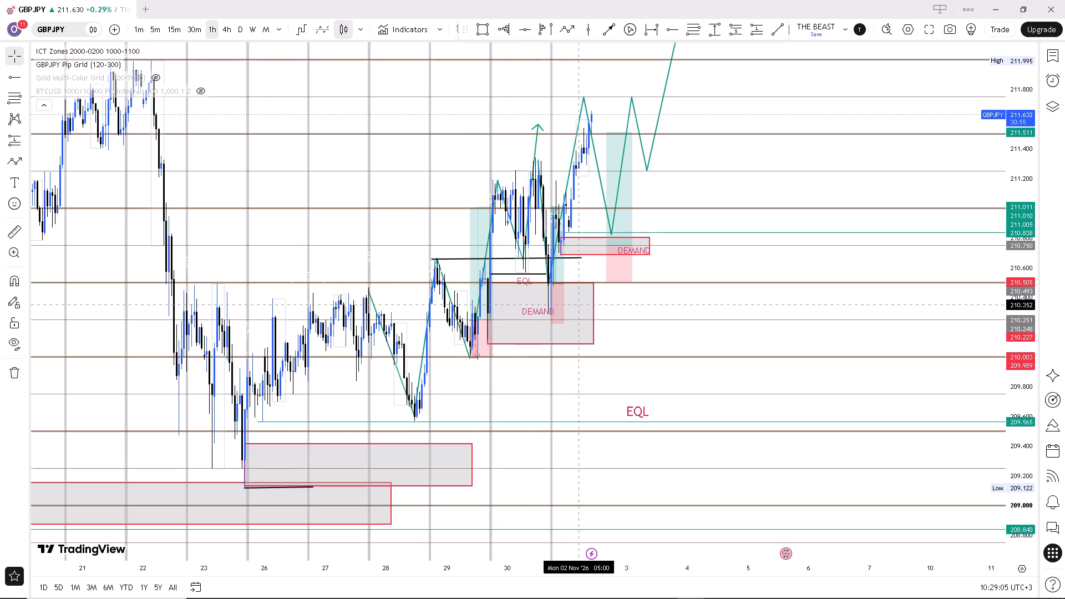
pyautogui.click(475, 338)
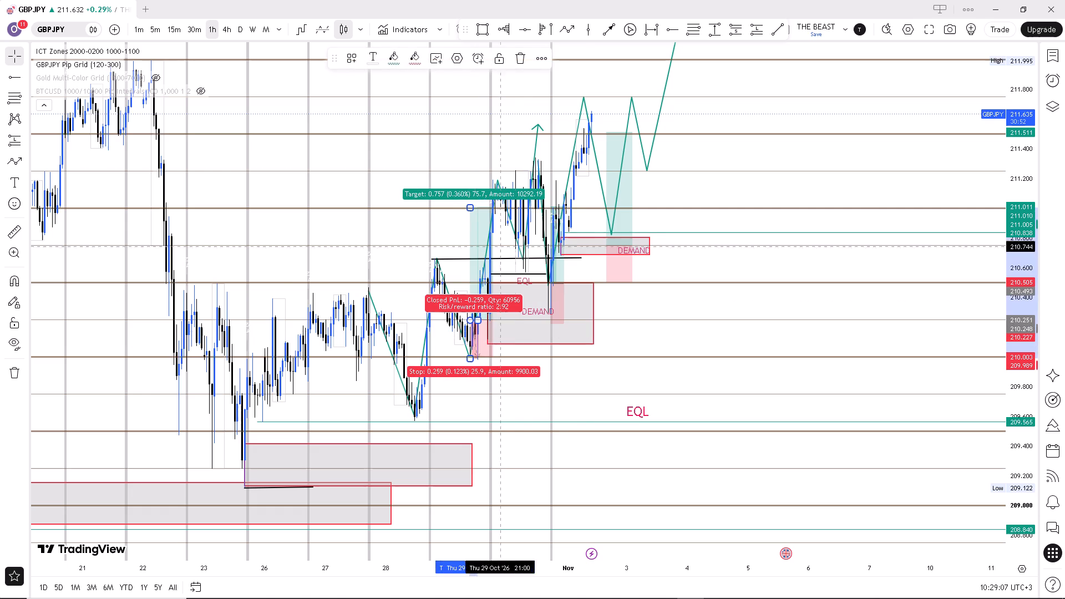
pyautogui.click(524, 58)
# Delete the green swing path spanning 28 to 30 October and the long black line near 210.66.
pyautogui.click(439, 288)
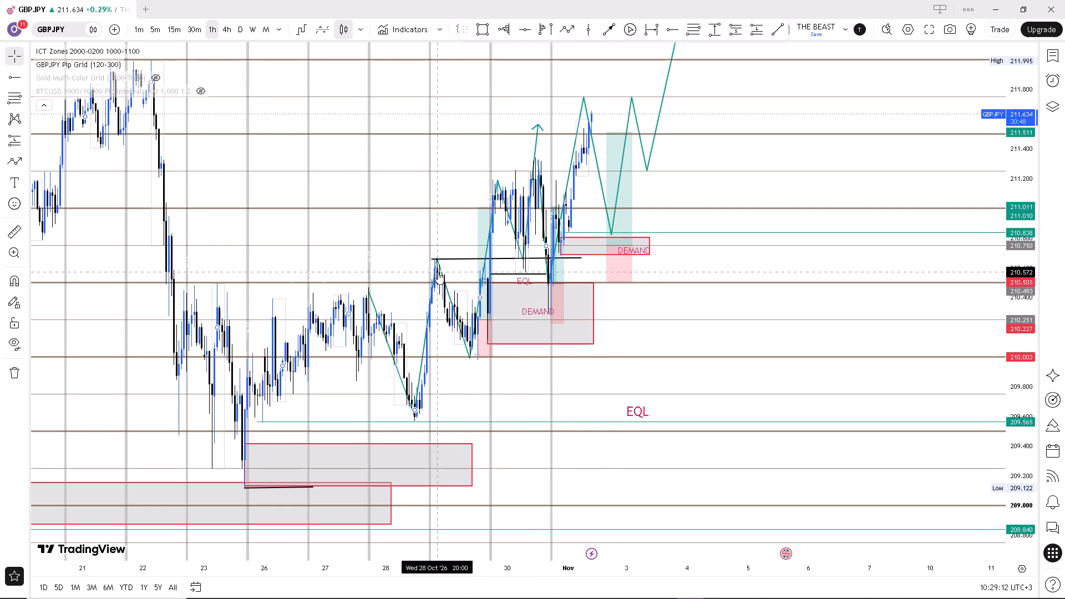
pyautogui.click(440, 271)
pyautogui.click(500, 63)
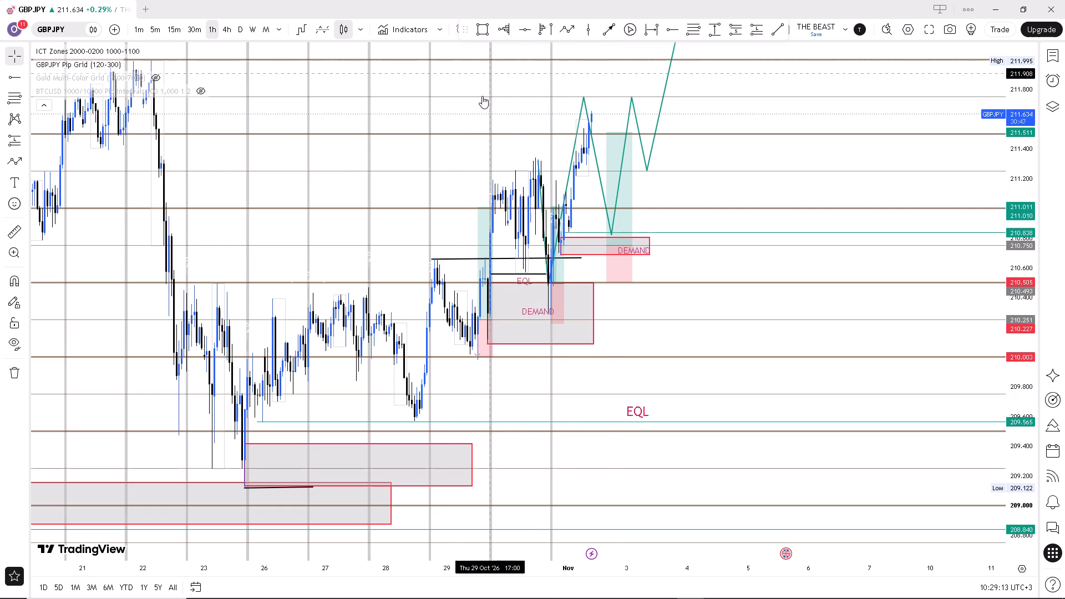
pyautogui.click(457, 261)
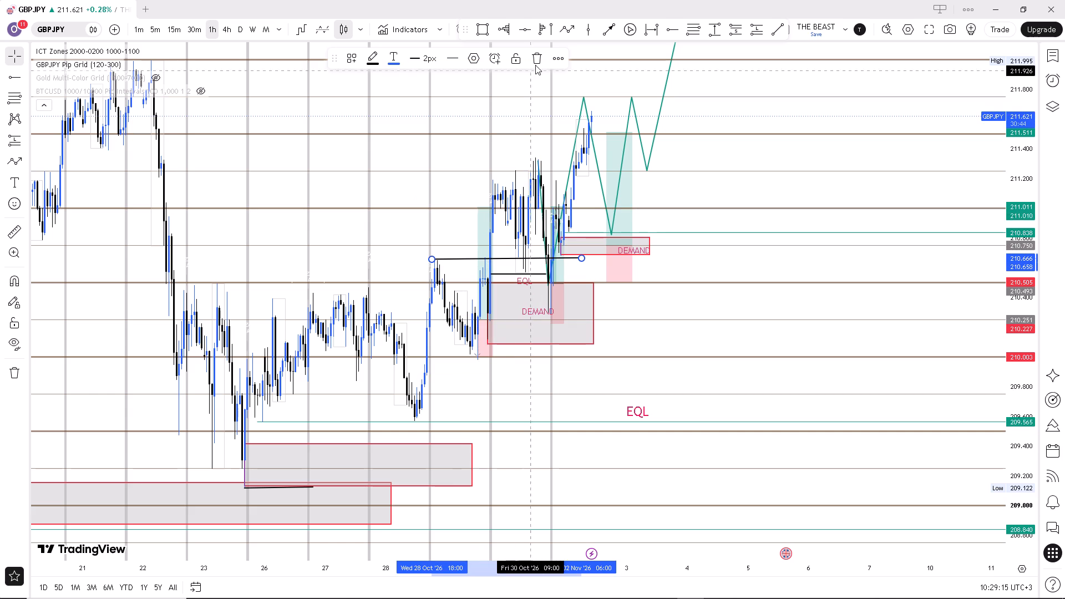
pyautogui.click(536, 62)
# Delete the large demand rectangle between about 210.09 and 210.50, running from 29 October to 2 November.
pyautogui.scroll(2, 494, 168)
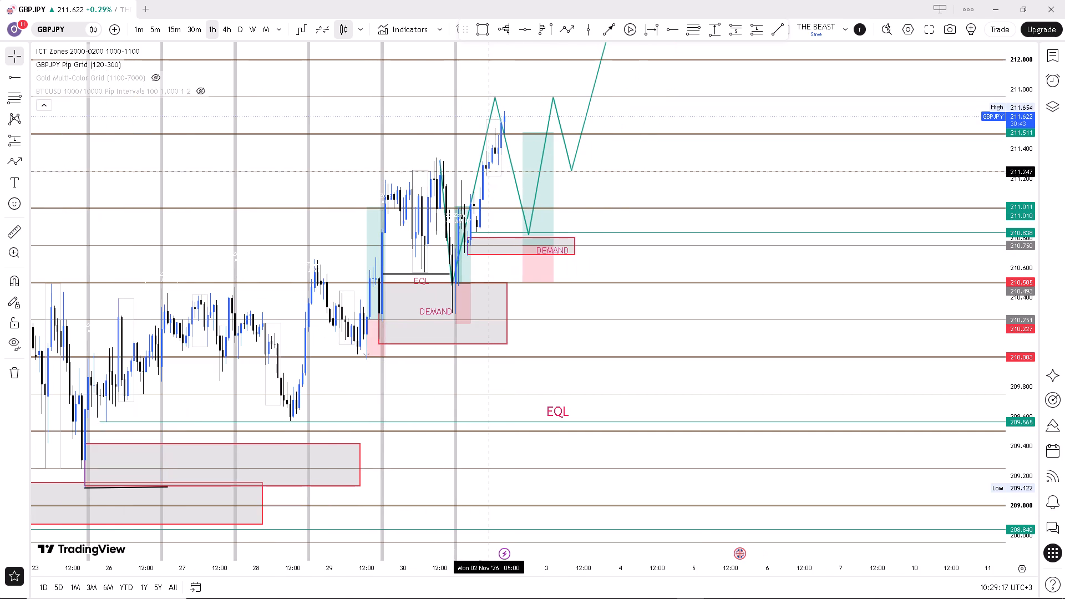
pyautogui.scroll(1, 440, 266)
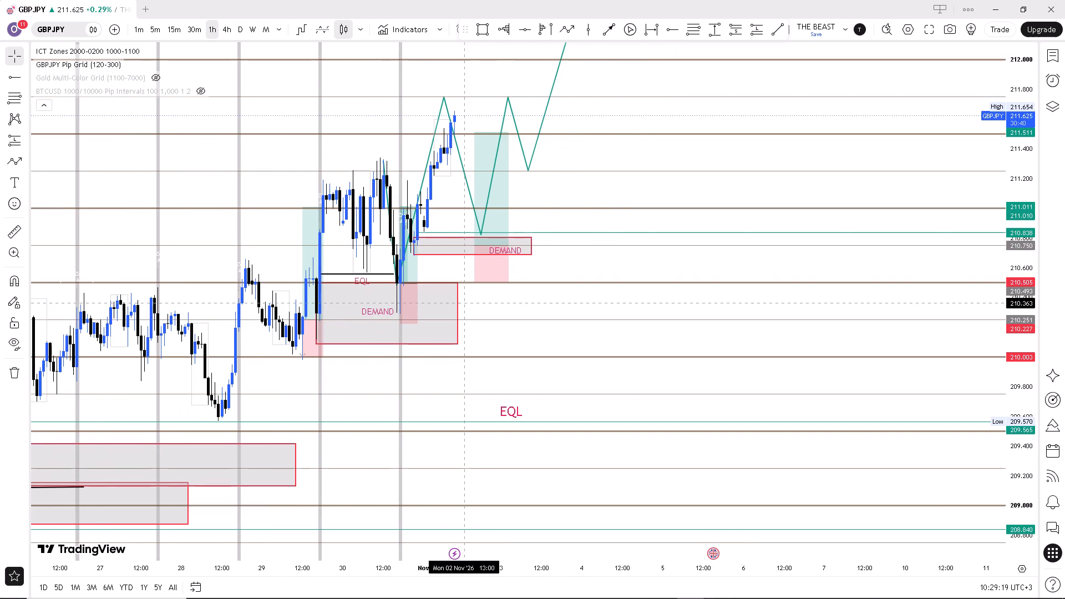
pyautogui.click(458, 303)
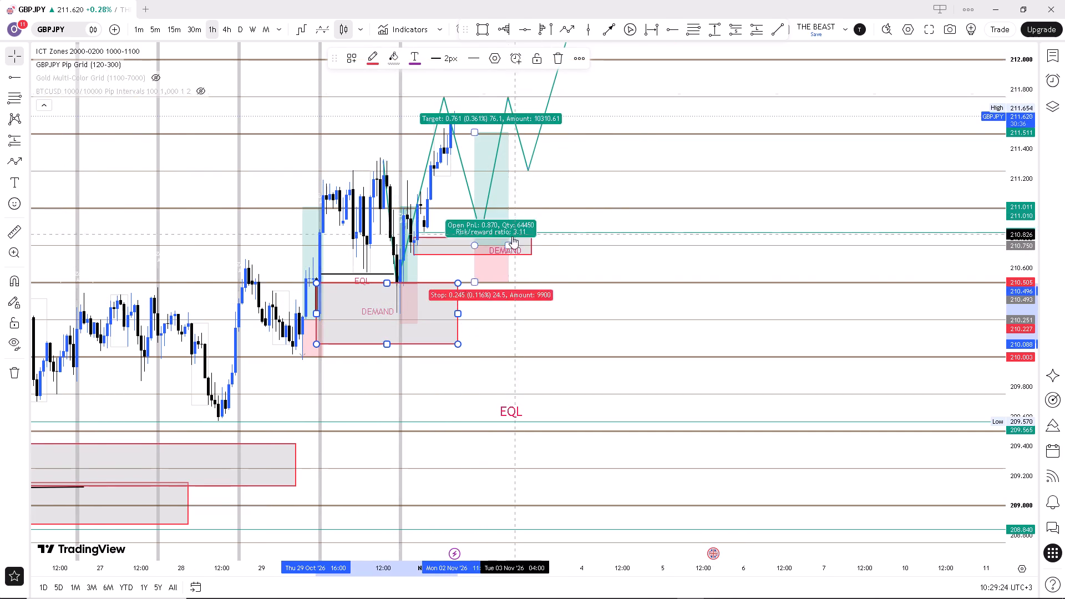
pyautogui.click(554, 62)
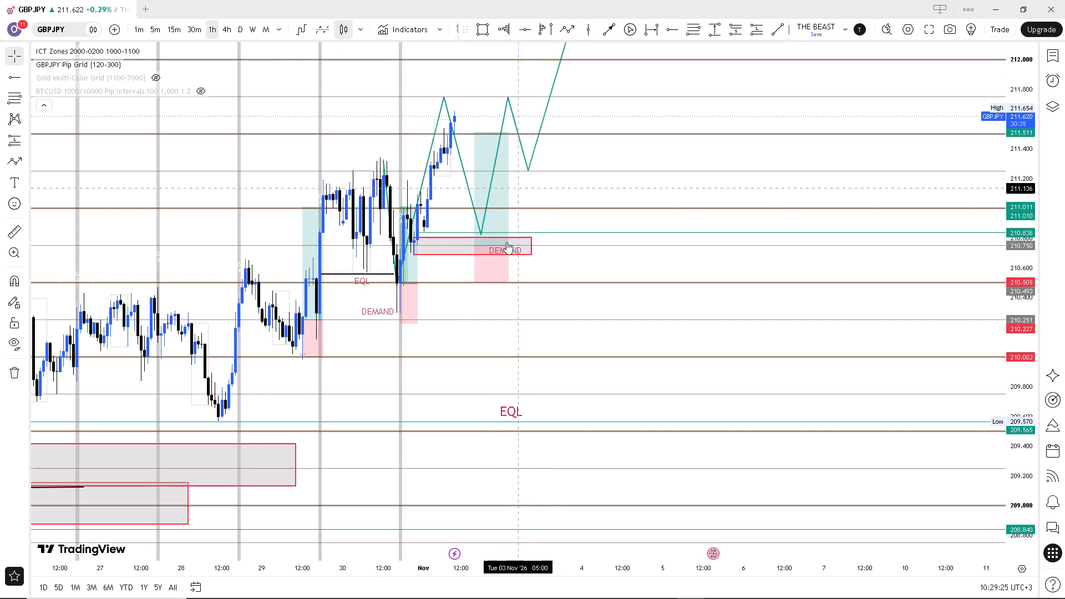
# Delete the remaining long position on 29 October.
pyautogui.click(318, 336)
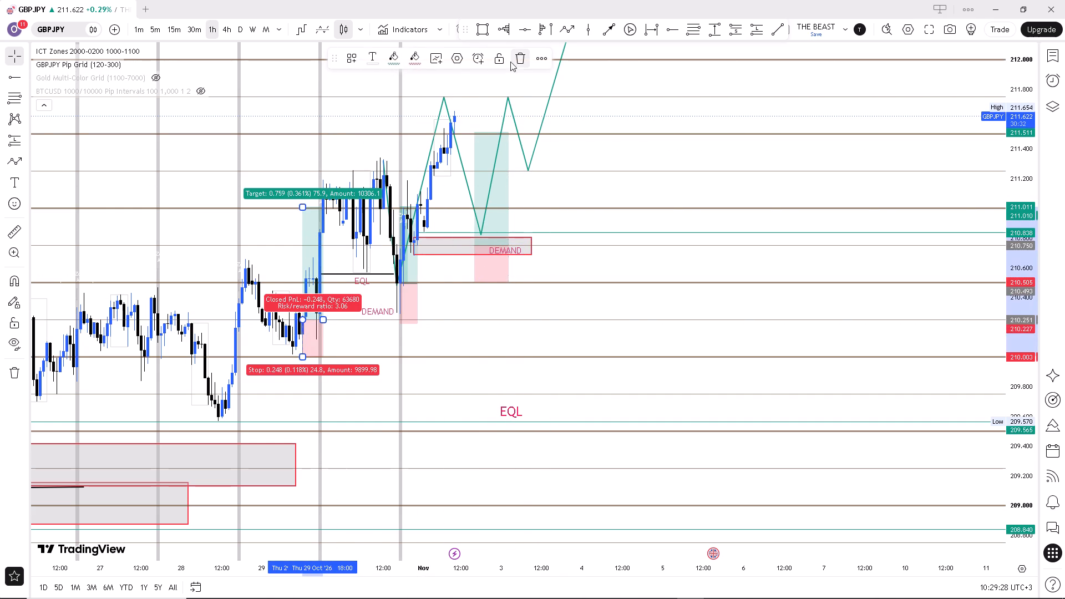
pyautogui.click(513, 57)
# Delete the leftover DEMAND label near 210.34 on 30 October.
pyautogui.scroll(-3, 301, 325)
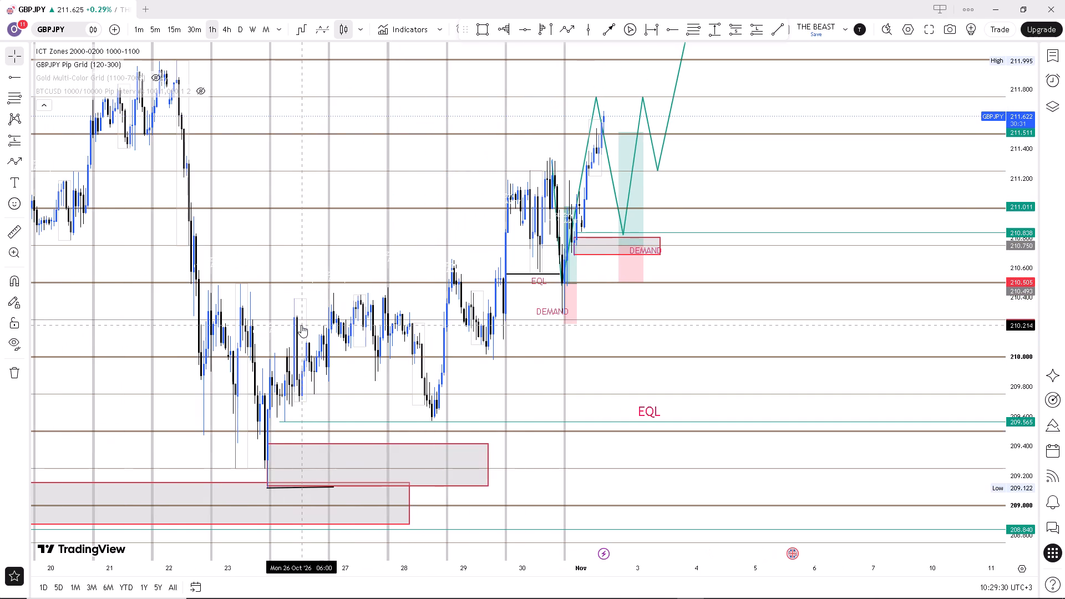
pyautogui.scroll(1, 453, 297)
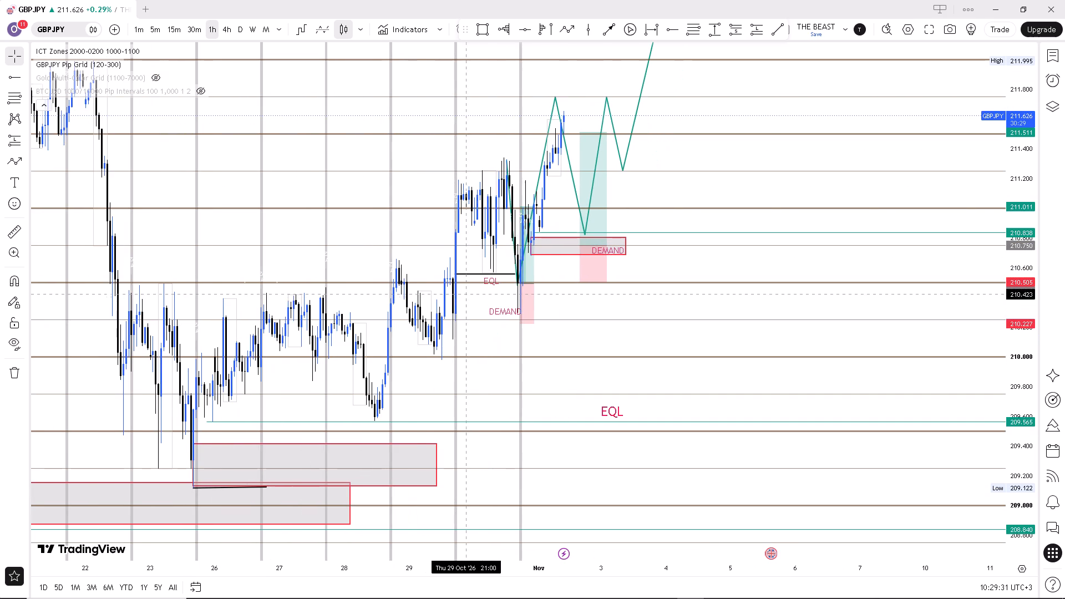
pyautogui.click(500, 308)
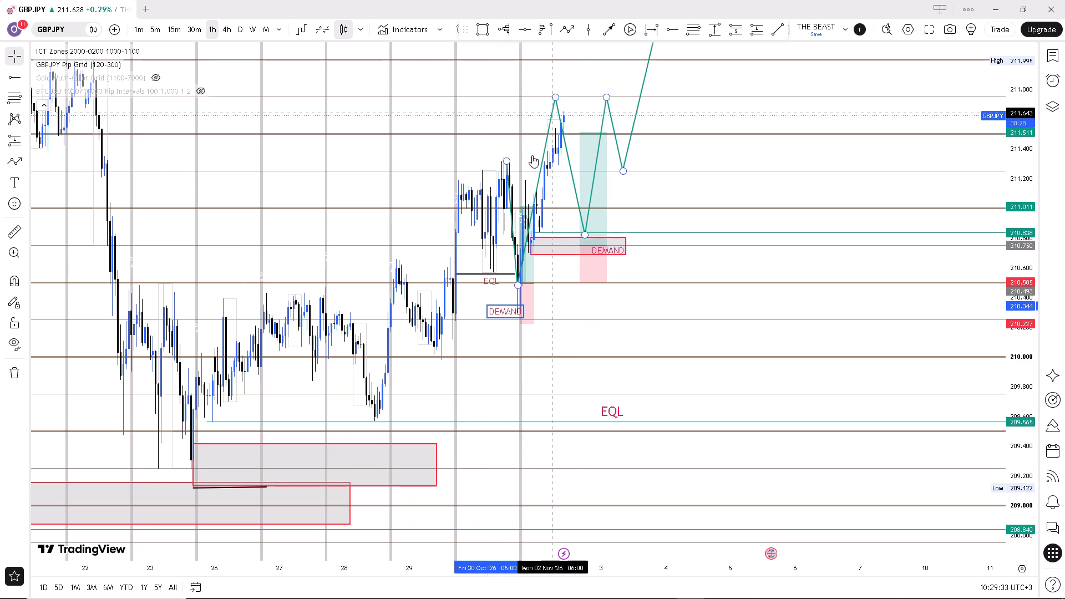
pyautogui.click(480, 57)
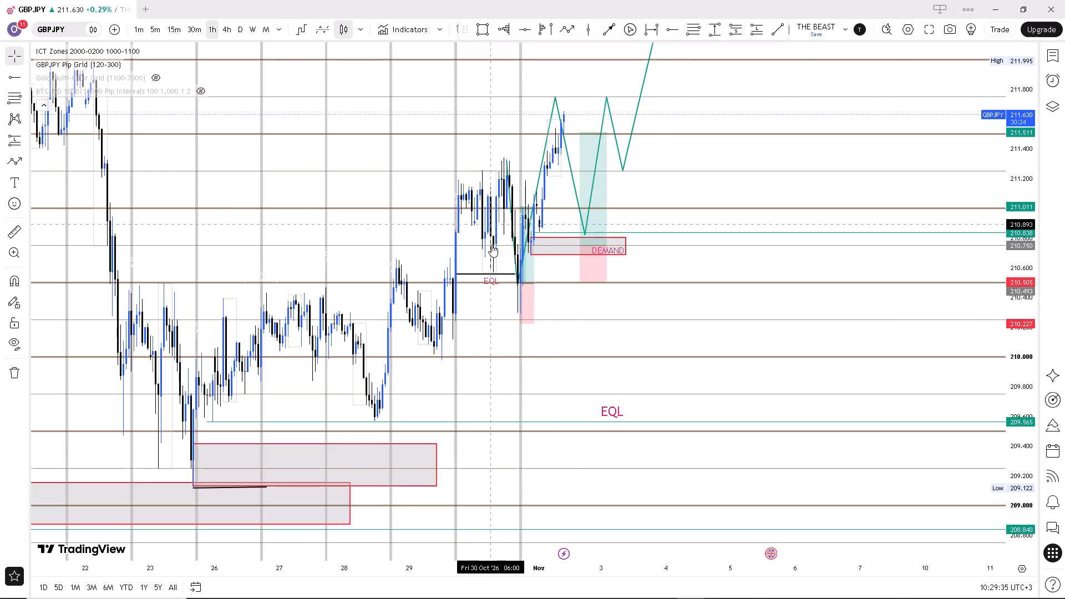
# Delete the black equal-lows line near 210.56 on 30 October together with its small EQL label.
pyautogui.click(490, 272)
pyautogui.click(532, 62)
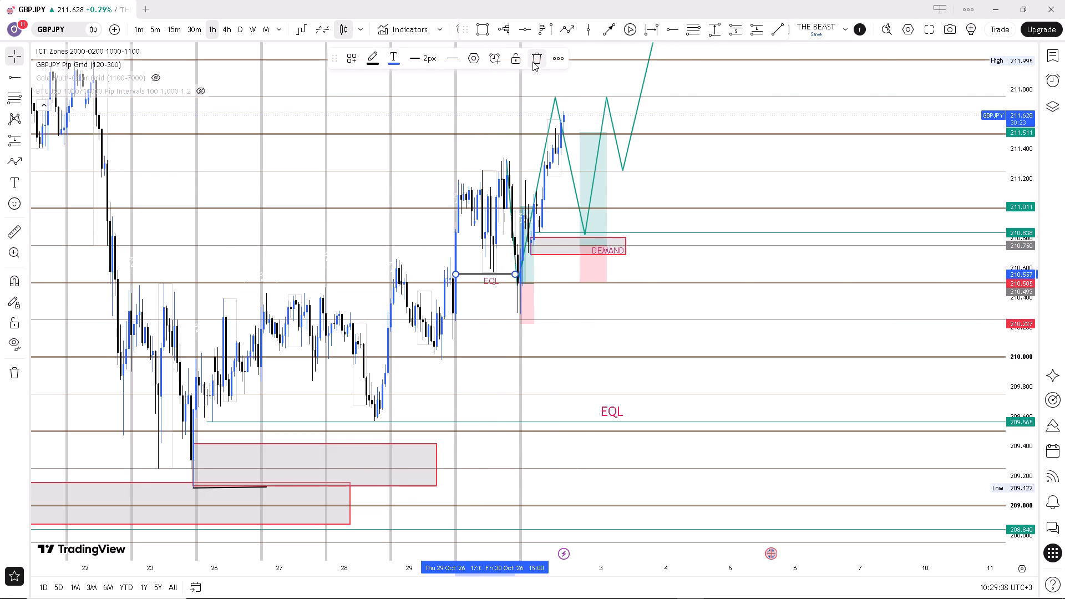
pyautogui.click(483, 278)
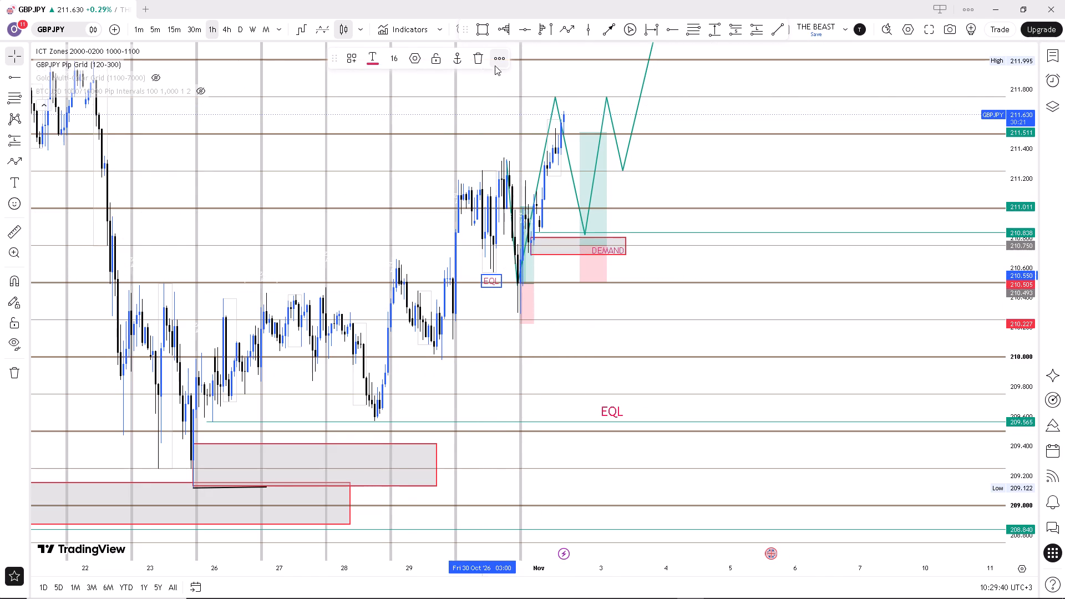
pyautogui.click(479, 61)
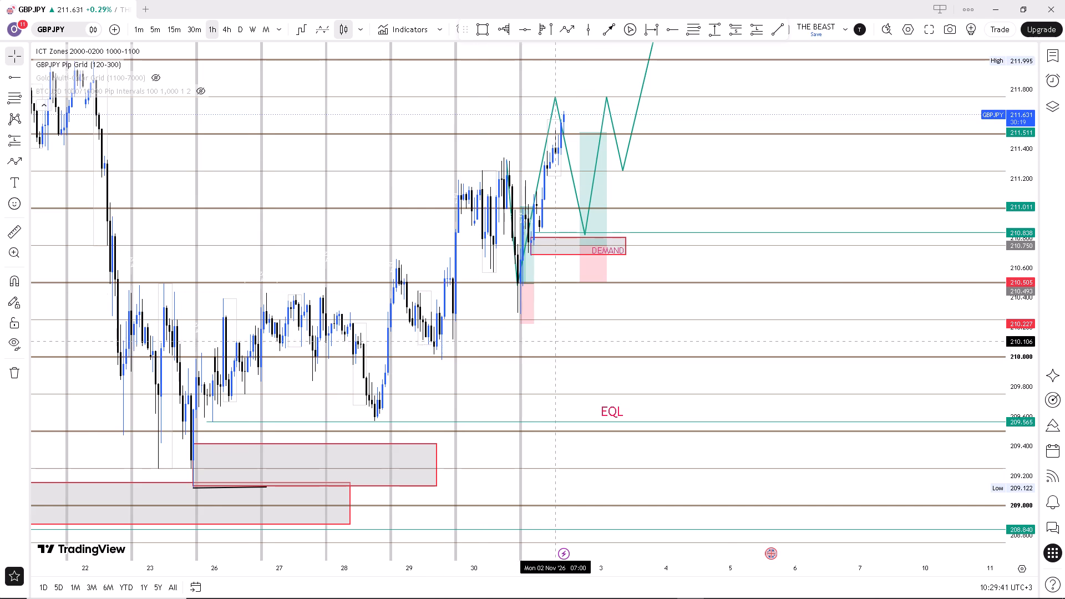
# Delete the long position with its entry near 210.494 at the 30 October low.
pyautogui.scroll(2, 557, 341)
pyautogui.click(556, 287)
pyautogui.moveTo(556, 296); pyautogui.dragTo(637, 335)
pyautogui.click(501, 330)
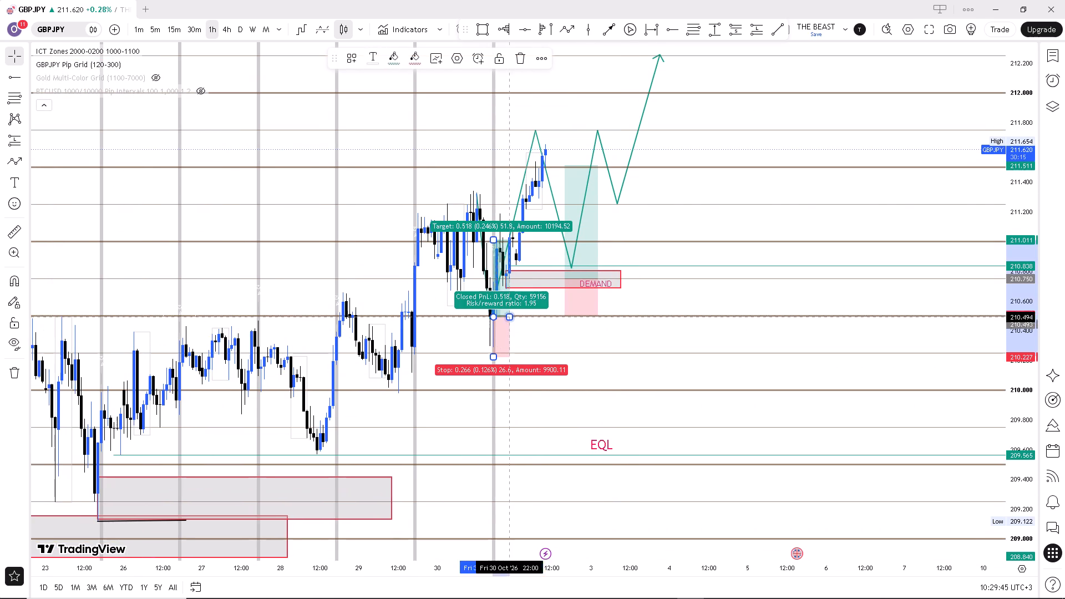
pyautogui.click(526, 62)
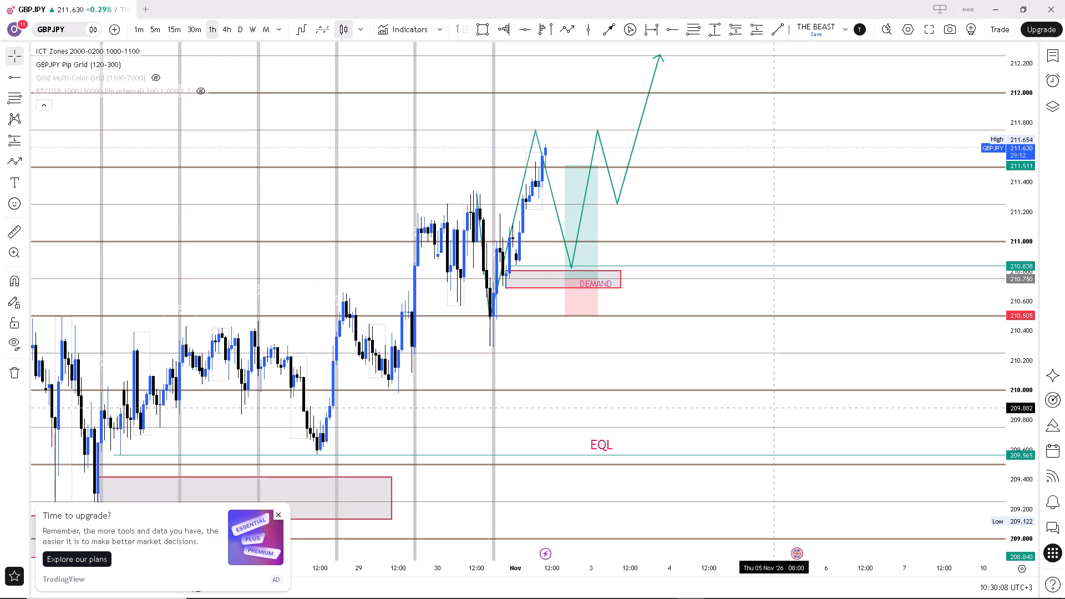
# Dismiss the upgrade offer covering the chart.
pyautogui.click(278, 514)
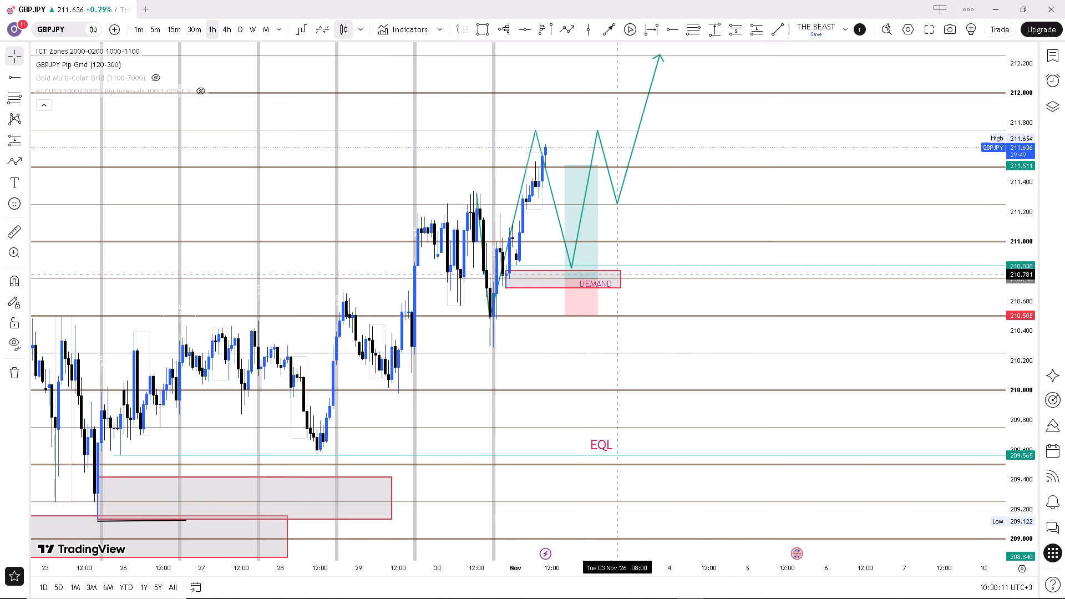
# Compare the remaining GBPJPY setup on the 1-hour and 30-minute charts, finishing on the 30-minute timeframe.
pyautogui.moveTo(698, 254); pyautogui.dragTo(830, 342)
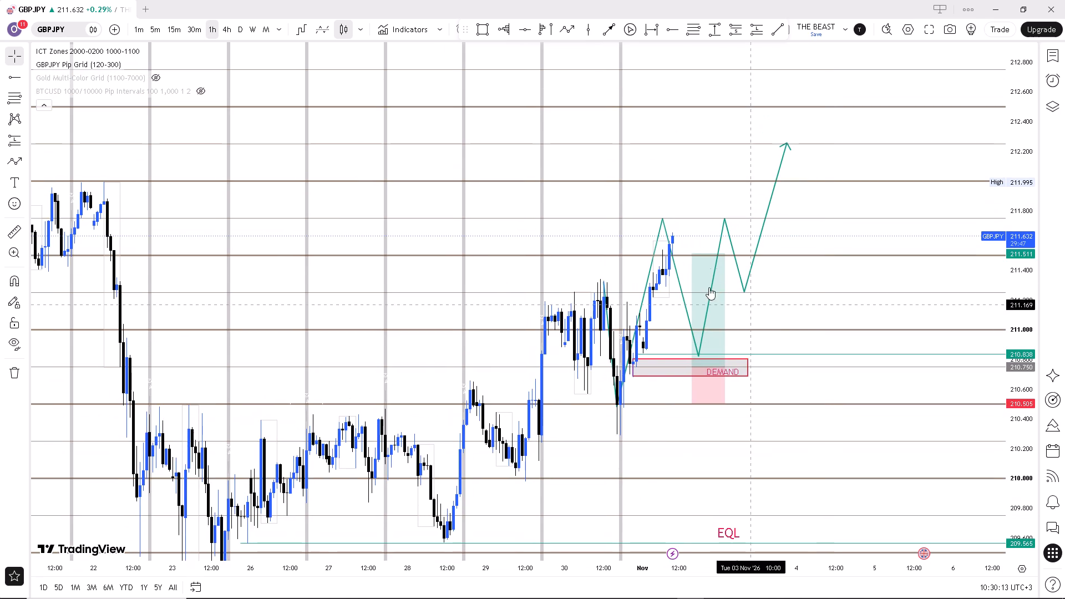
pyautogui.scroll(1, 639, 253)
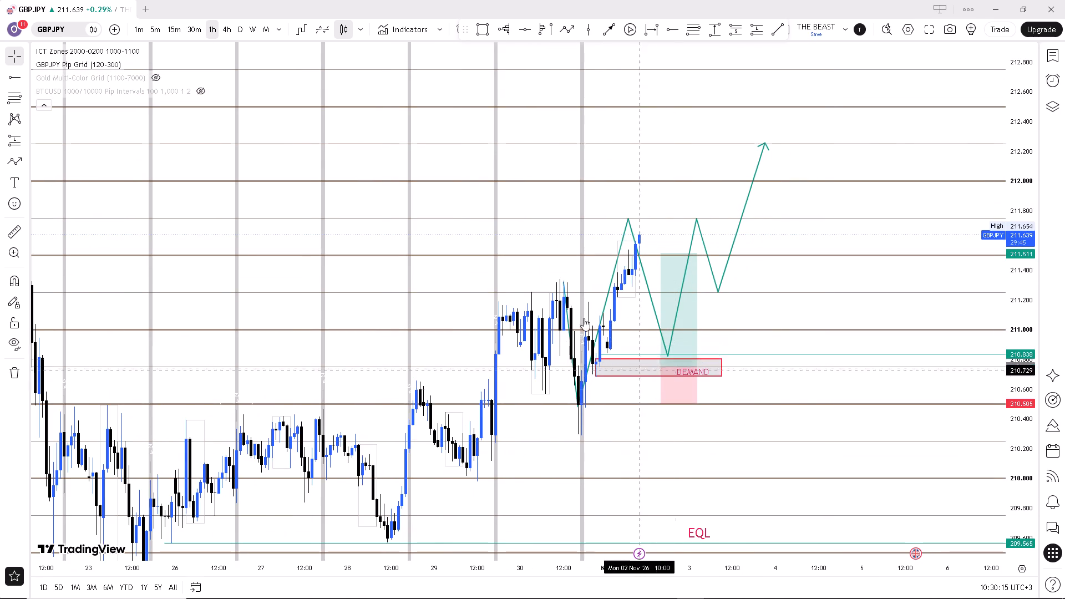
pyautogui.click(187, 33)
pyautogui.click(211, 26)
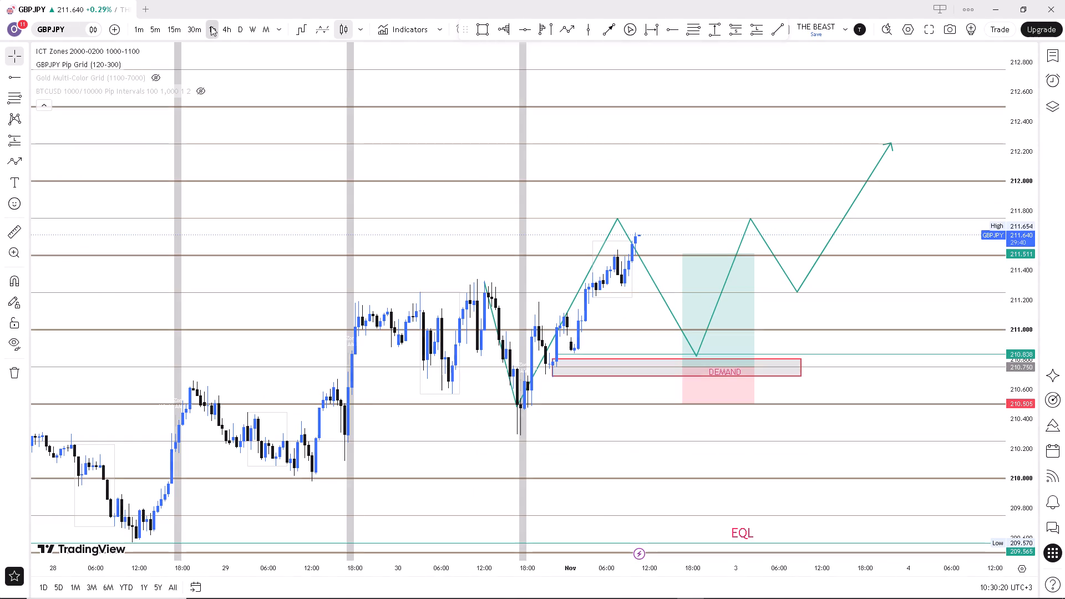
pyautogui.scroll(-1, 712, 266)
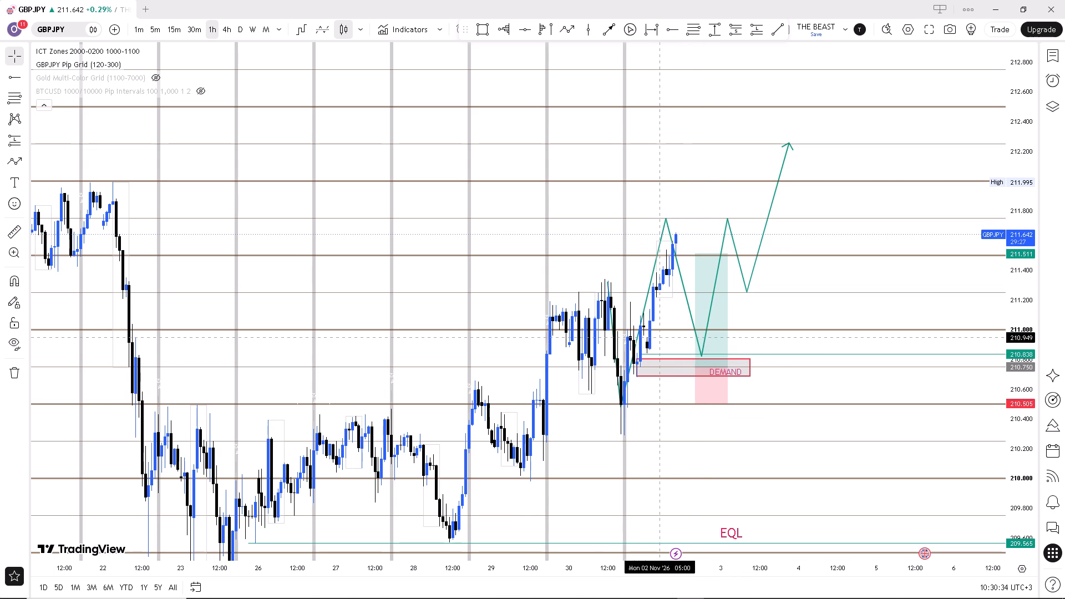
pyautogui.scroll(-1, 659, 337)
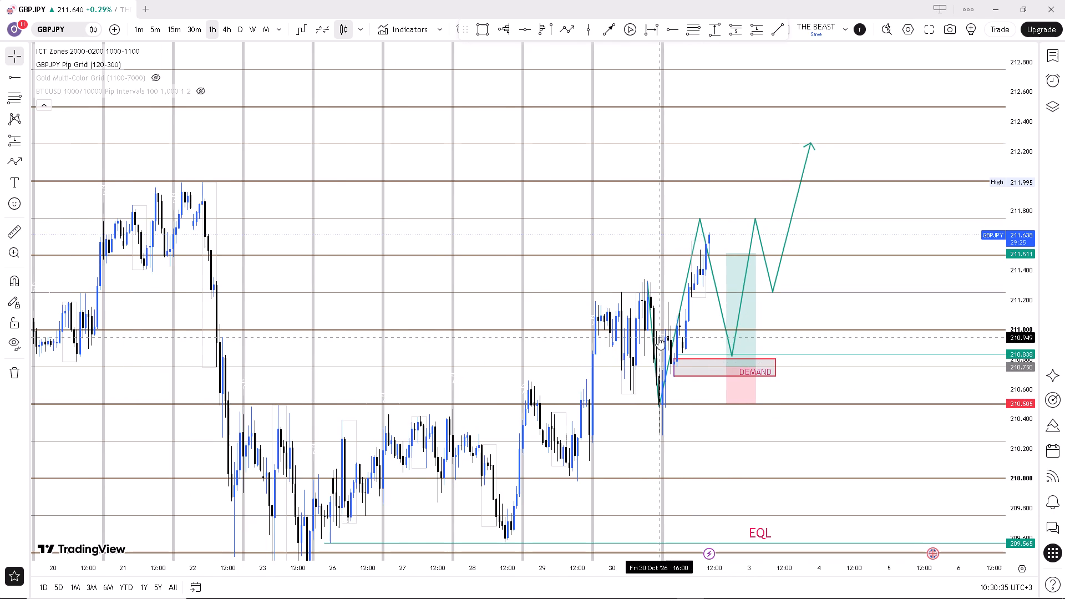
pyautogui.scroll(2, 658, 337)
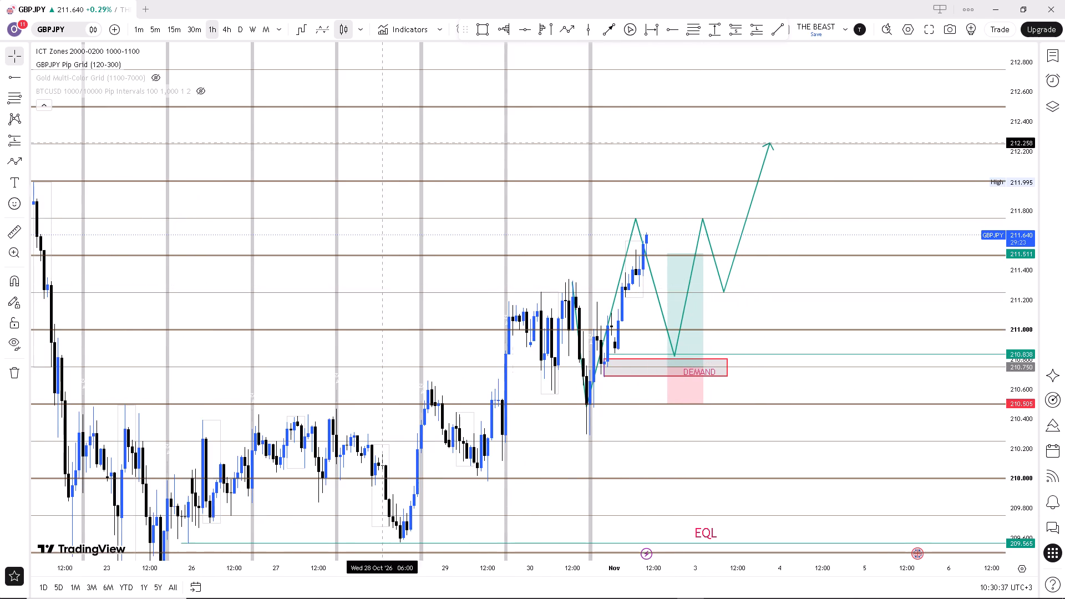
pyautogui.click(200, 32)
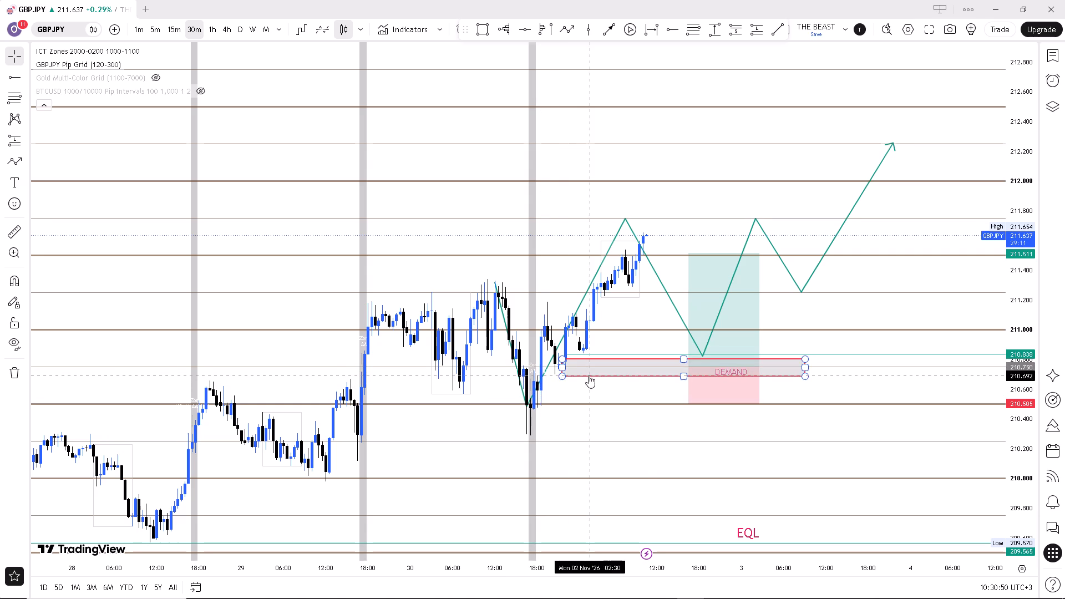
pyautogui.scroll(-1, 664, 382)
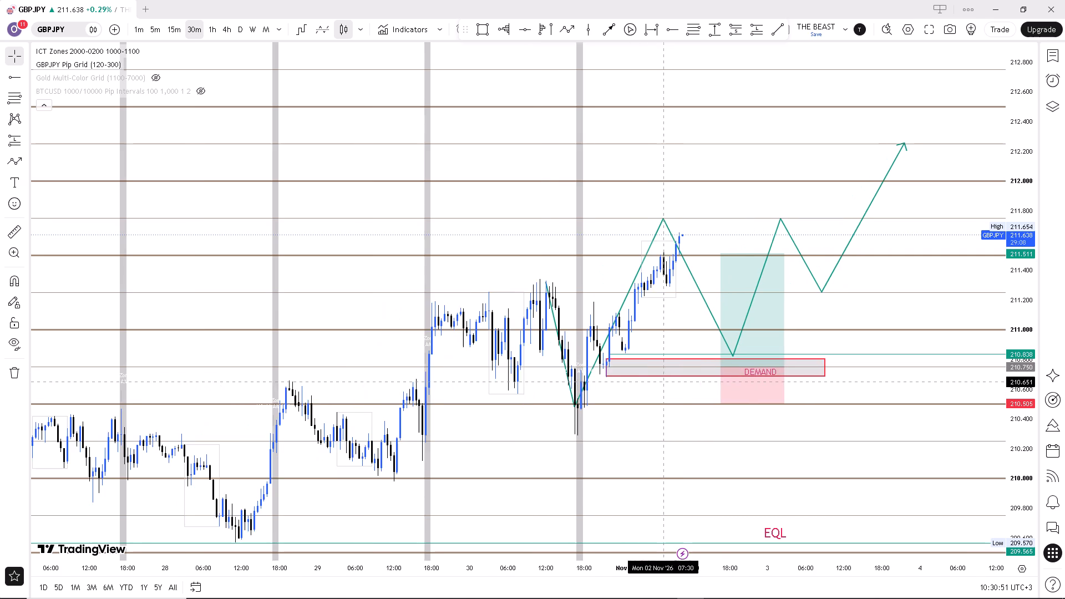
# Save the chart layout THE BEAST.
pyautogui.click(808, 32)
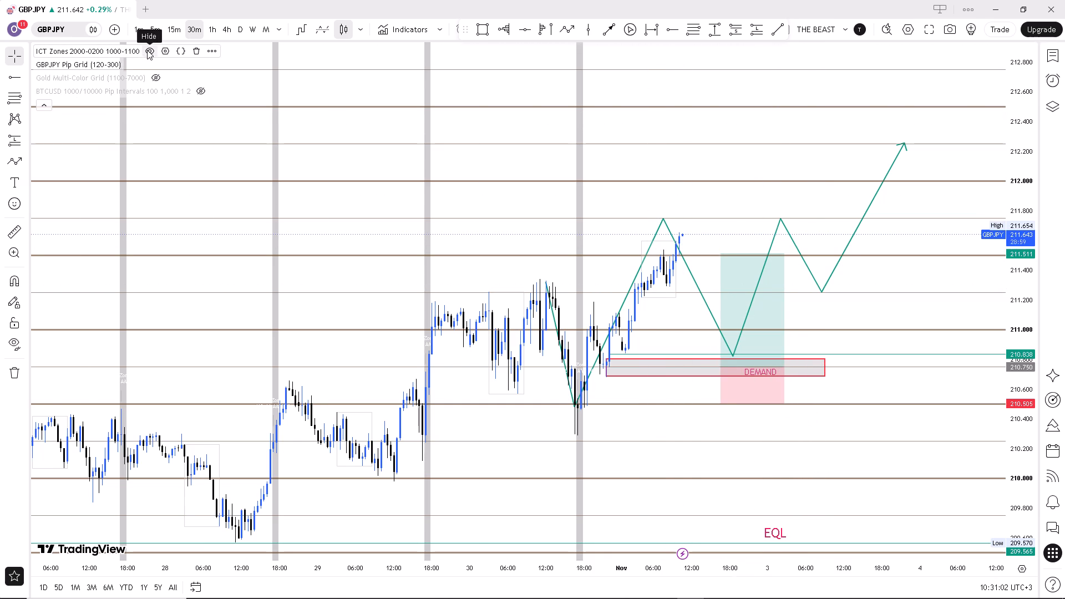
# Hide the GBPJPY Pip Grid indicator on the chart.
pyautogui.click(131, 62)
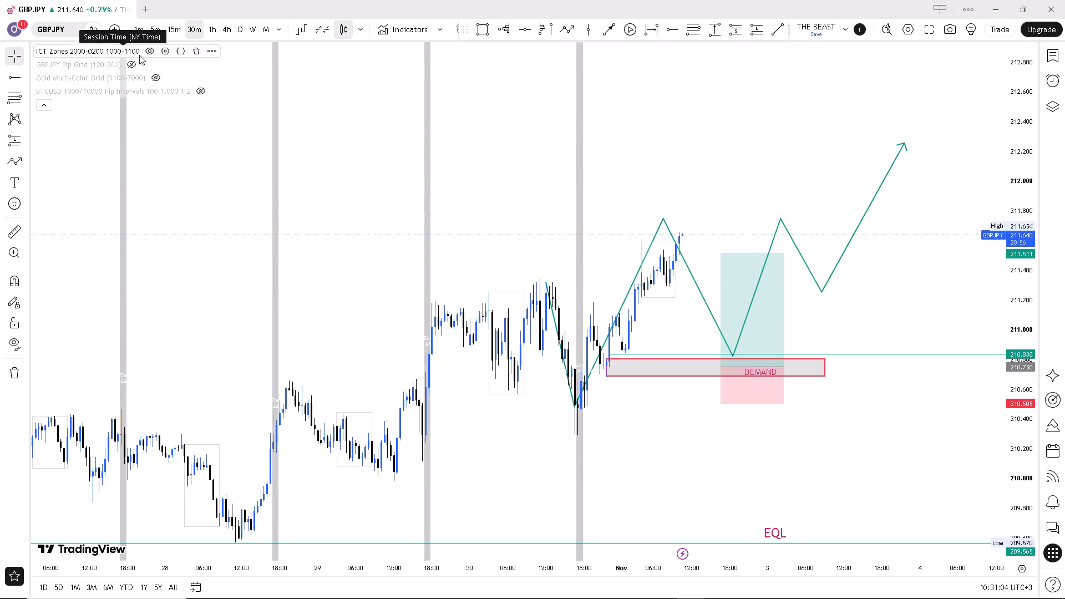
# Change the chart symbol from GBPJPY to EURUSD.
pyautogui.click(58, 27)
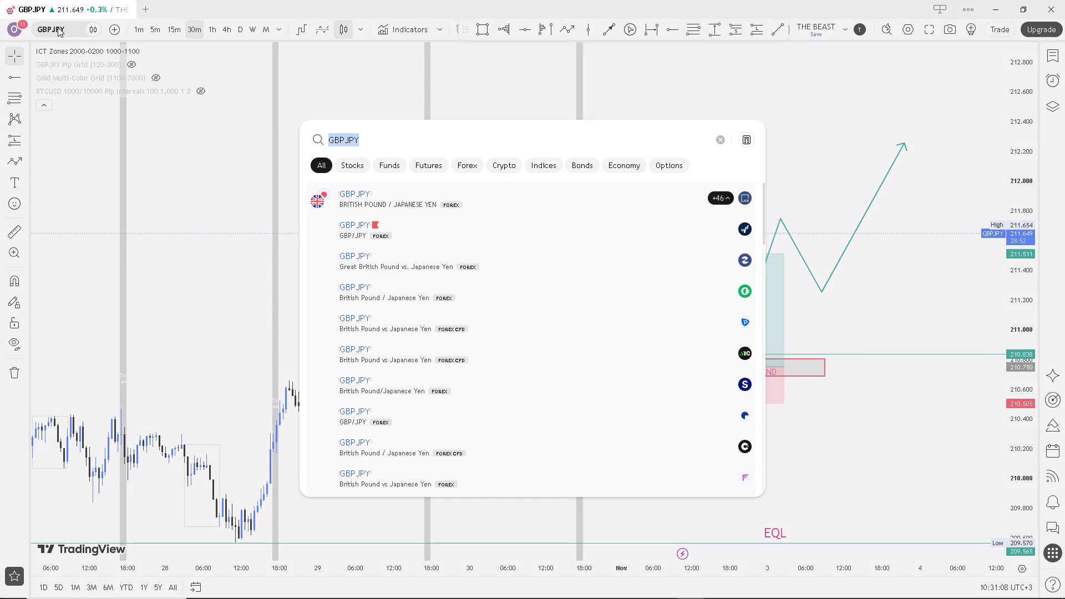
pyautogui.press('BackSpace')
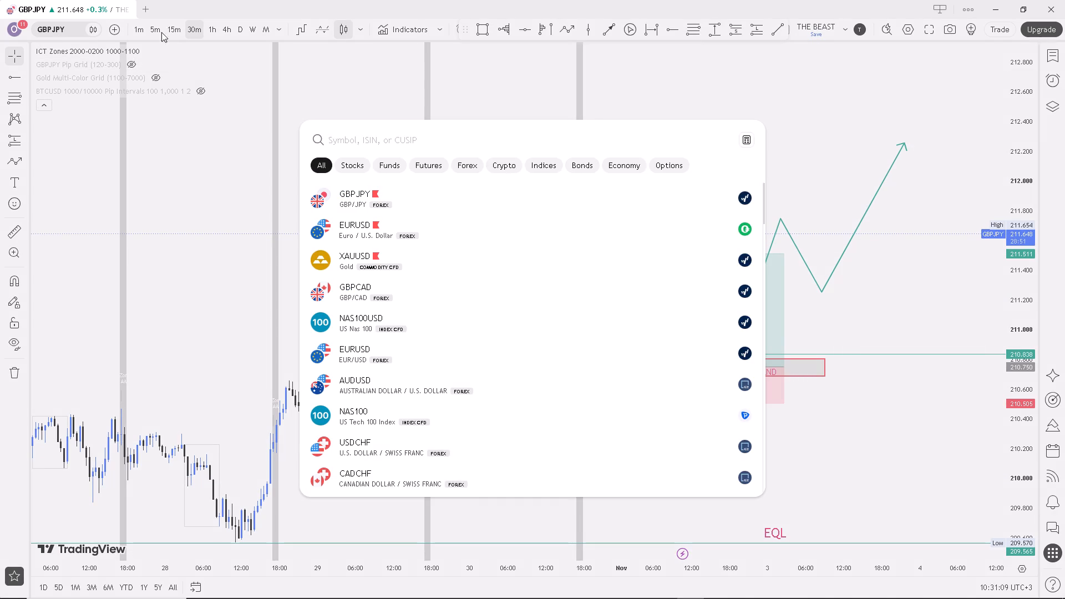
pyautogui.click(461, 223)
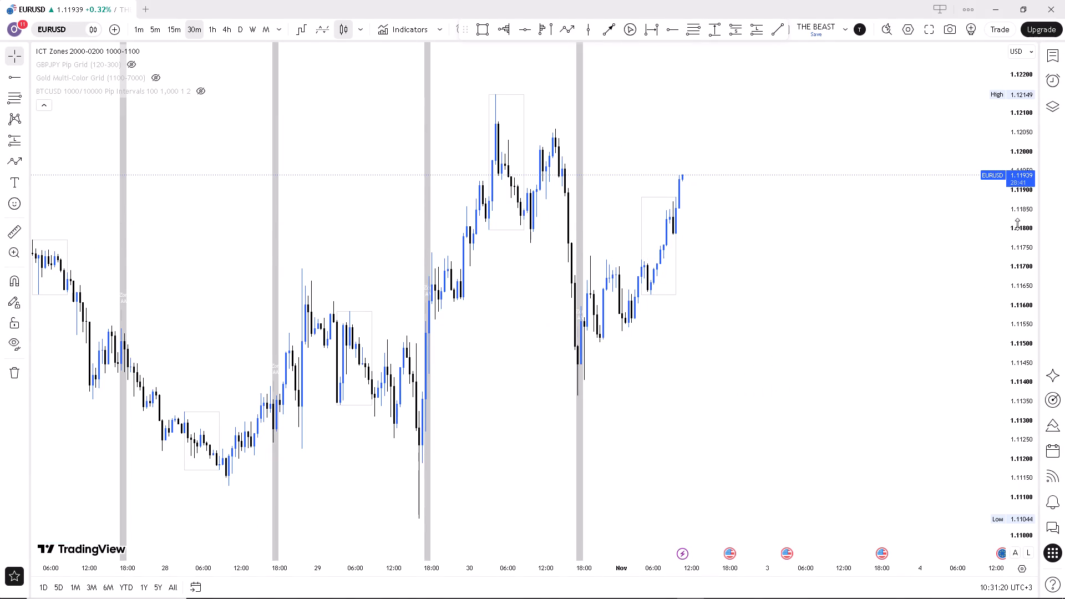
# Switch the EURUSD chart to the 4-hour timeframe and review October's price action below the descending trendline.
pyautogui.scroll(-7, 1017, 224)
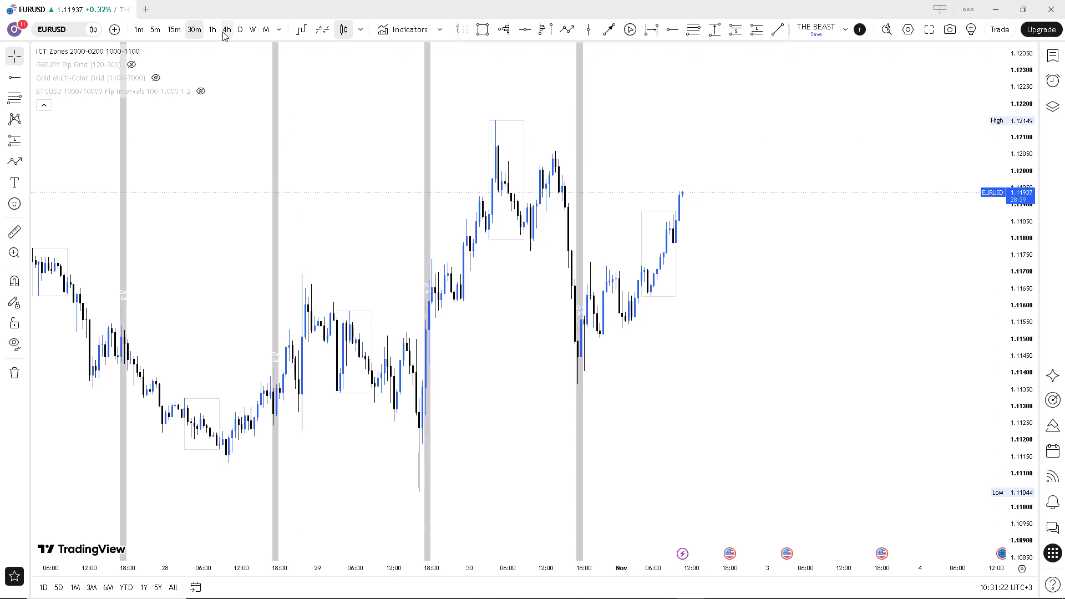
pyautogui.click(222, 32)
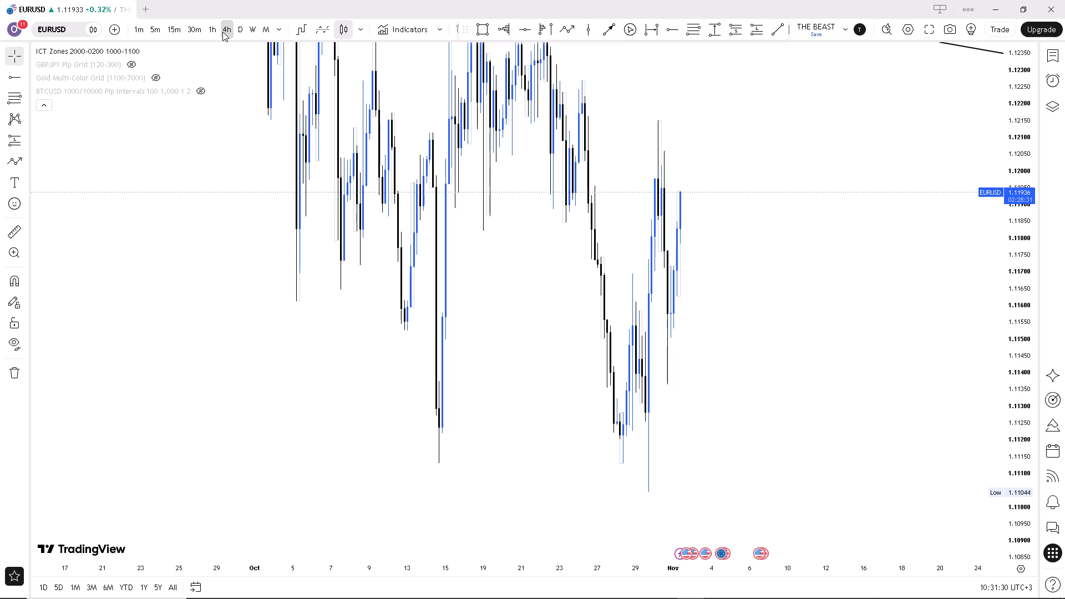
pyautogui.scroll(1, 703, 224)
pyautogui.scroll(-3, 1017, 163)
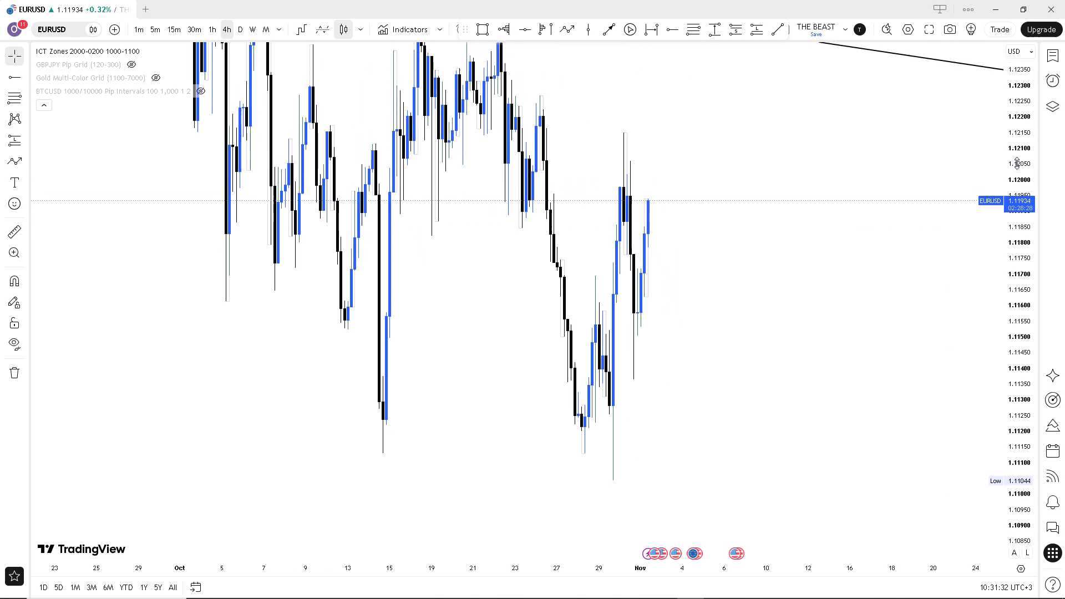
pyautogui.scroll(-20, 1017, 163)
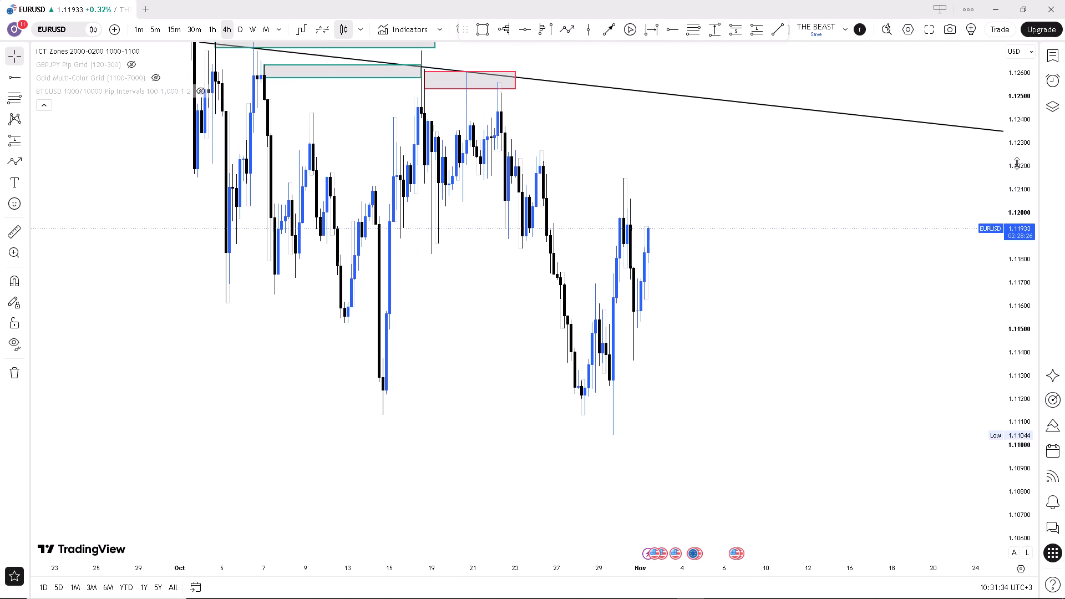
pyautogui.scroll(-4, 1017, 163)
pyautogui.scroll(1, 1017, 163)
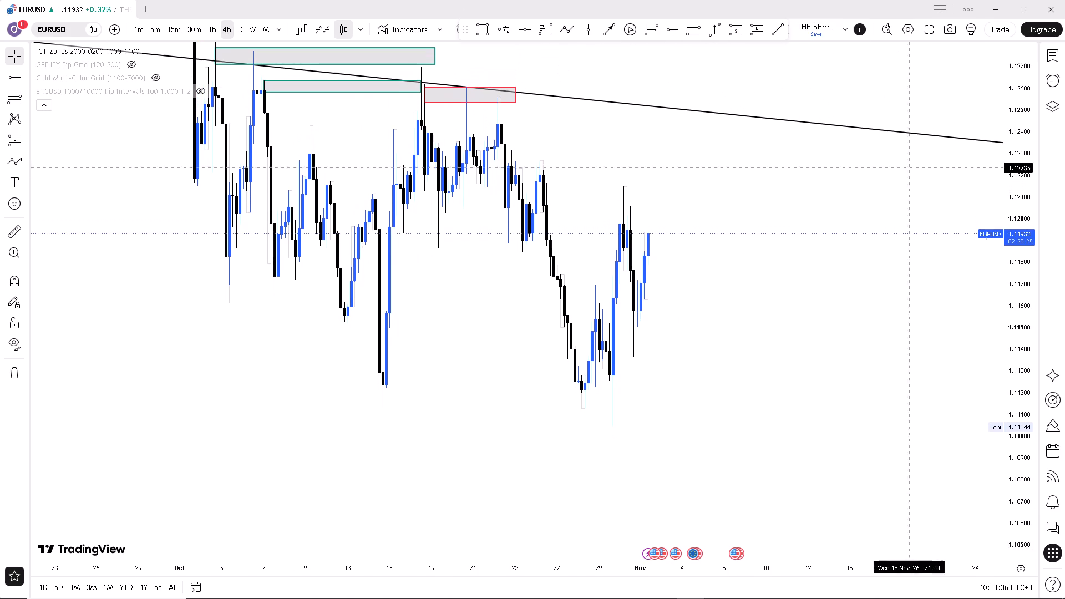
pyautogui.moveTo(793, 164); pyautogui.dragTo(851, 257)
pyautogui.scroll(2, 880, 250)
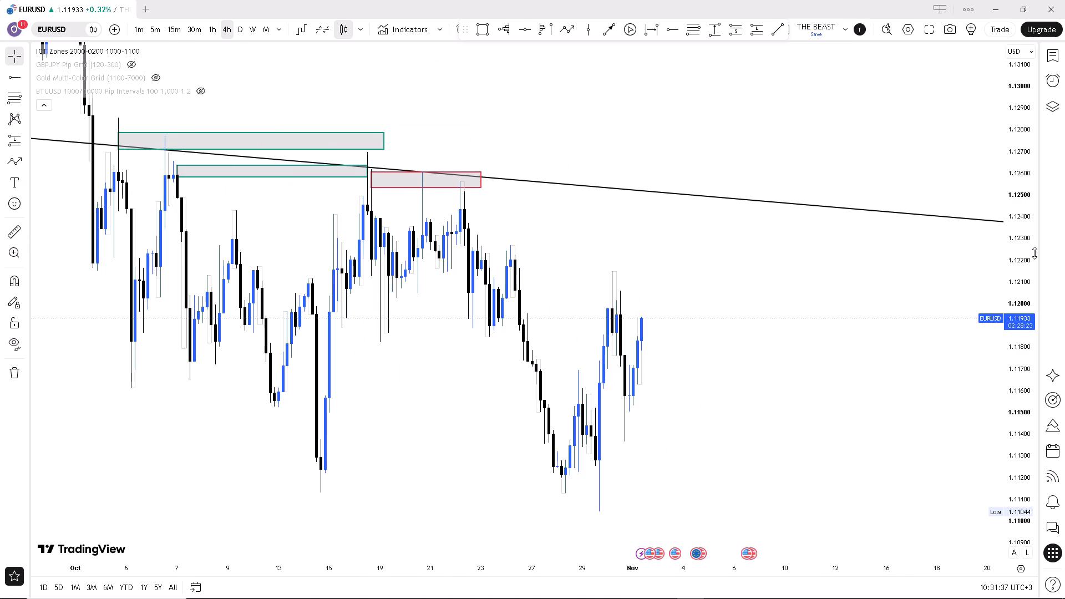
pyautogui.scroll(-3, 857, 246)
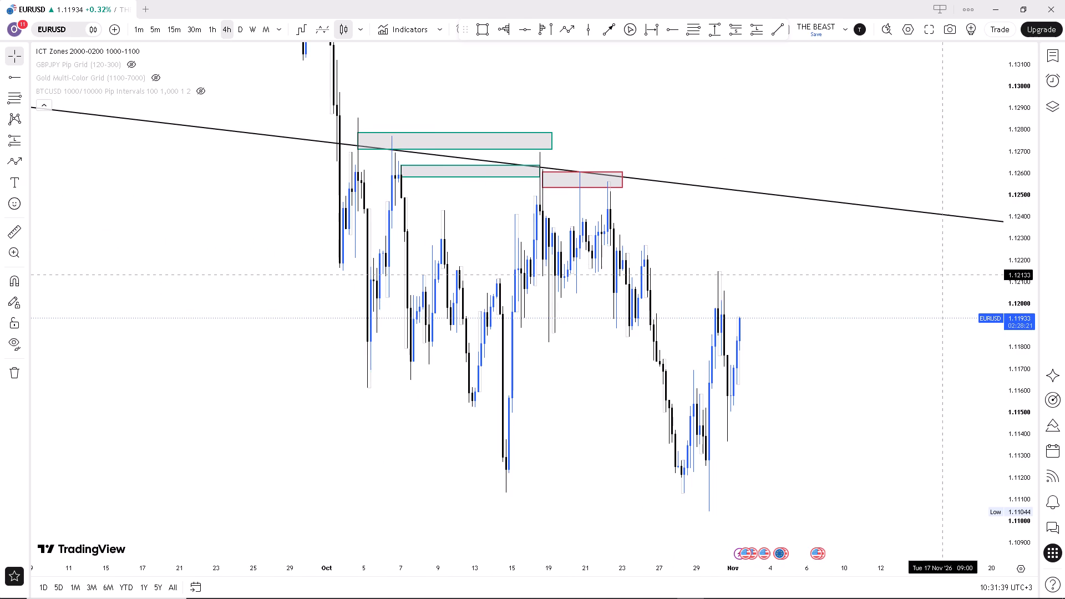
pyautogui.scroll(-2, 1012, 280)
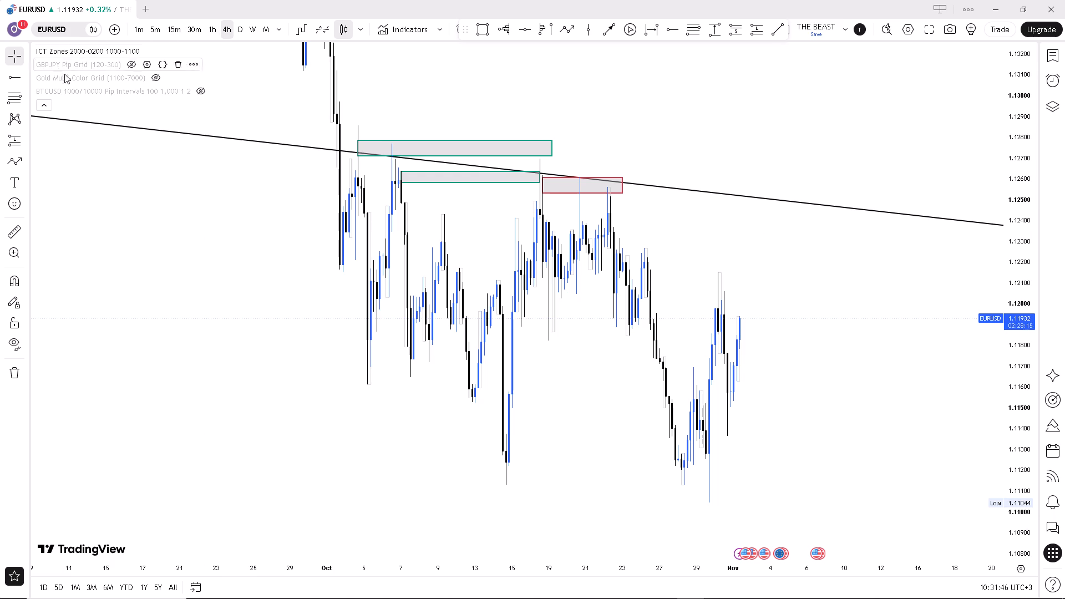
# Draw a path along EURUSD's swings from about 1.1222 on 26 October through 1.1120, 1.1169, 1.1127, 1.1218 and 1.1169, ending near 1.1181 on 30 October.
pyautogui.click(560, 30)
pyautogui.click(641, 257)
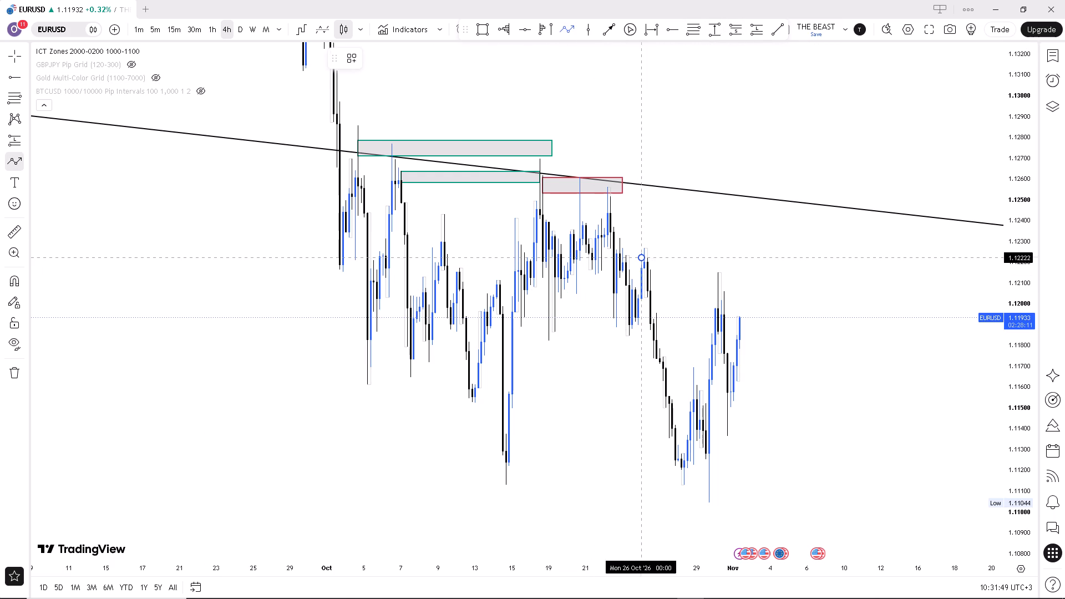
pyautogui.click(678, 470)
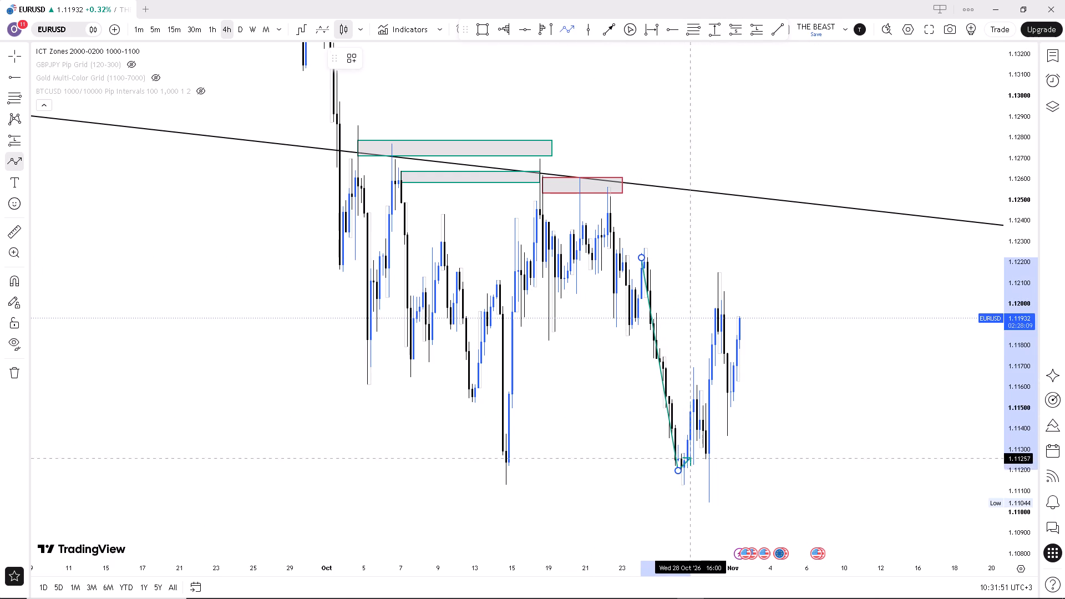
pyautogui.click(692, 368)
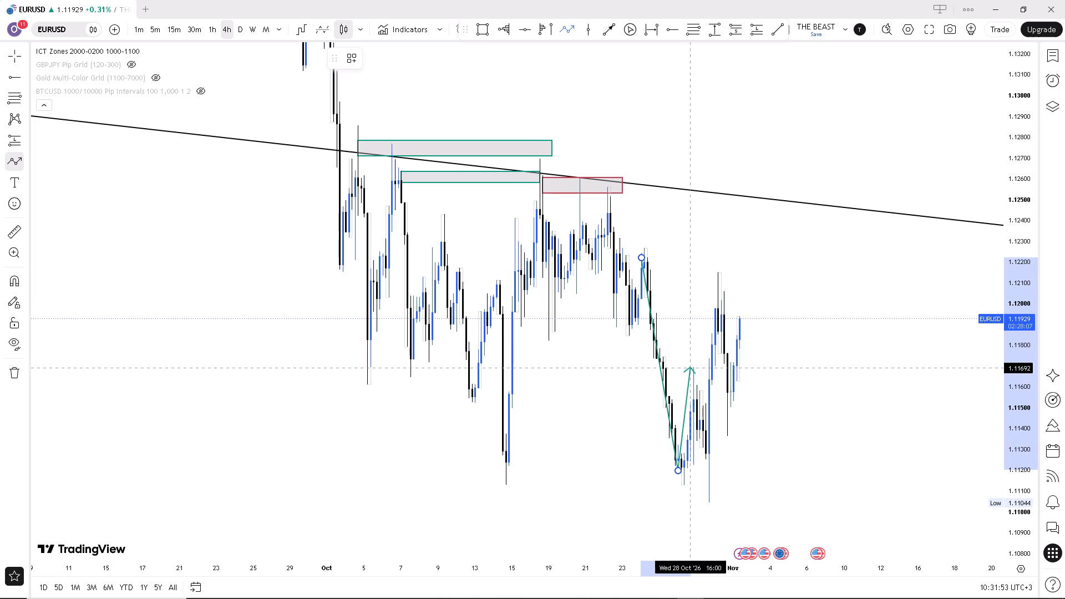
pyautogui.click(708, 455)
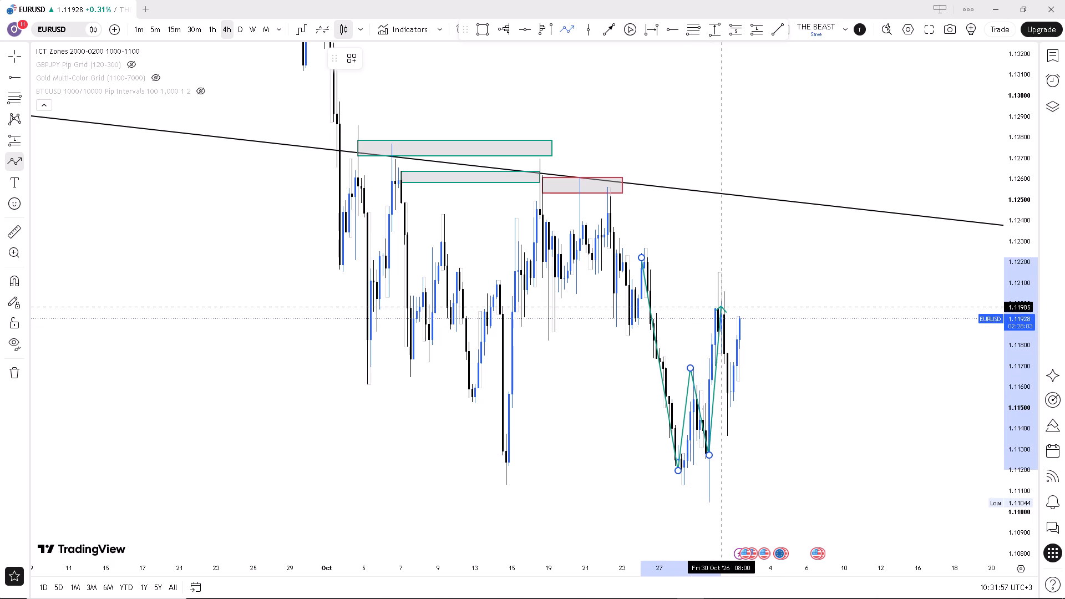
pyautogui.click(723, 266)
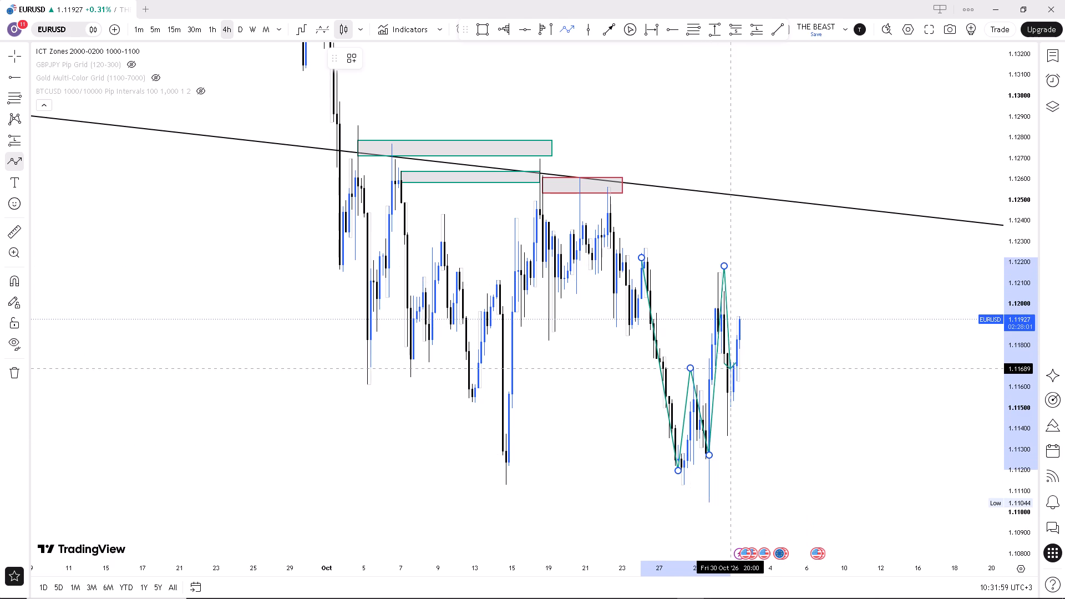
pyautogui.click(731, 368)
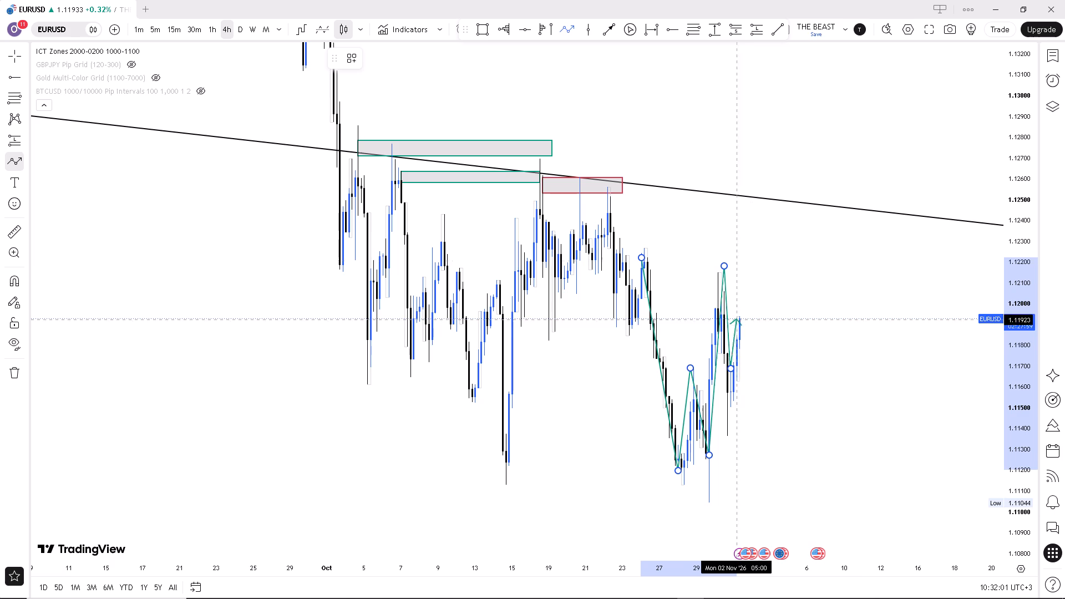
pyautogui.click(732, 343)
pyautogui.doubleClick(728, 343)
pyautogui.scroll(4, 723, 337)
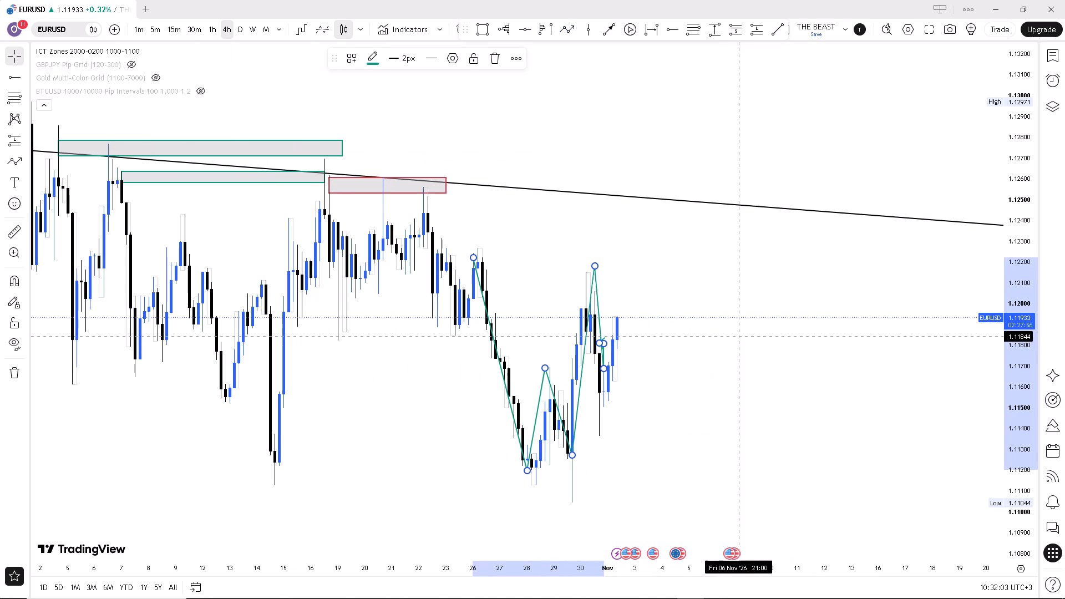
pyautogui.click(673, 334)
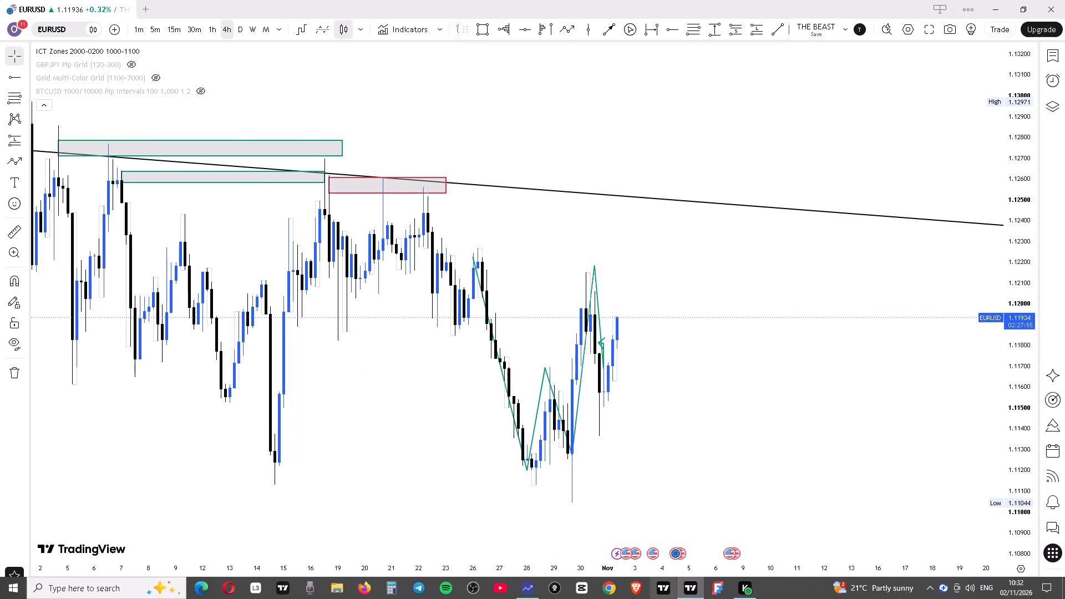
# Switch to GoCharting and examine EURUSD's 4-hour price action against the horizontal levels through October.
pyautogui.click(519, 598)
pyautogui.scroll(-3, 593, 410)
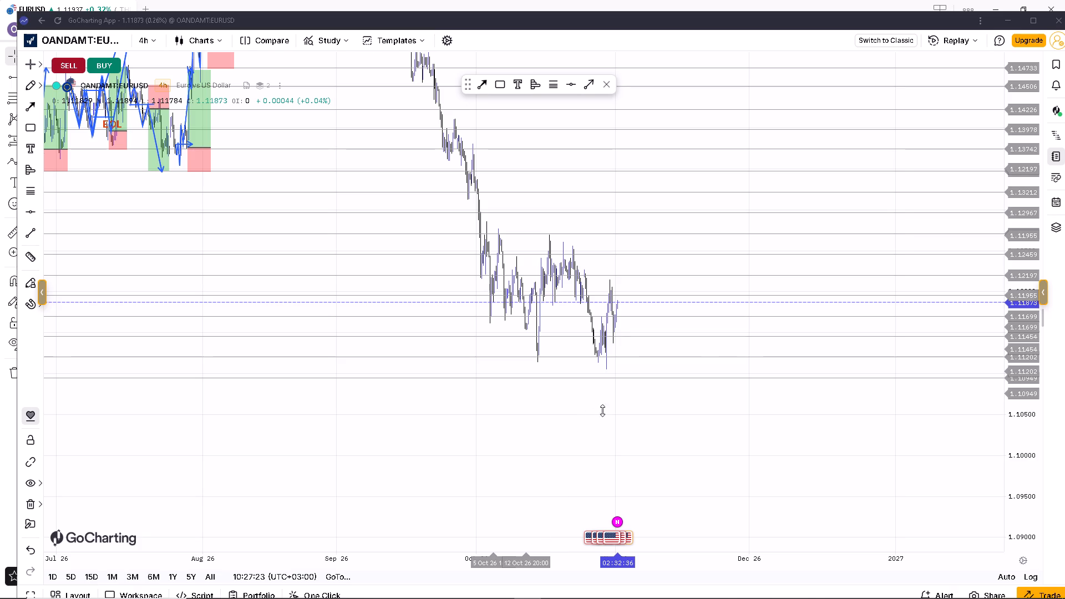
pyautogui.scroll(2, 566, 321)
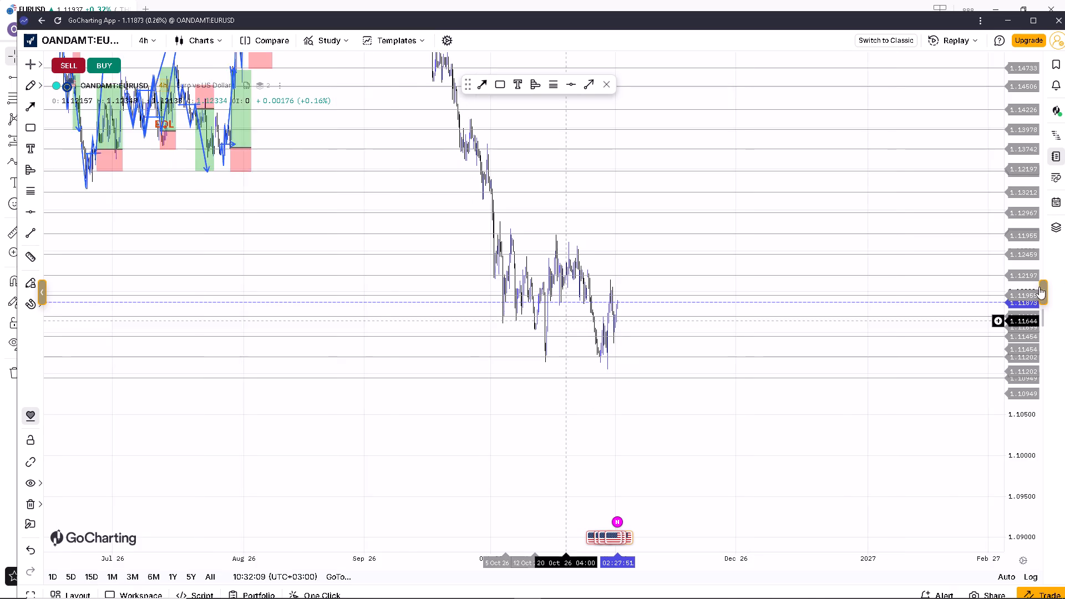
pyautogui.scroll(6, 1020, 293)
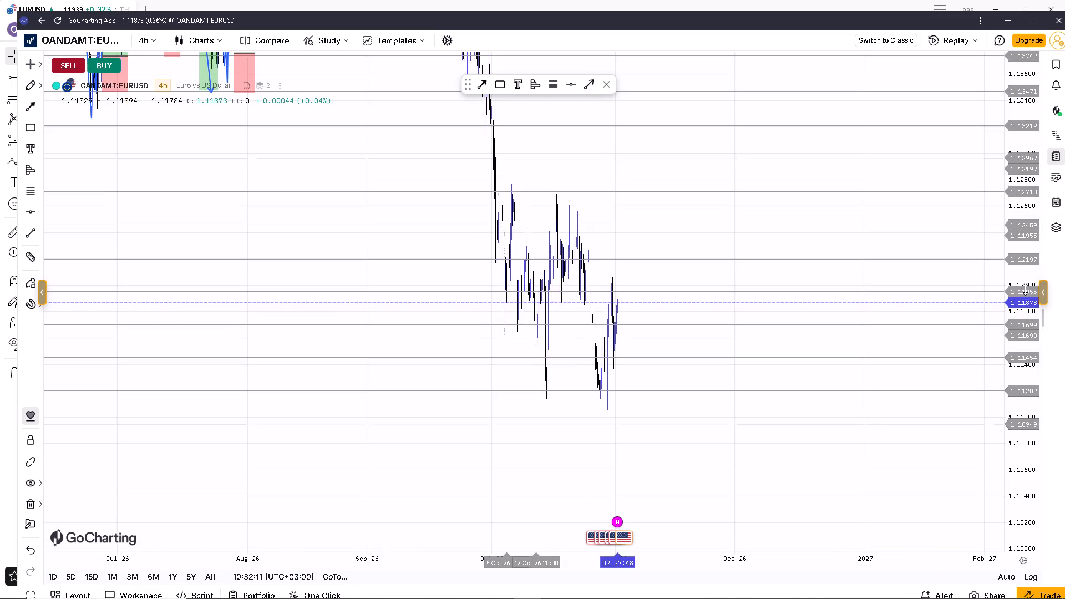
pyautogui.scroll(9, 639, 361)
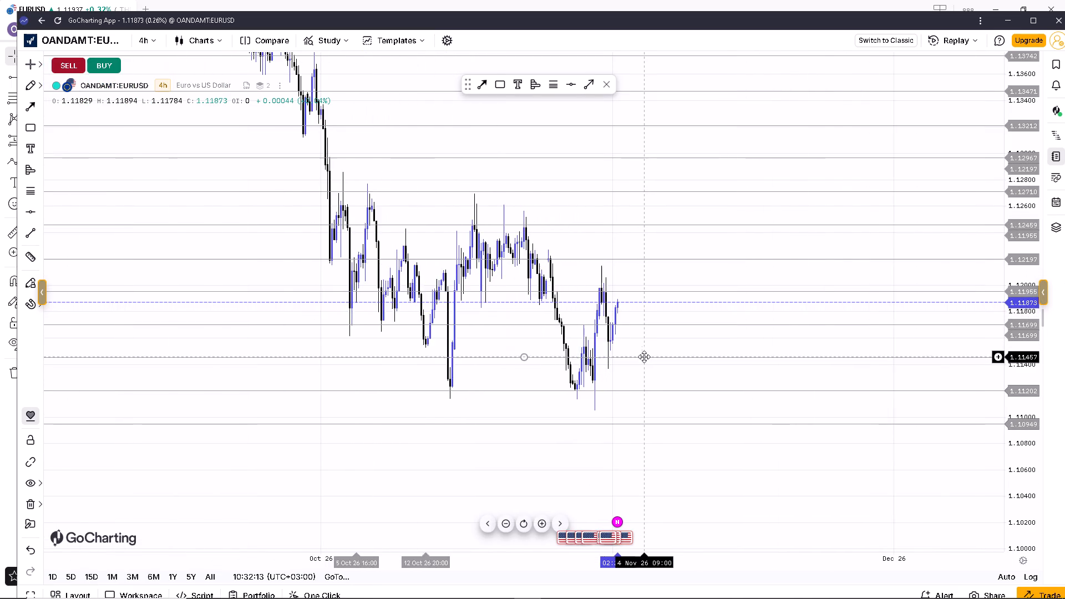
pyautogui.scroll(6, 644, 357)
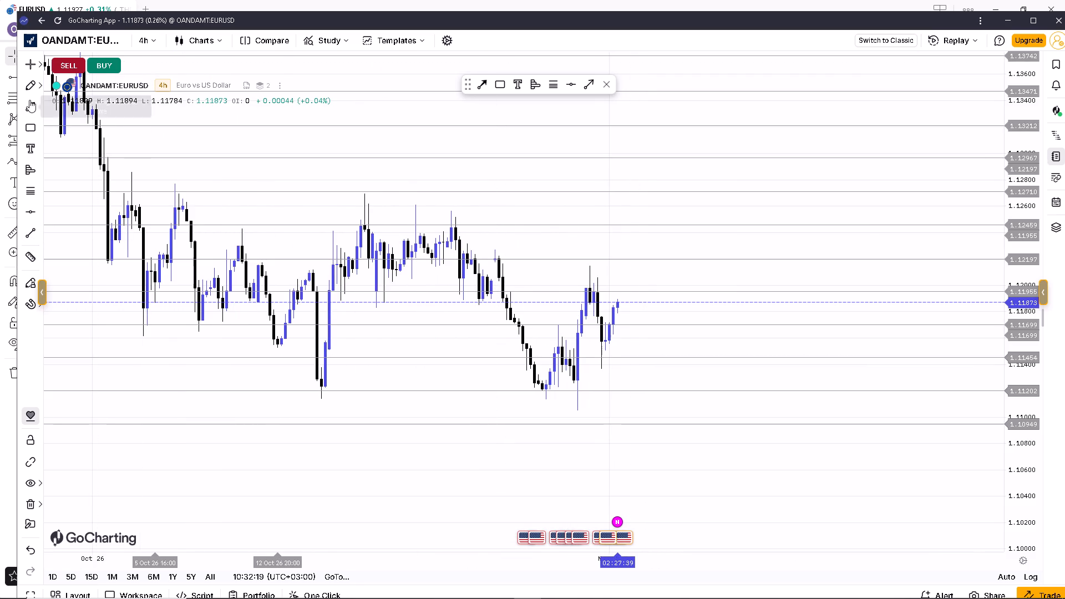
# Draw a path along EURUSD's swings from about 1.1218 on 26 October through 1.1115, 1.1172, 1.1125, 1.1210, 1.1150 and 1.1171, ending near 1.1152 on 2 November.
pyautogui.tripleClick(42, 66)
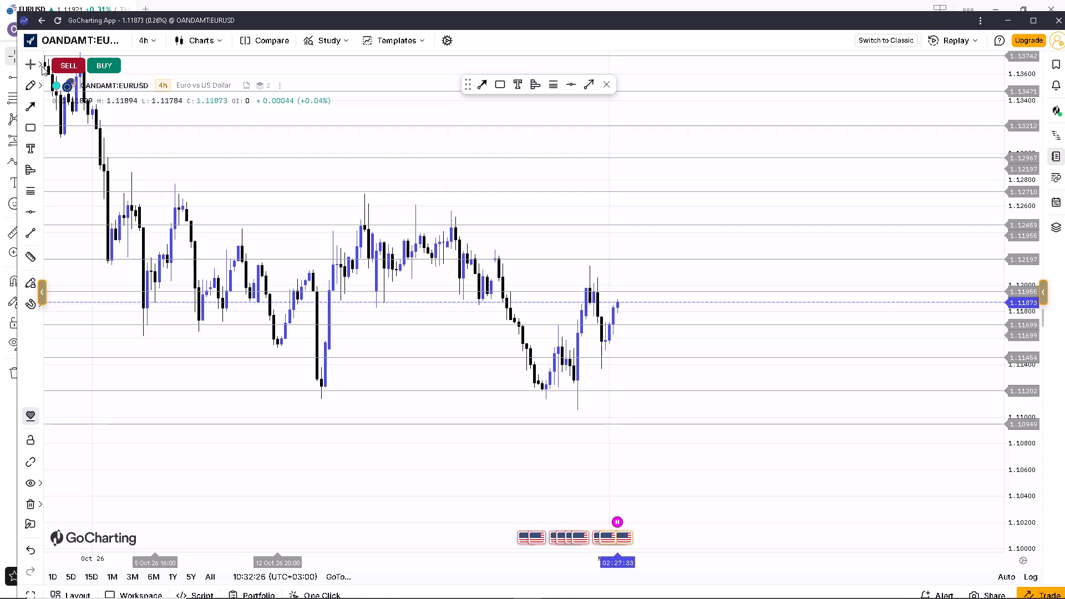
pyautogui.click(42, 66)
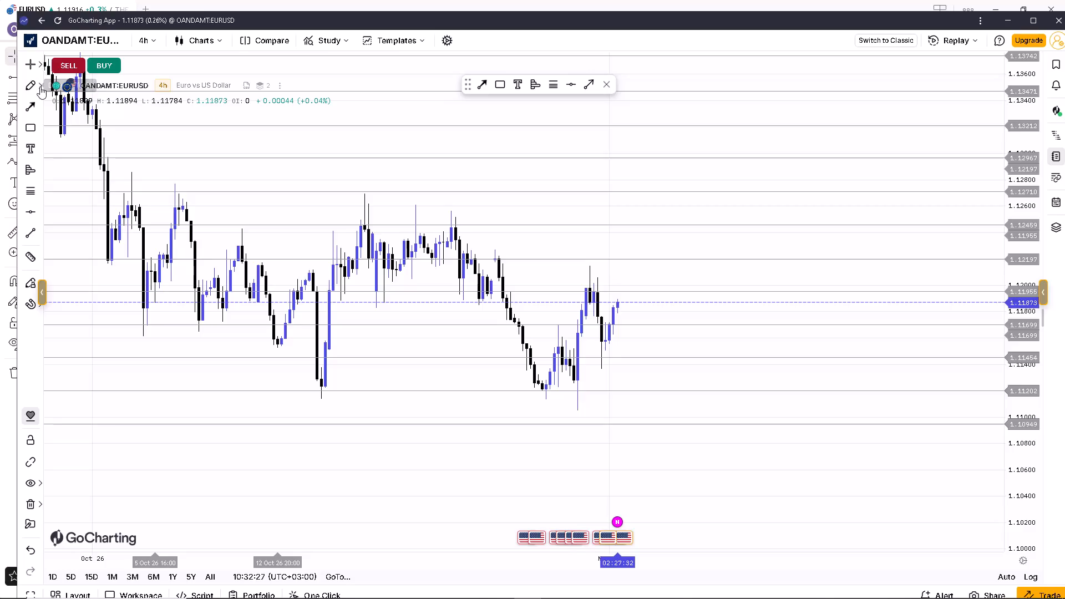
pyautogui.tripleClick(40, 87)
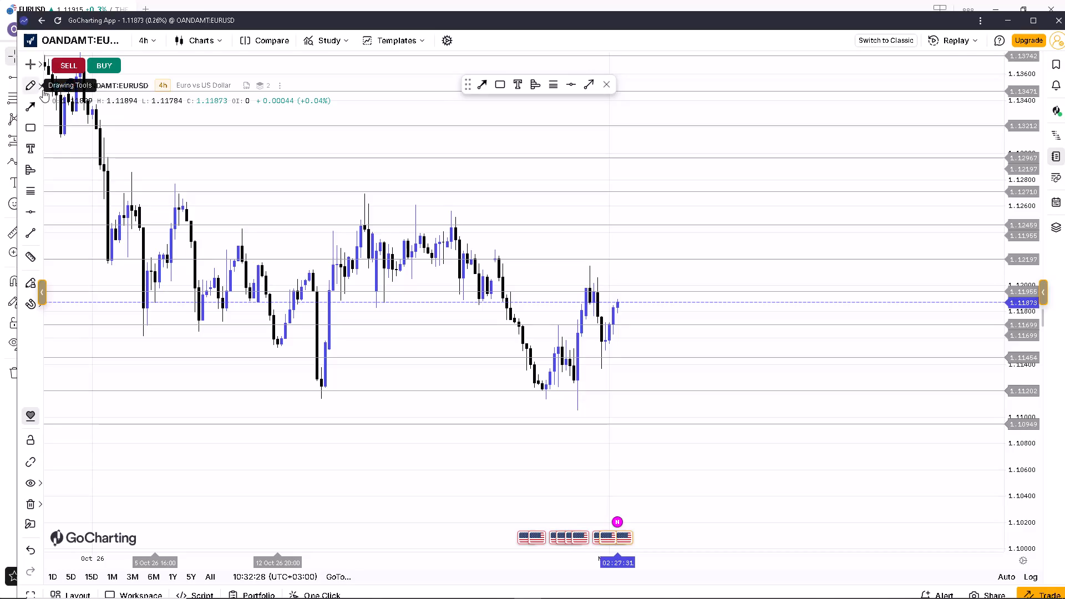
pyautogui.tripleClick(42, 87)
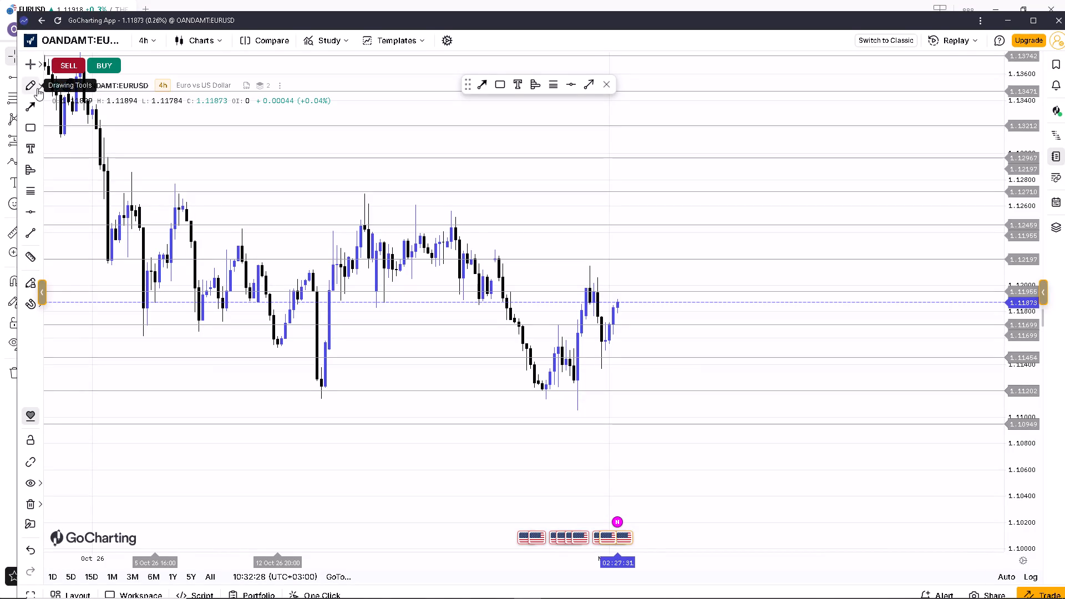
pyautogui.tripleClick(40, 86)
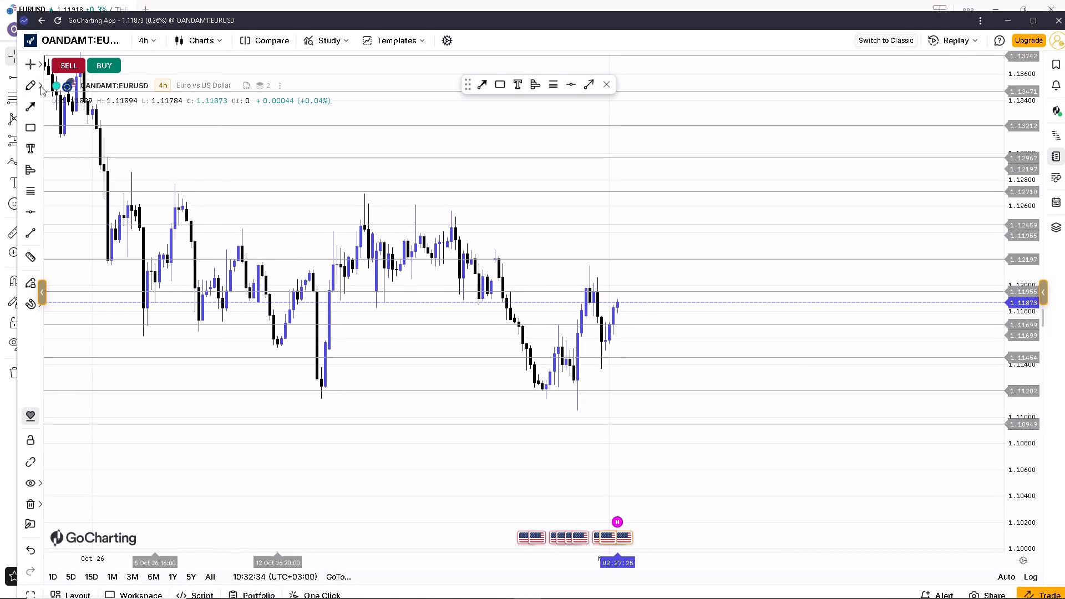
pyautogui.doubleClick(40, 87)
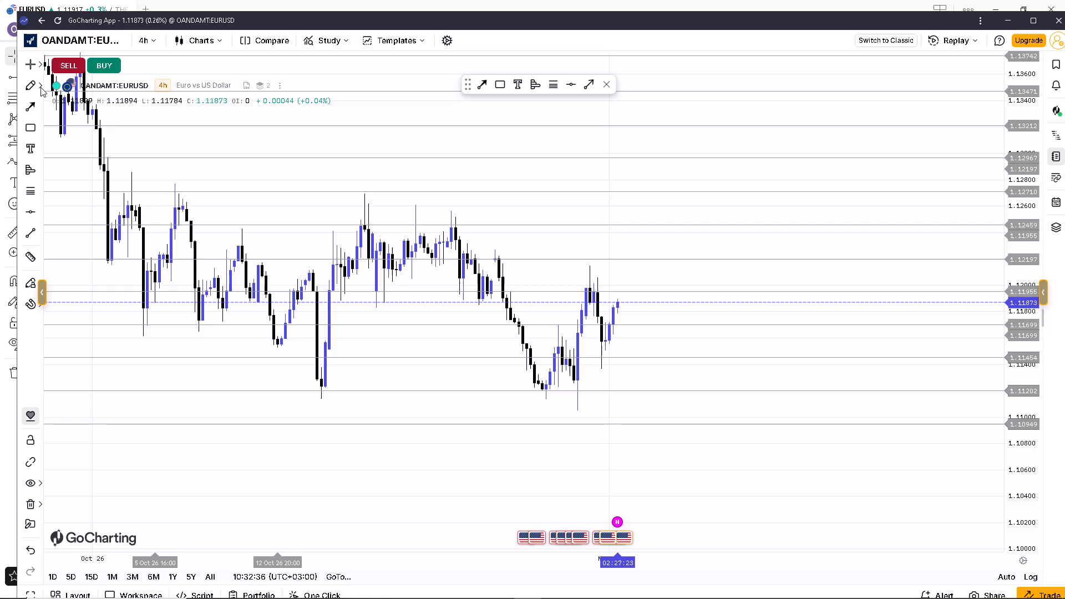
pyautogui.doubleClick(38, 86)
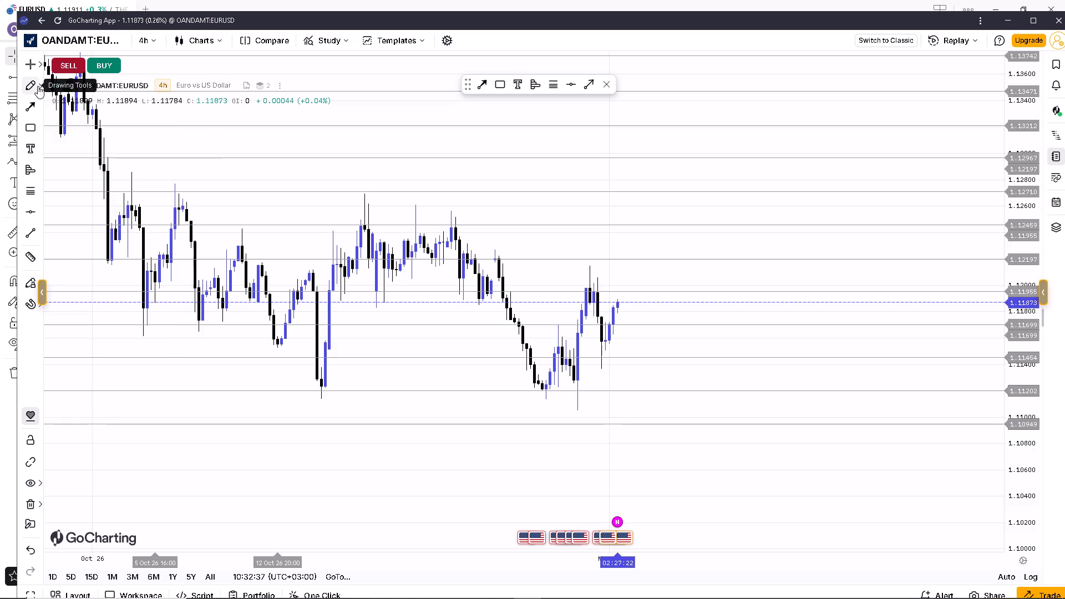
pyautogui.click(38, 86)
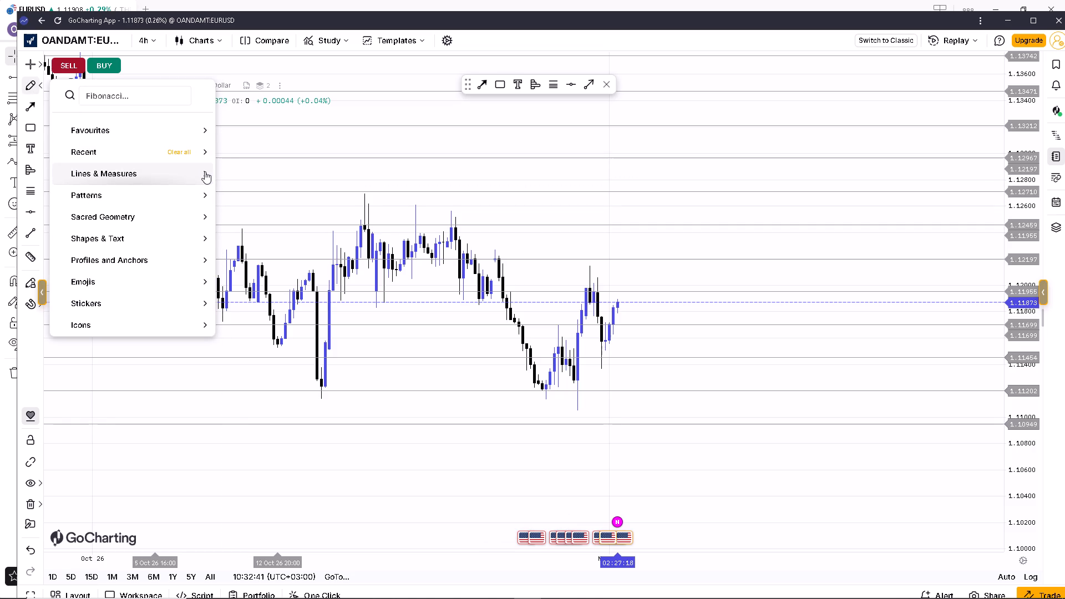
pyautogui.click(207, 192)
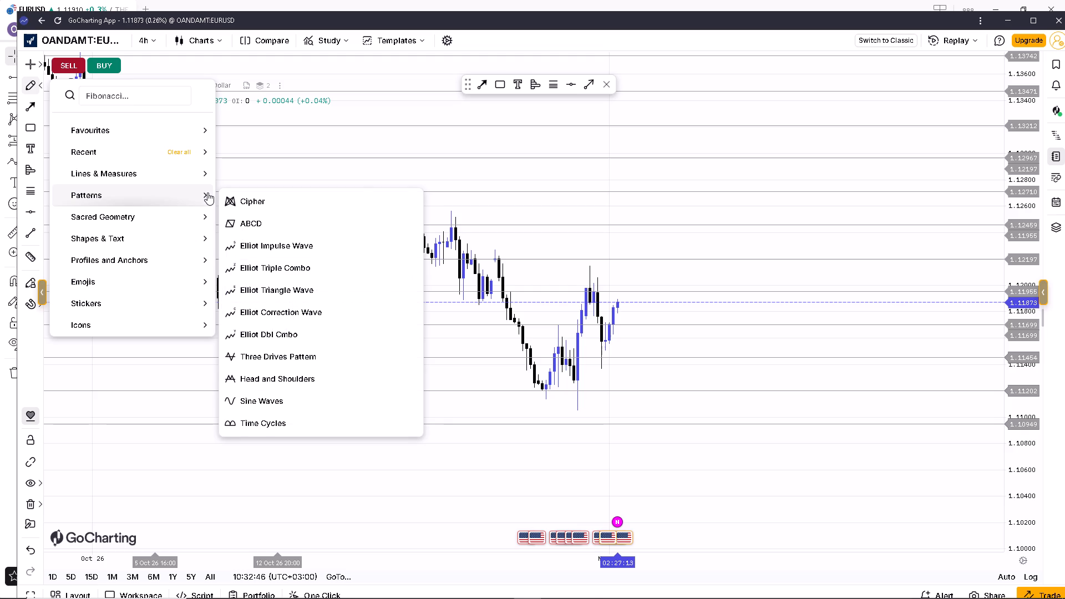
pyautogui.click(204, 173)
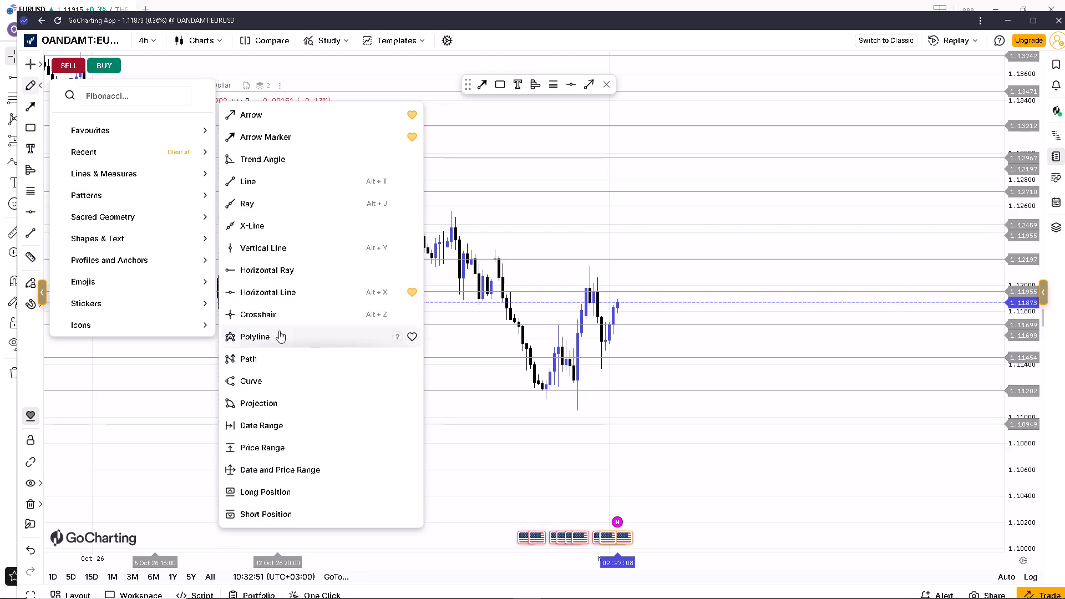
pyautogui.click(261, 357)
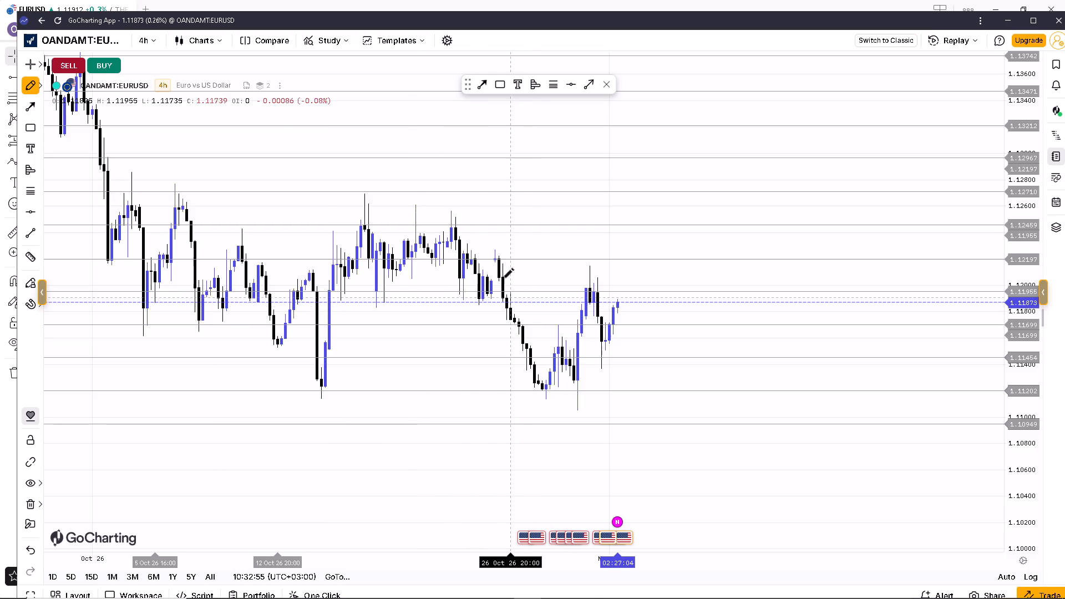
pyautogui.click(502, 262)
pyautogui.click(544, 397)
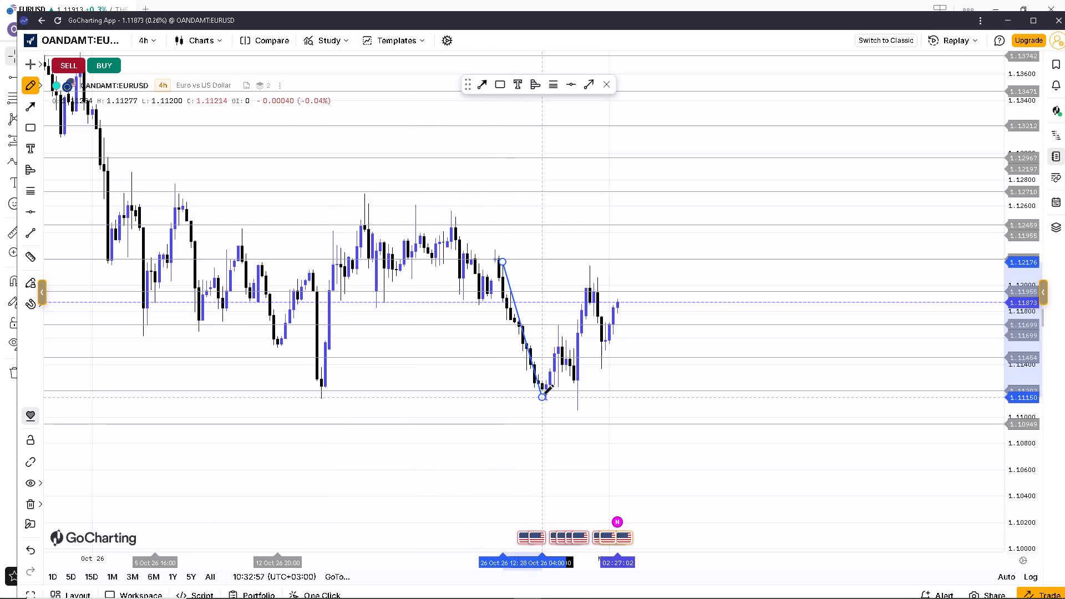
pyautogui.click(556, 322)
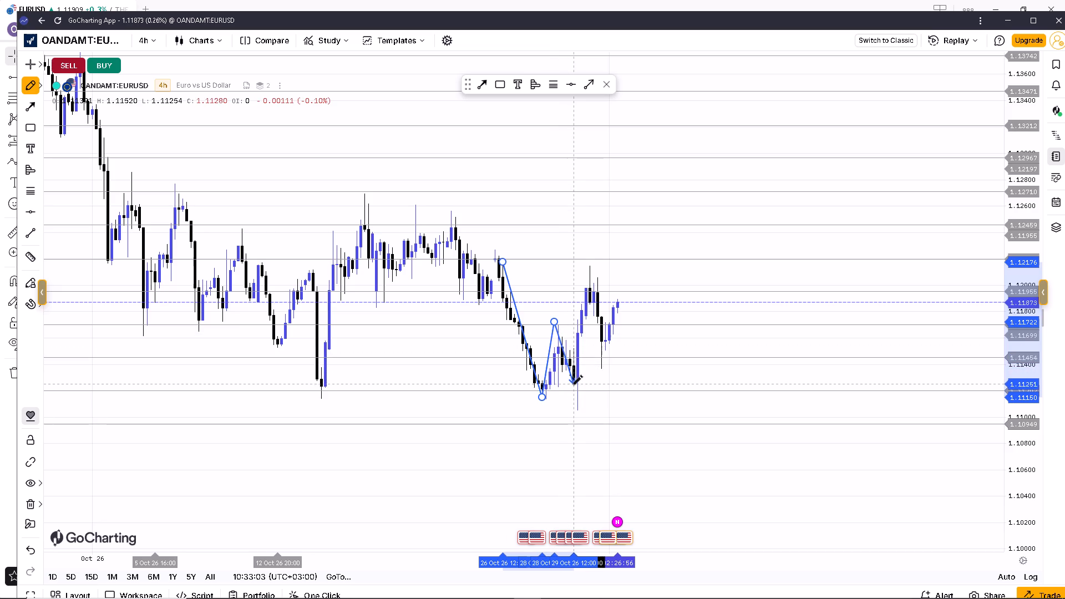
pyautogui.click(575, 384)
pyautogui.click(586, 271)
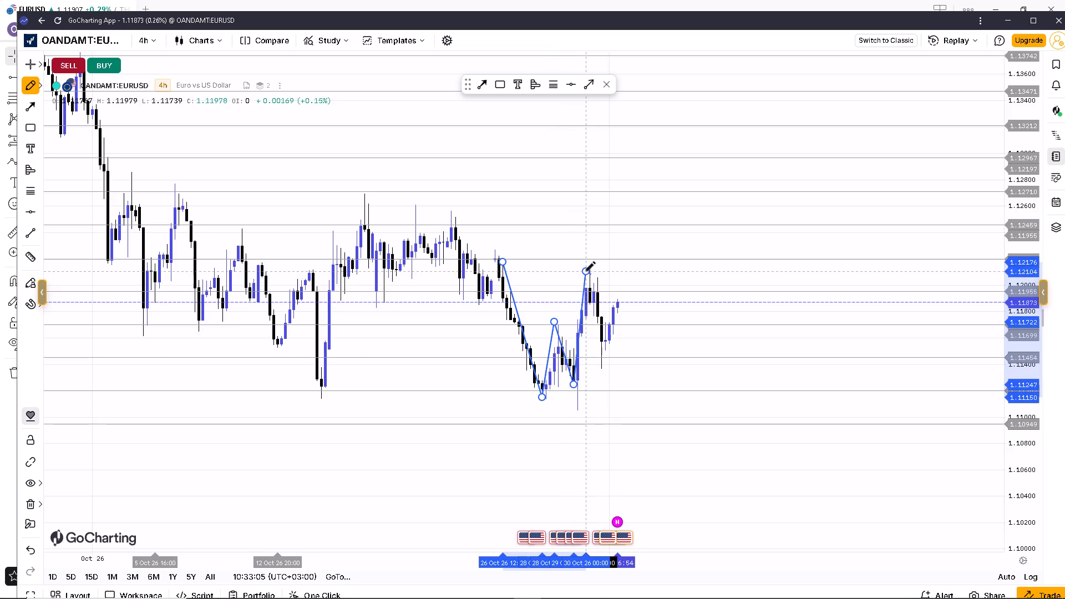
pyautogui.click(607, 351)
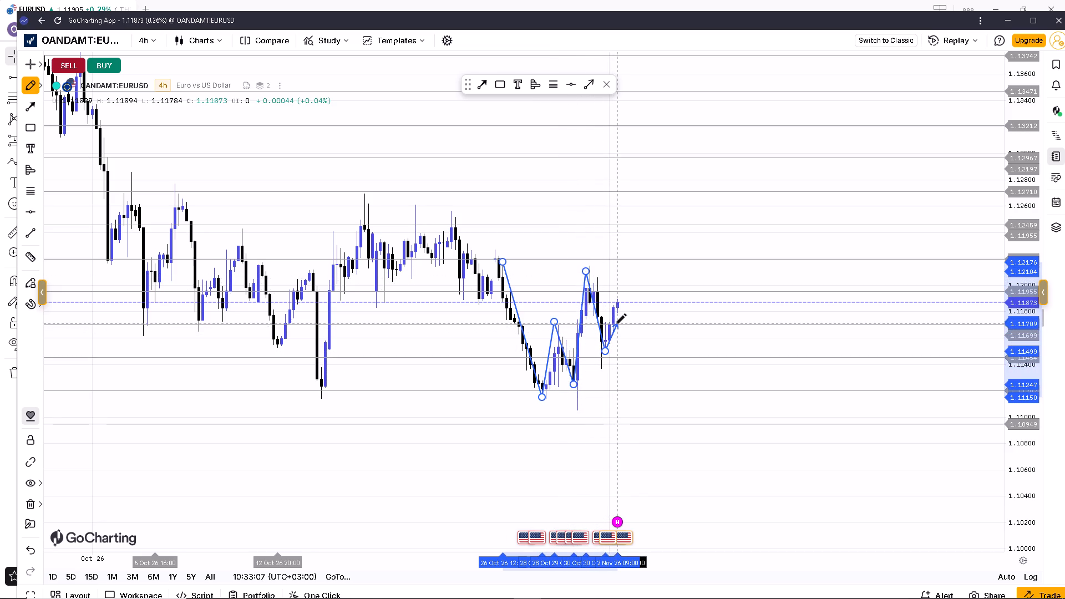
pyautogui.click(617, 323)
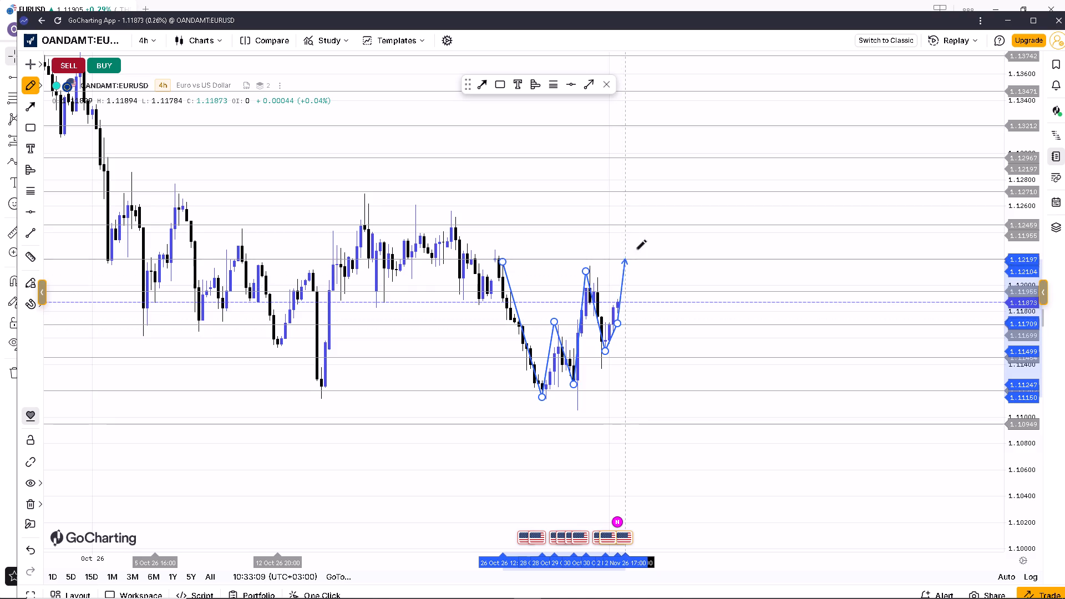
pyautogui.doubleClick(630, 349)
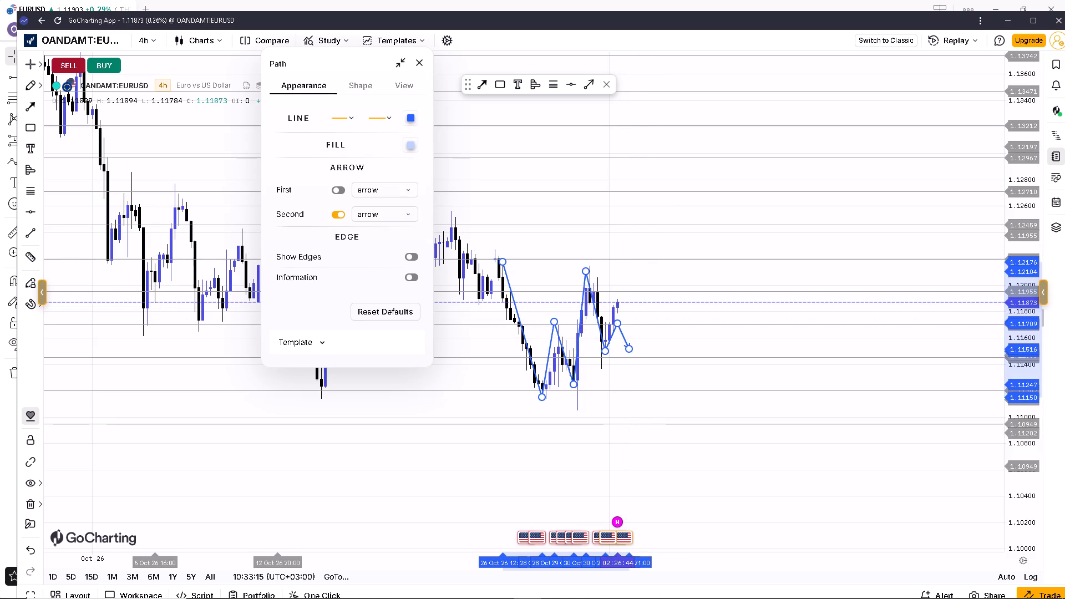
pyautogui.click(657, 312)
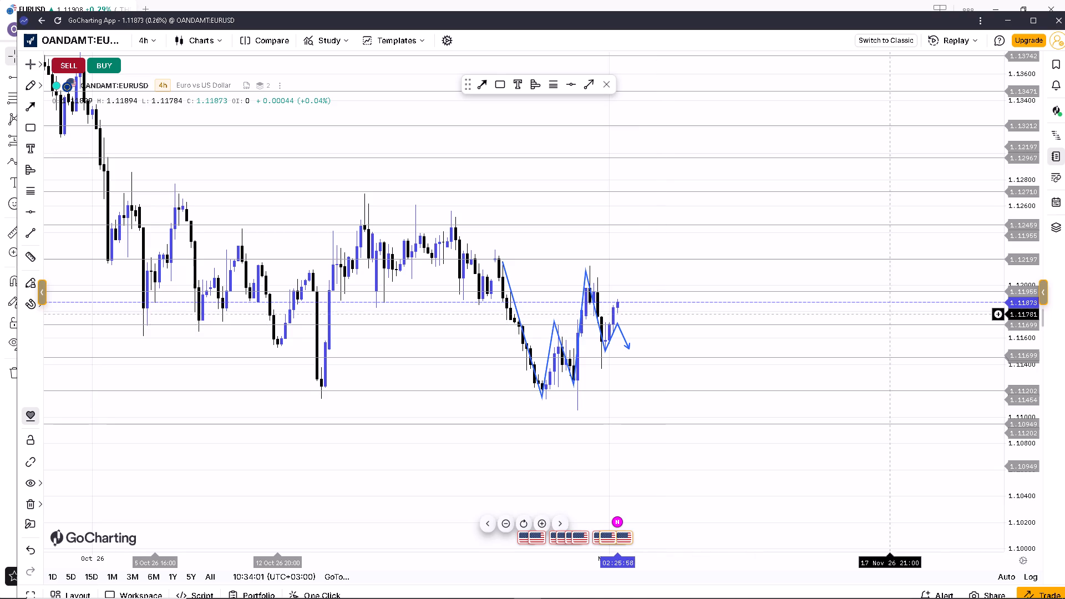
pyautogui.scroll(11, 1031, 318)
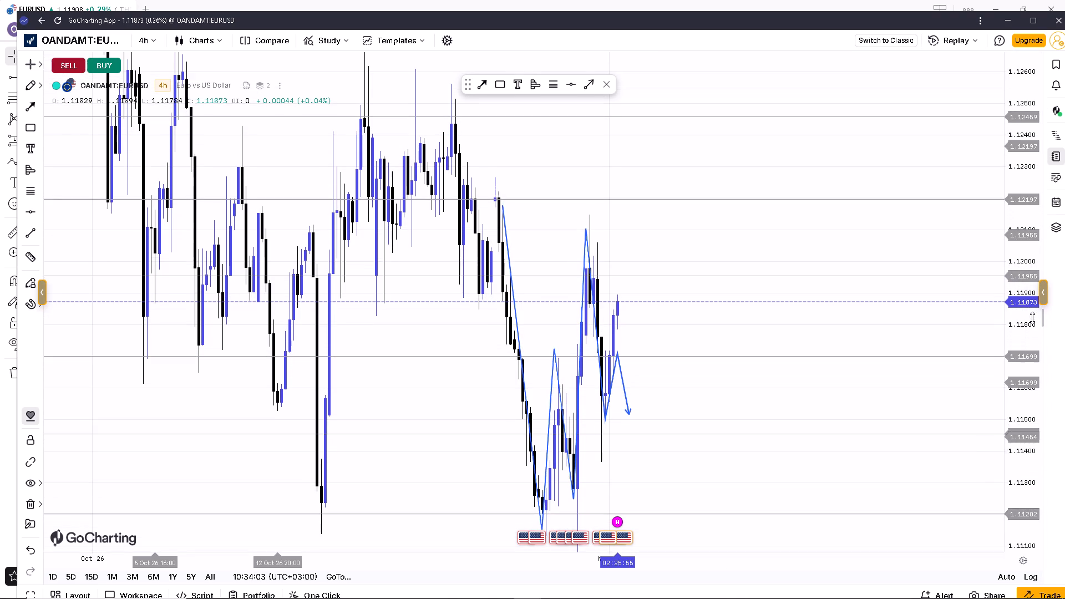
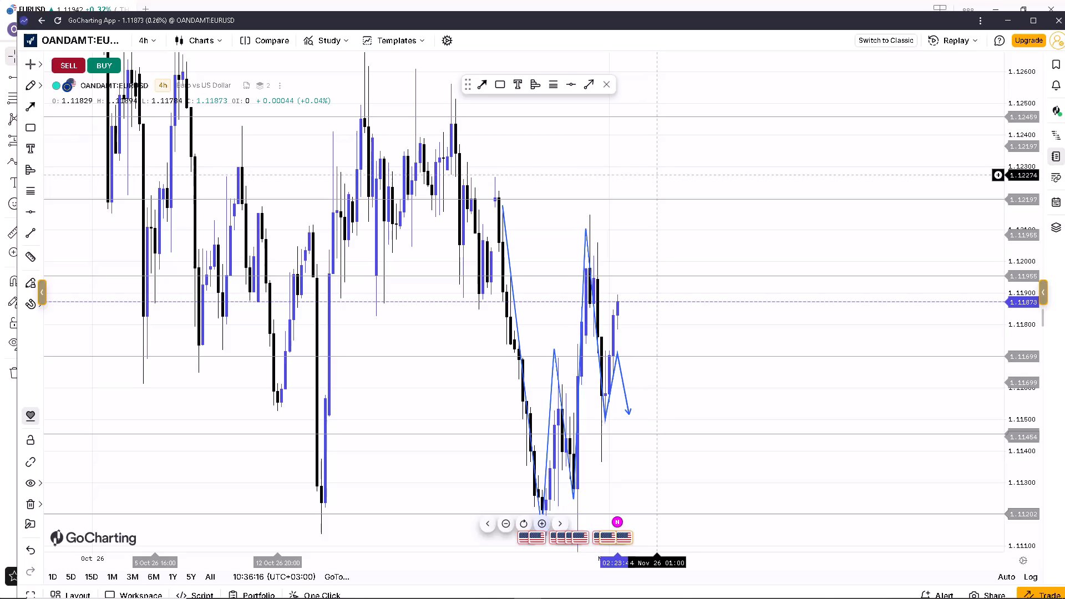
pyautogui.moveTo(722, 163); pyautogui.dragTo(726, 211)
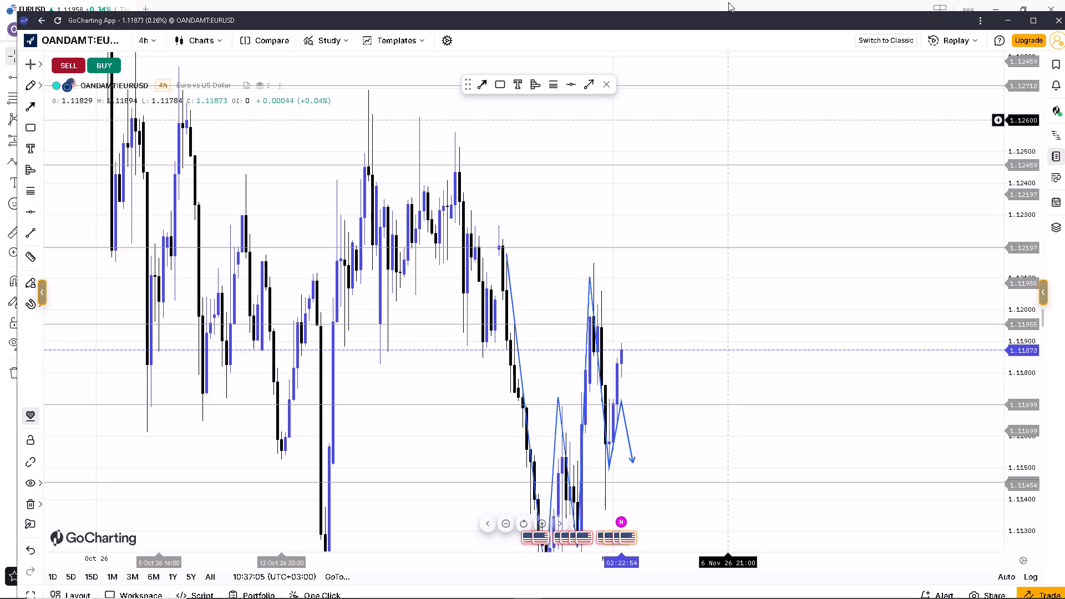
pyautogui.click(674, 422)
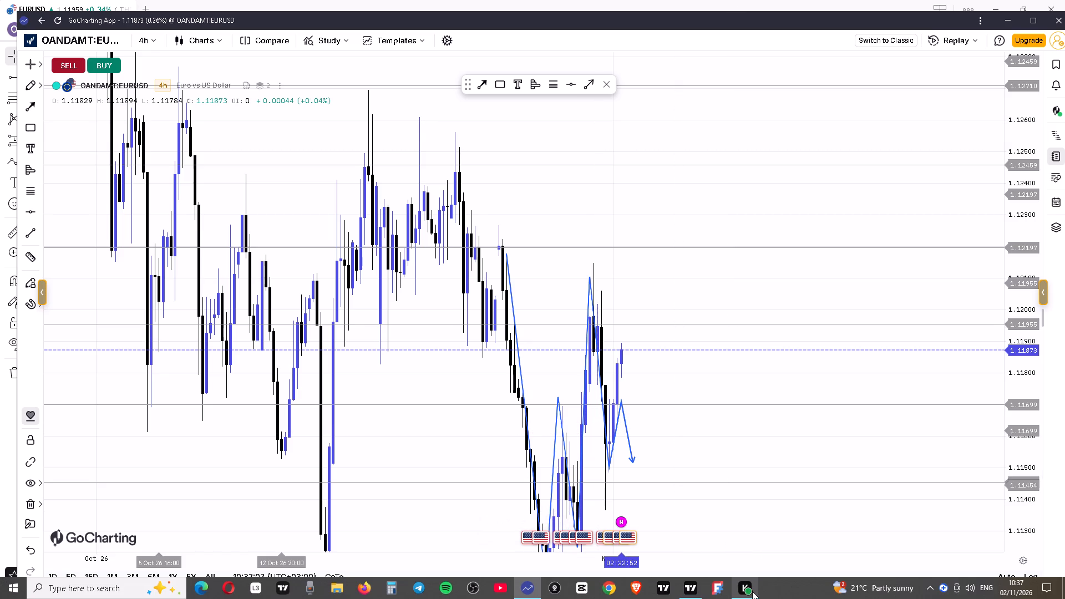